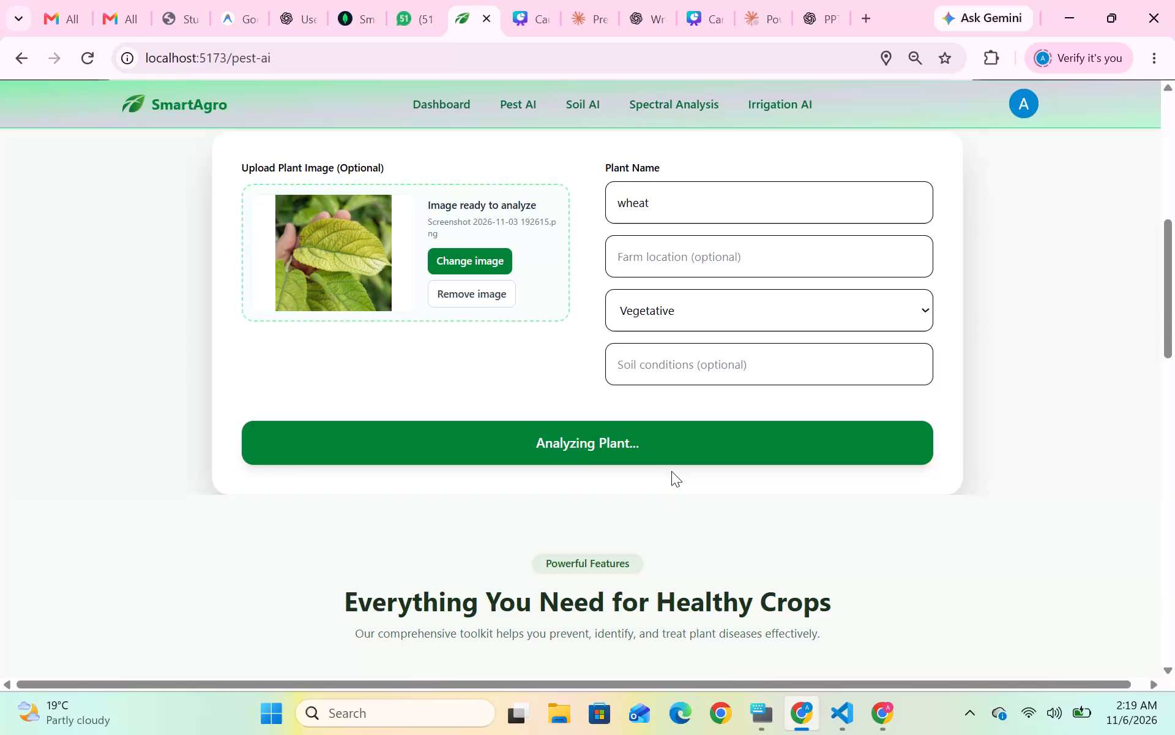
click(840, 701)
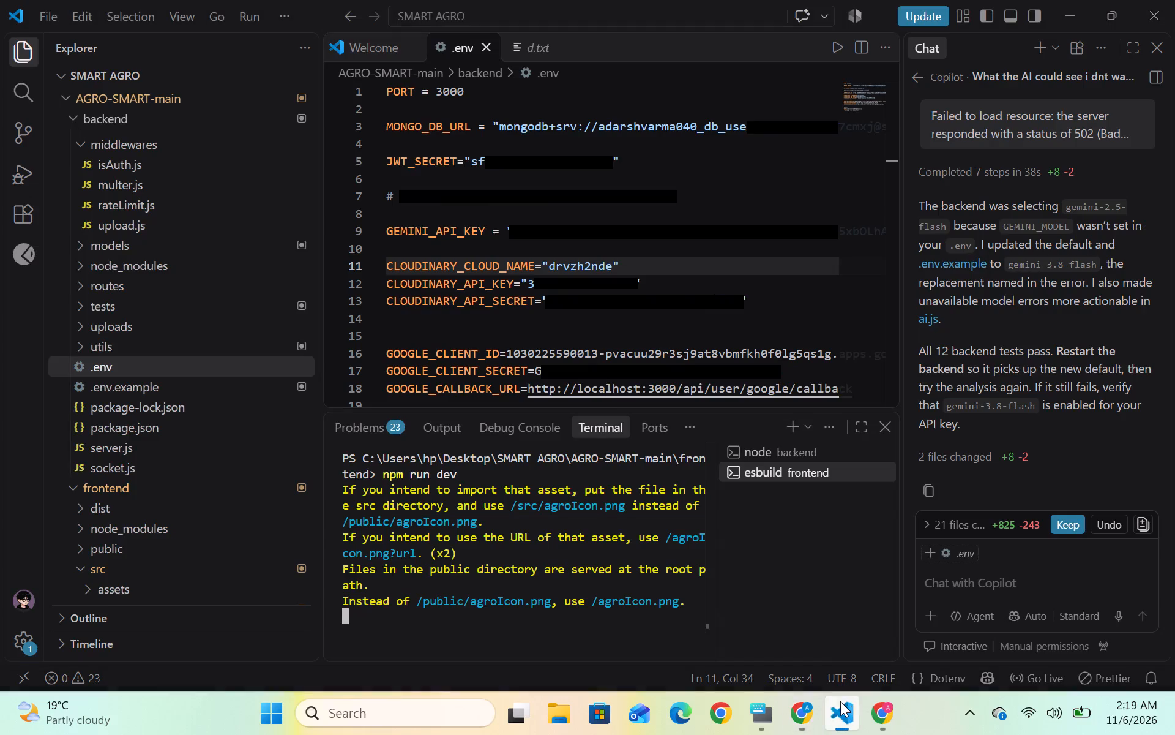
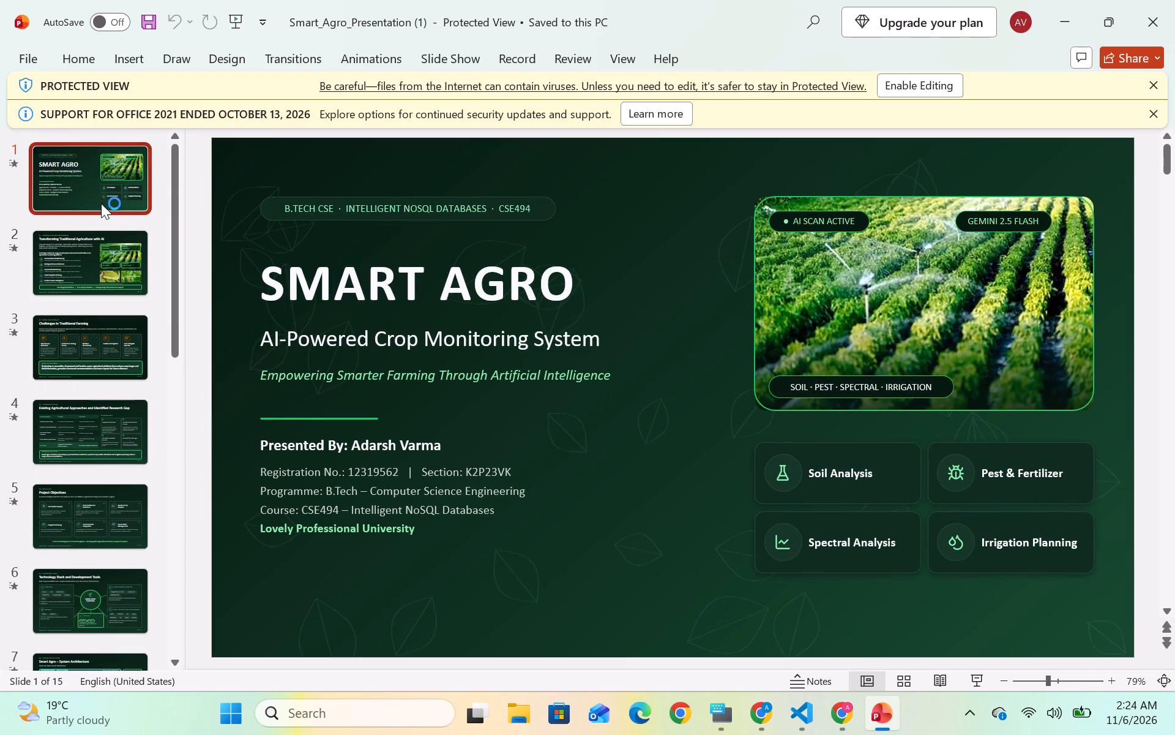
Switch back to Canva in Chrome and look over the home page's creation options and recent designs.
click(753, 731)
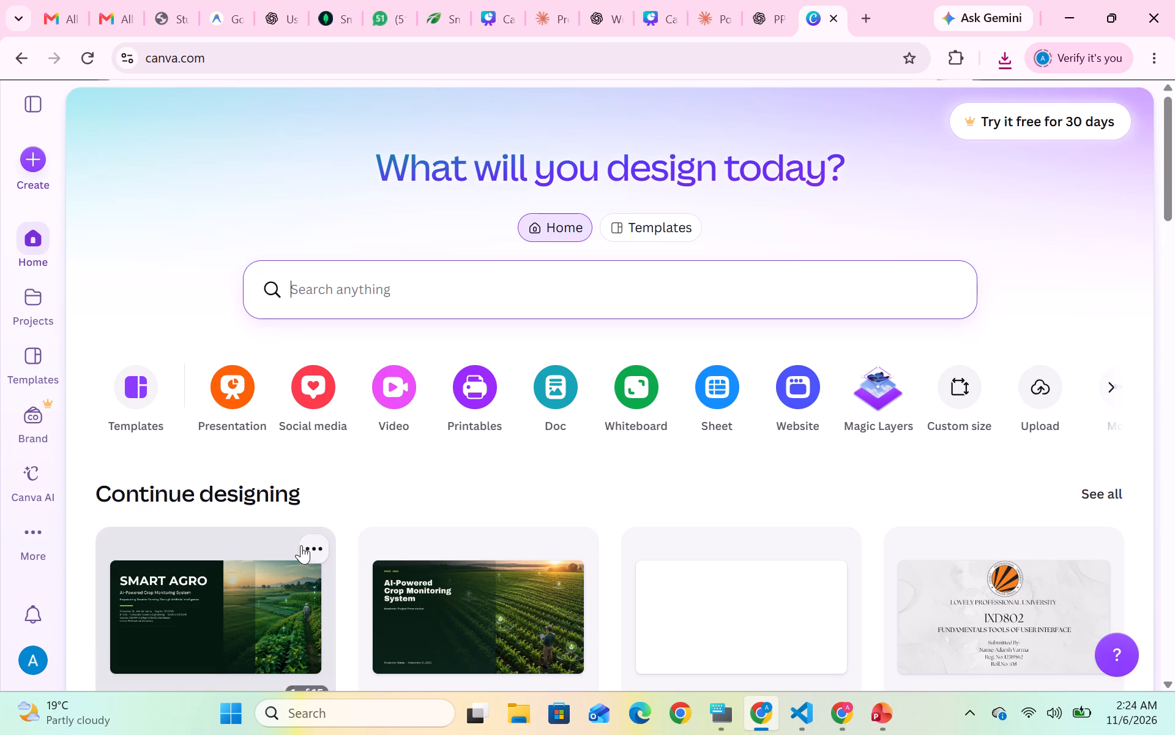
scroll(301, 545, down, 1)
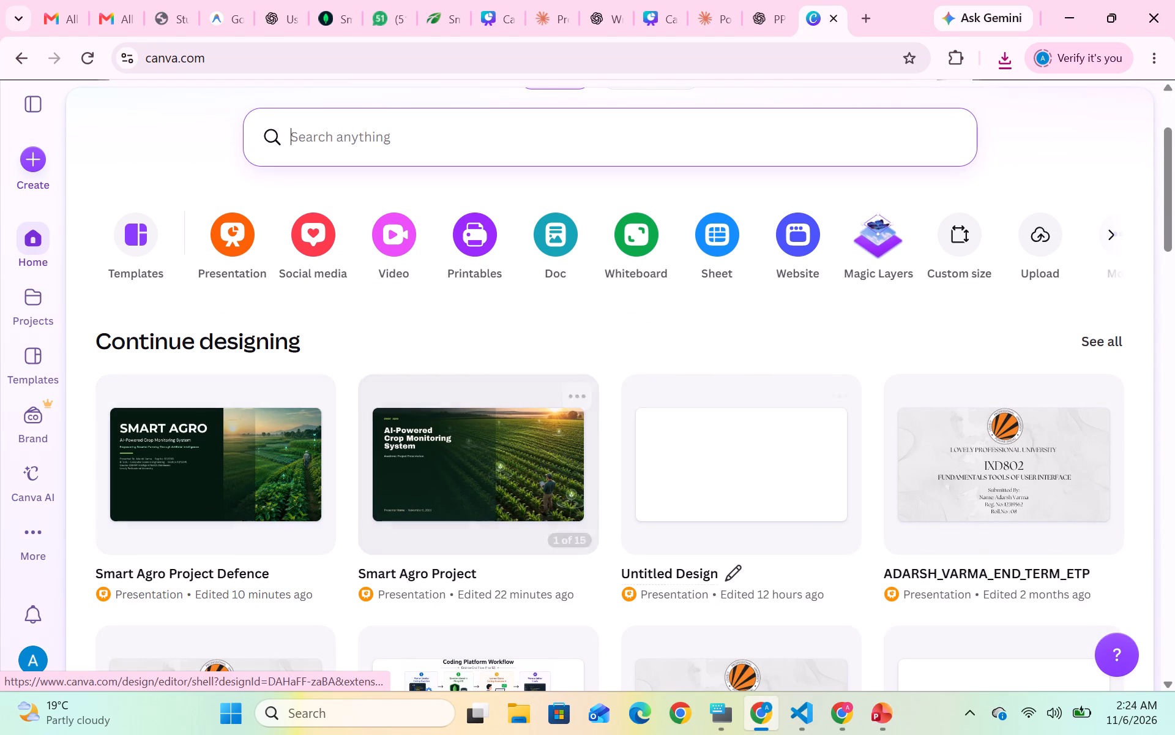
scroll(625, 567, up, 2)
scroll(625, 567, down, 1)
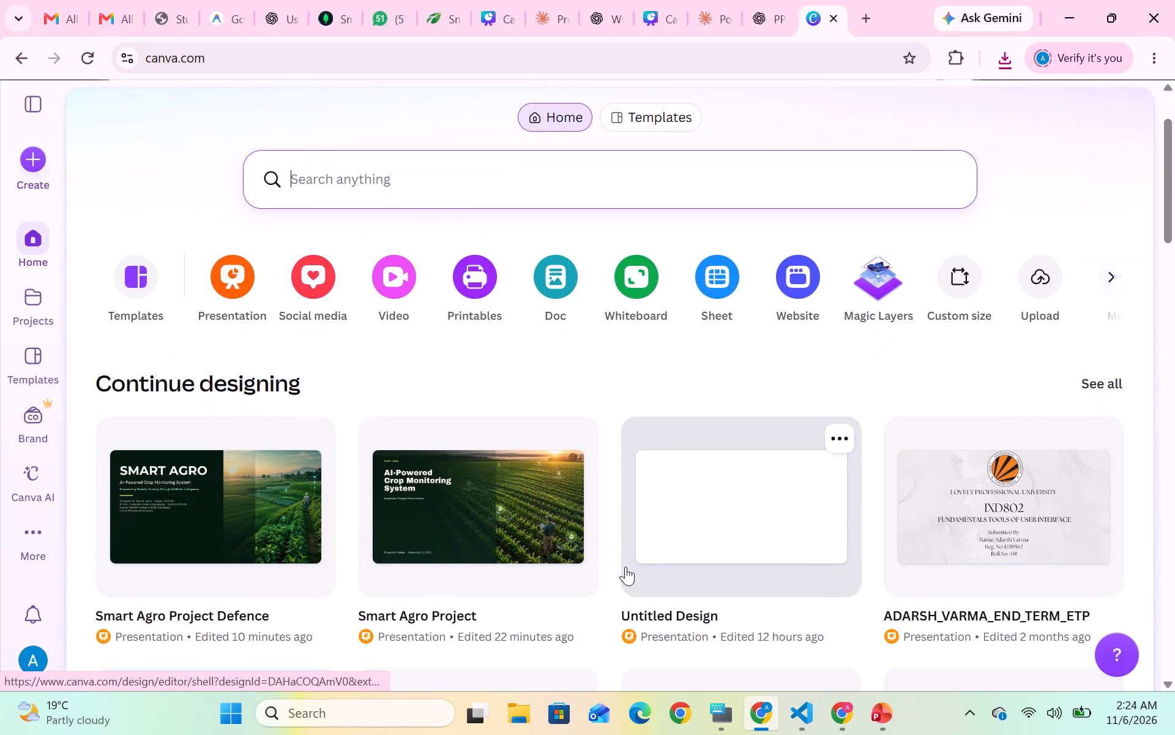
scroll(662, 613, up, 4)
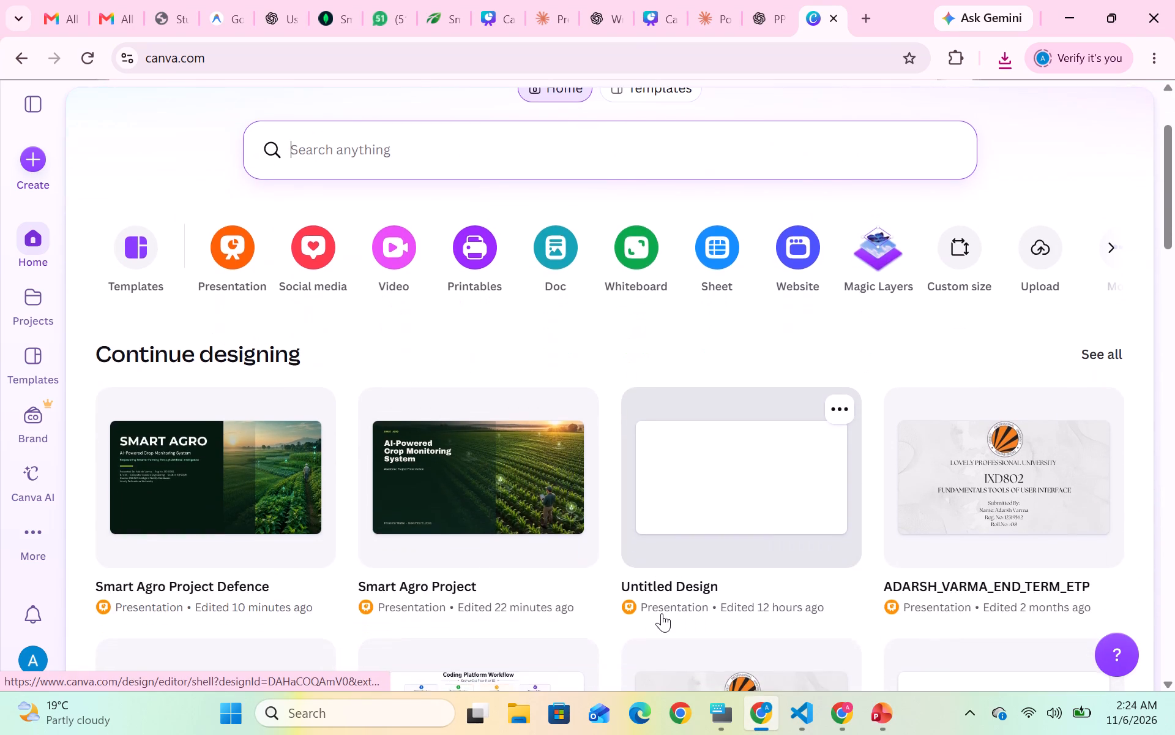
scroll(662, 613, up, 1)
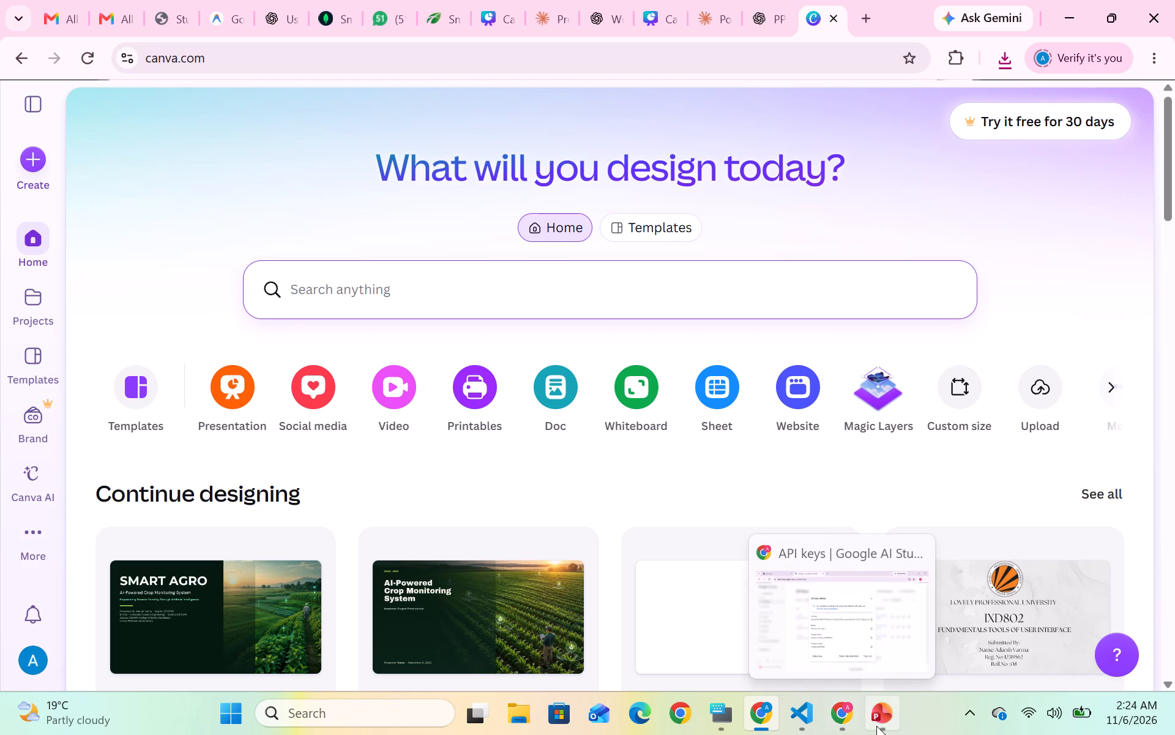
Return to PowerPoint, enable editing of Smart_Agro_Presentation (1), and copy its SMART AGRO title slide.
click(876, 726)
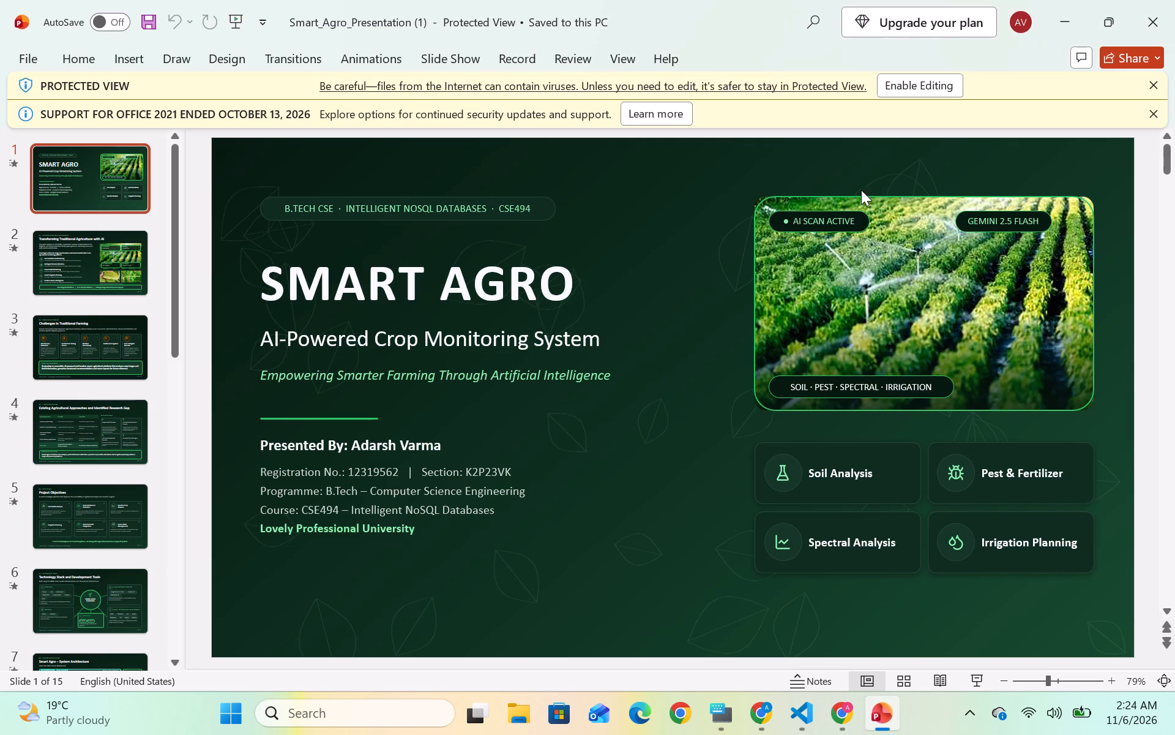
click(896, 82)
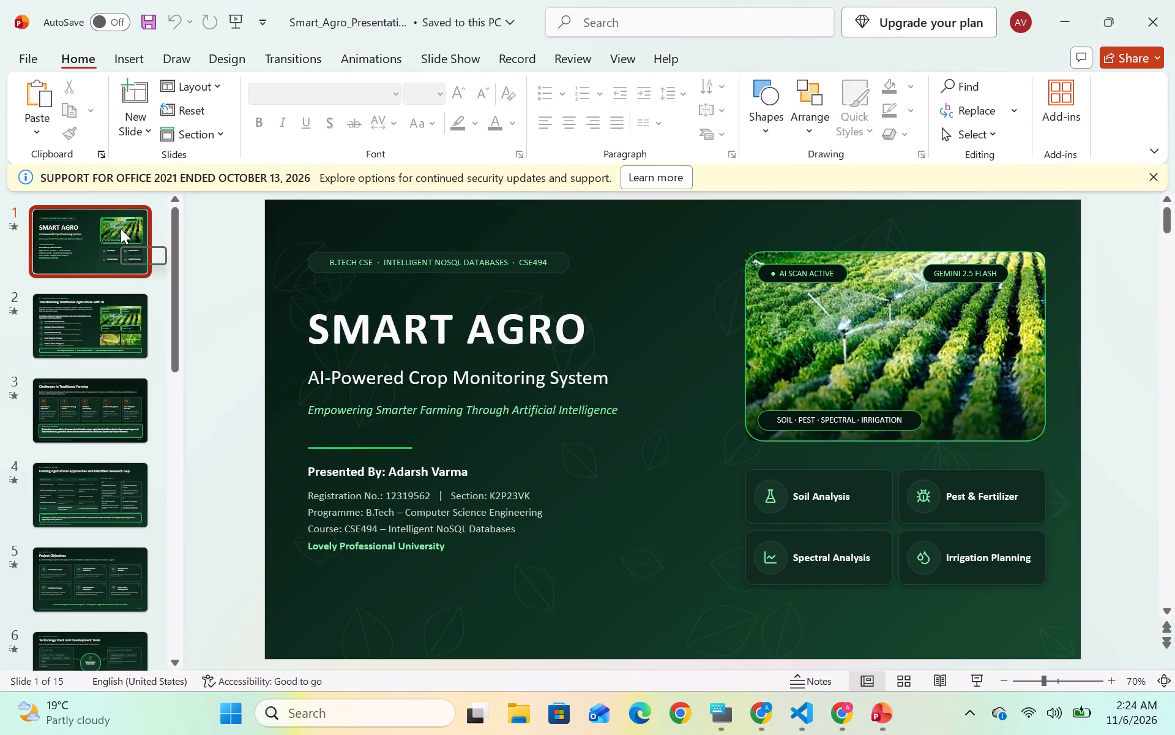
click(127, 217)
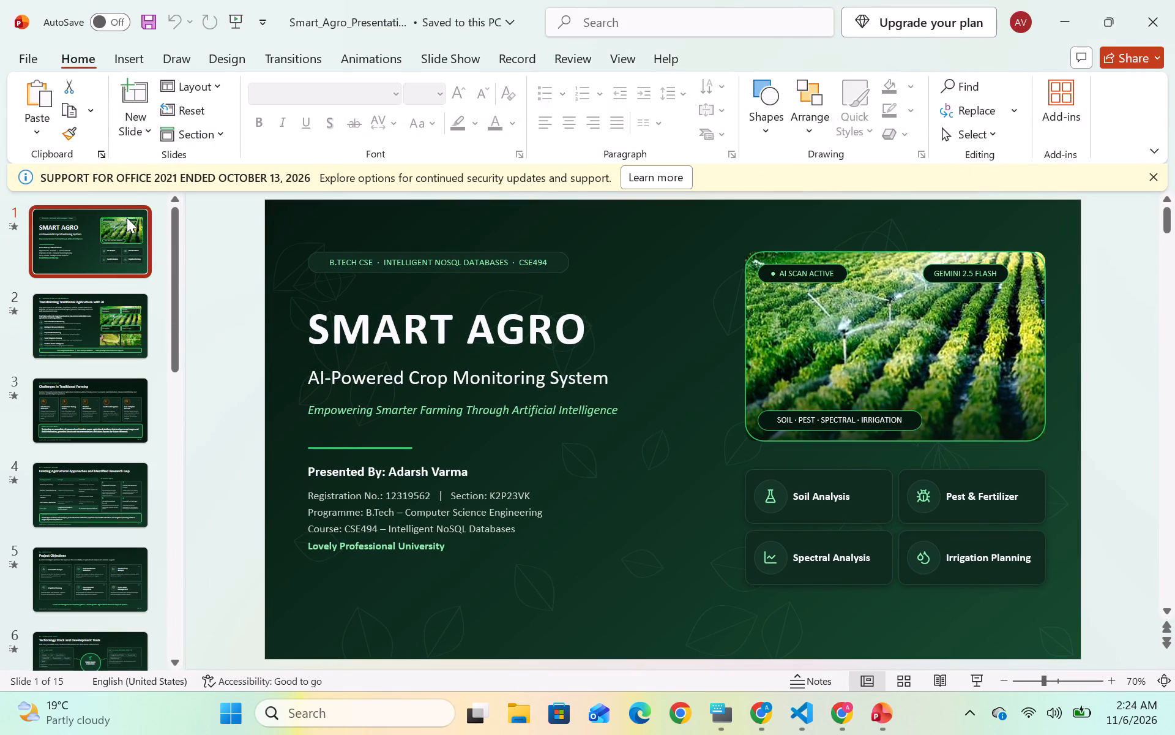
key(ctrl+c)
click(127, 217)
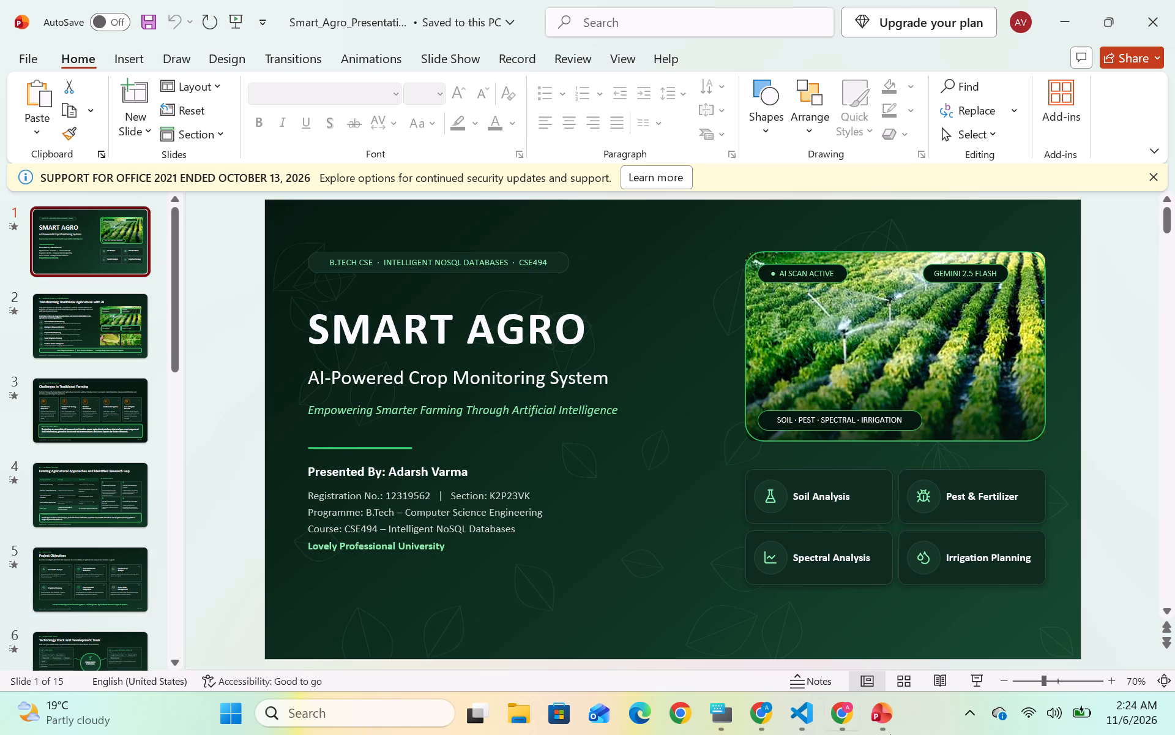
Switch to Canva in Chrome, create a new blank presentation and show its uploads.
click(748, 703)
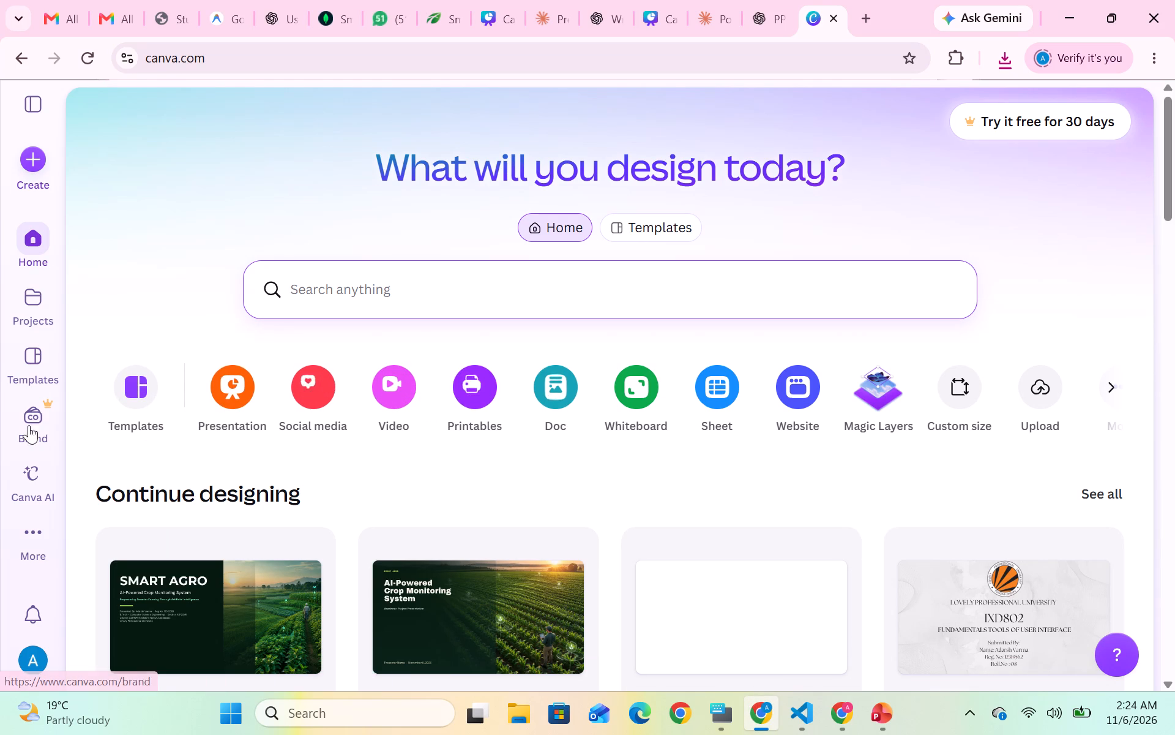
click(42, 545)
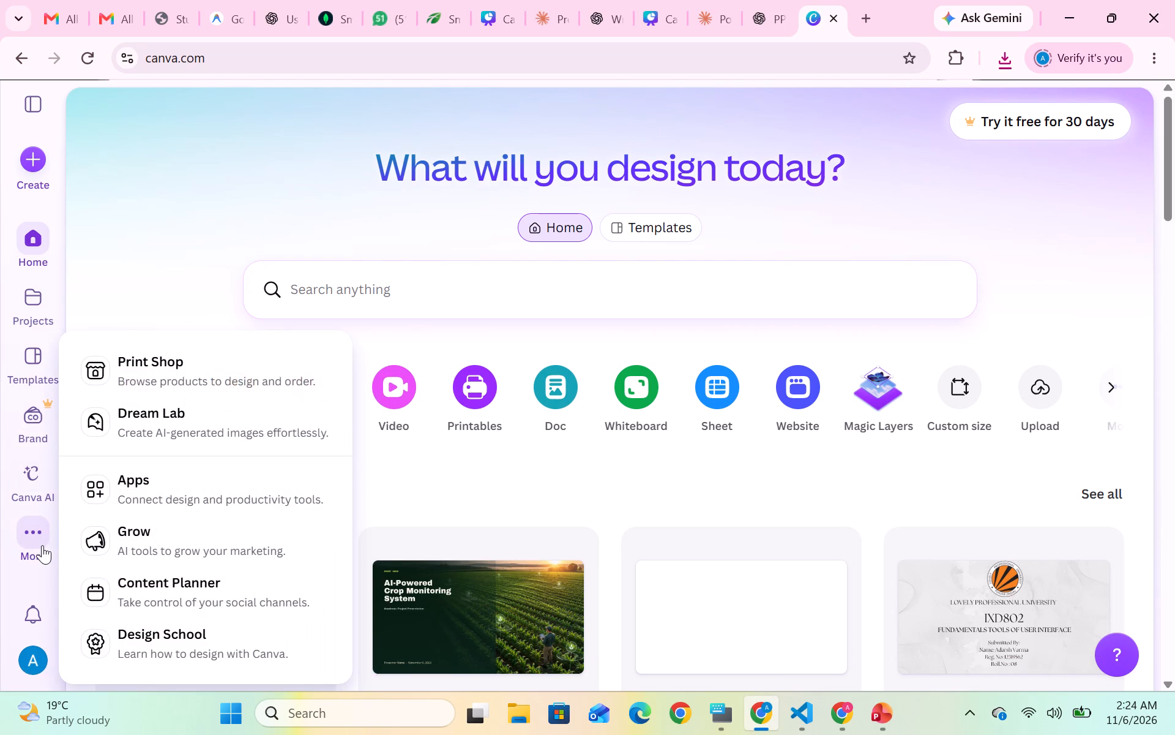
click(1048, 391)
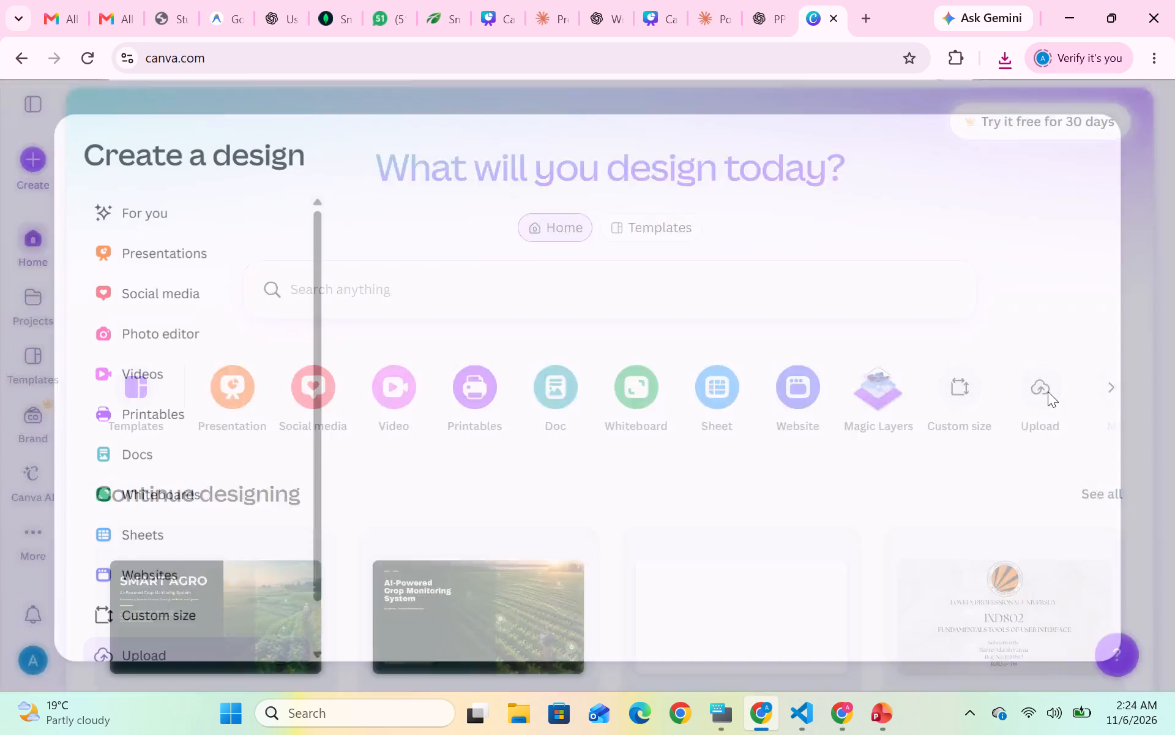
click(177, 252)
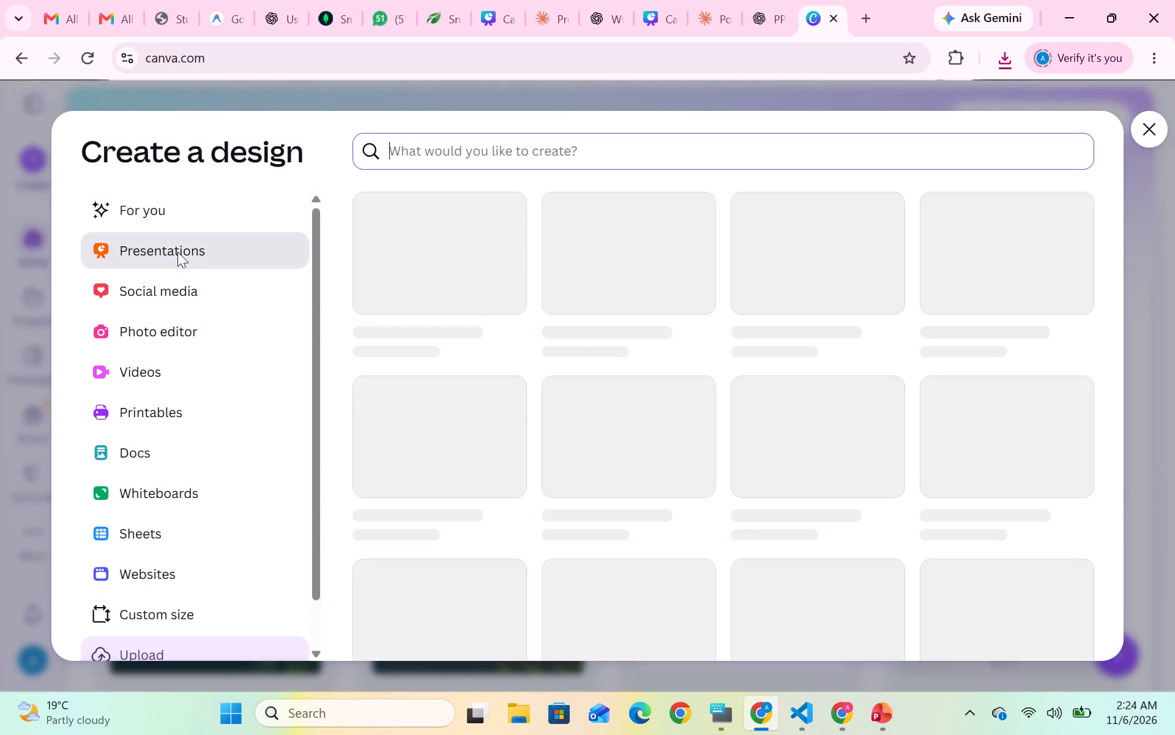
click(429, 306)
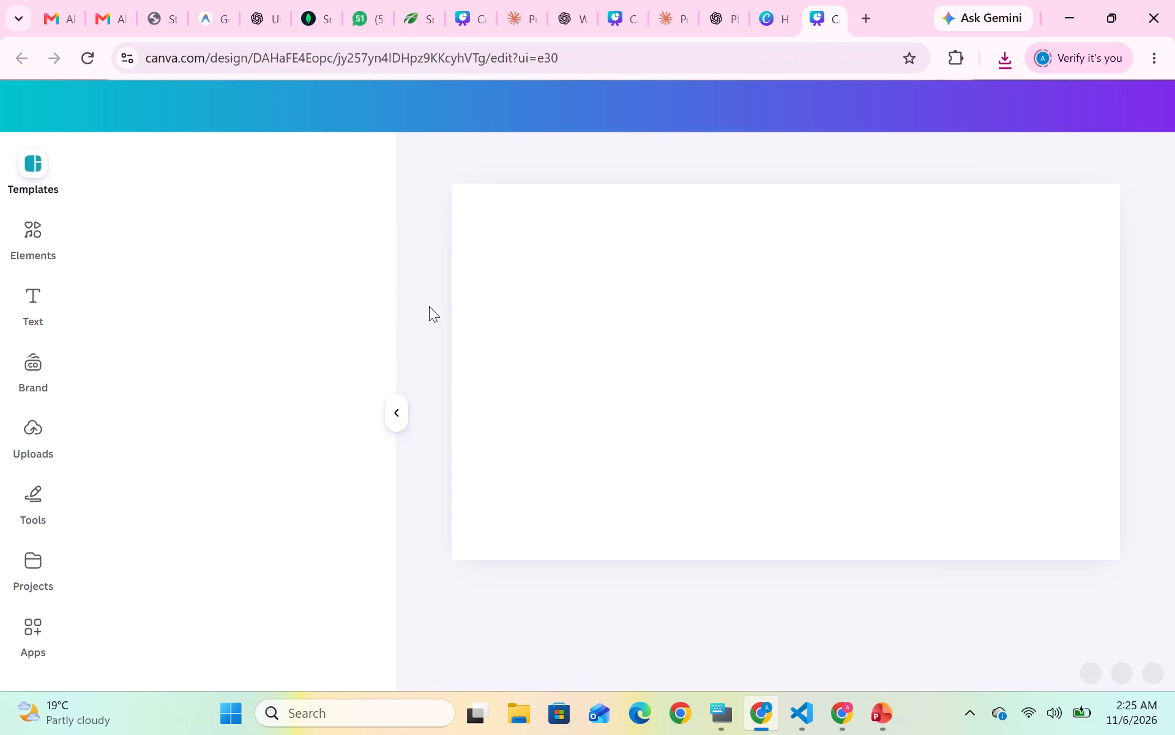
click(42, 425)
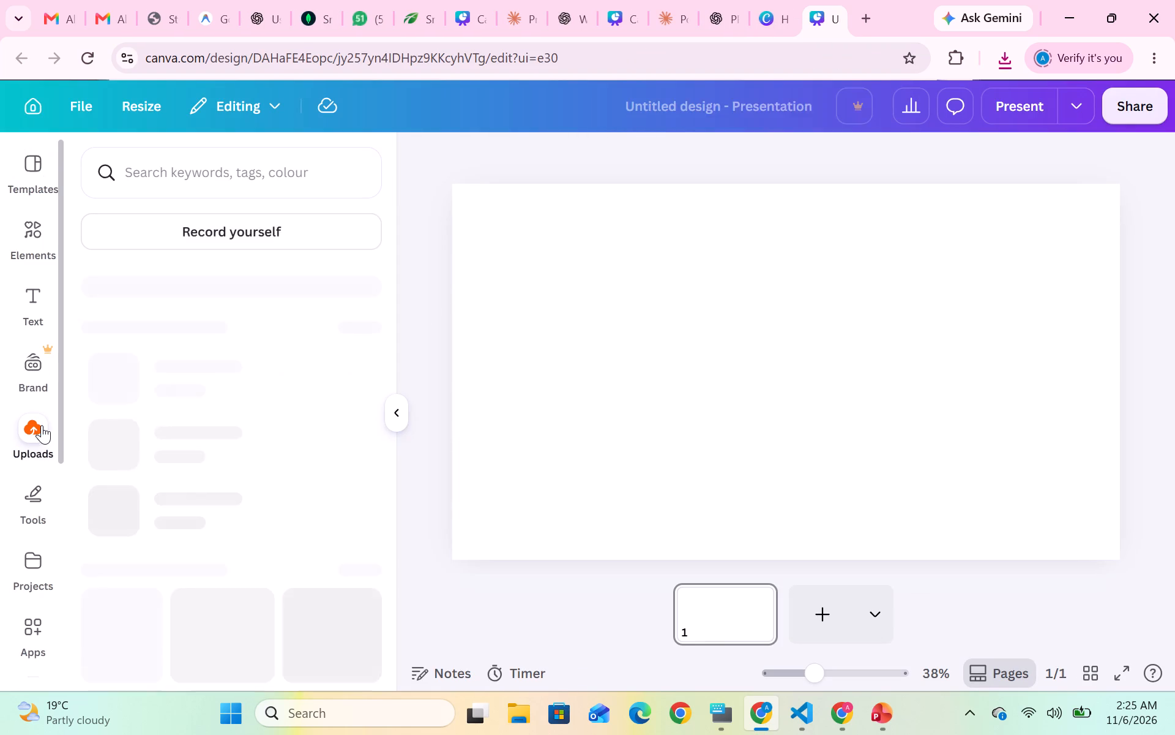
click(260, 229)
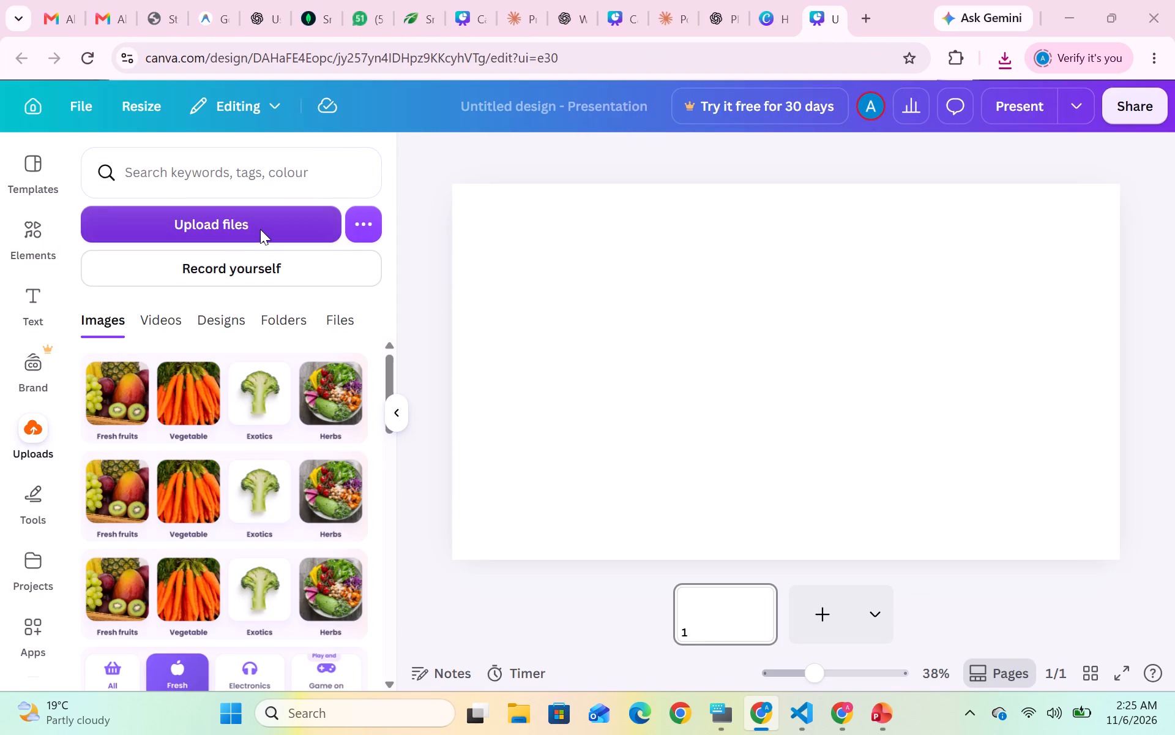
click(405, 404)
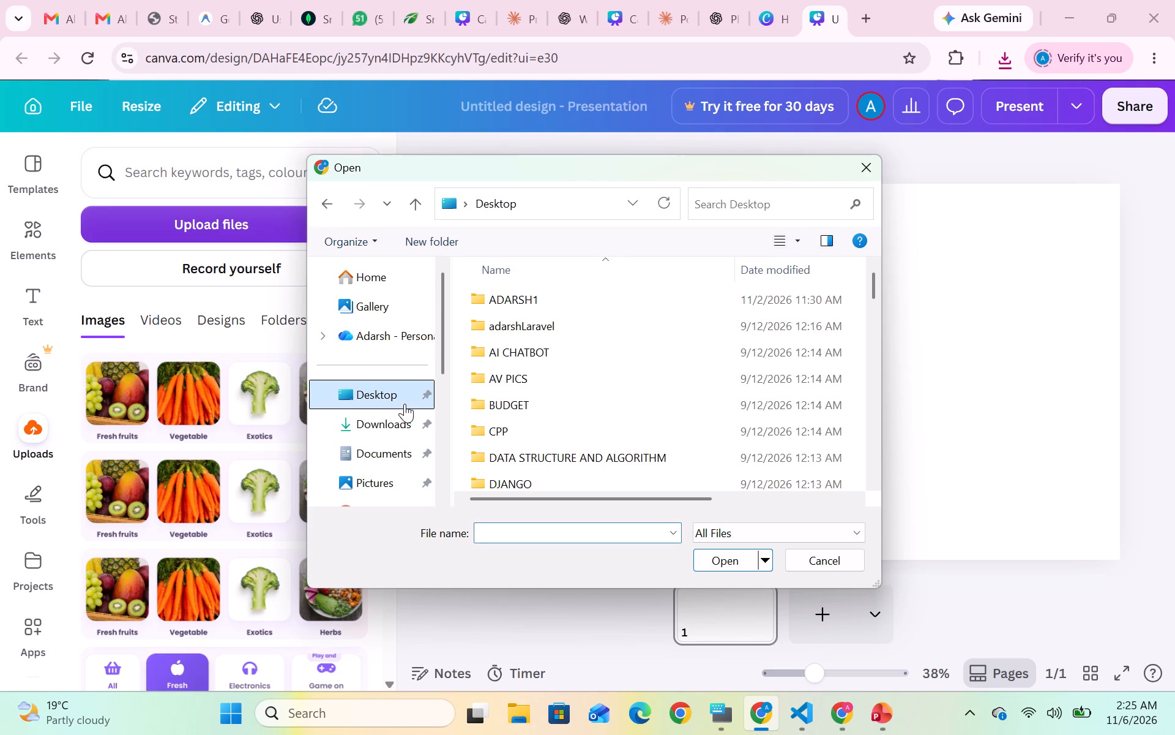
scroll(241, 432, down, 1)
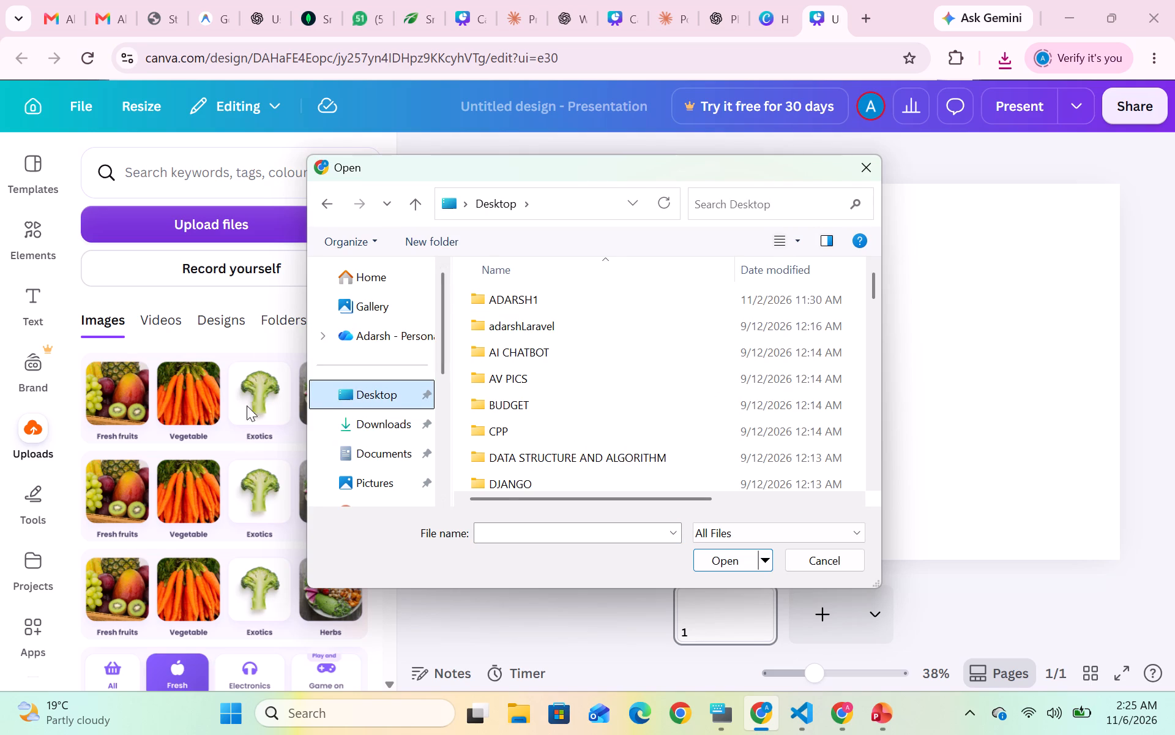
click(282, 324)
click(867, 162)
Upload the downloaded Smart Agro presentation from the Downloads folder to the Canva uploads.
click(293, 323)
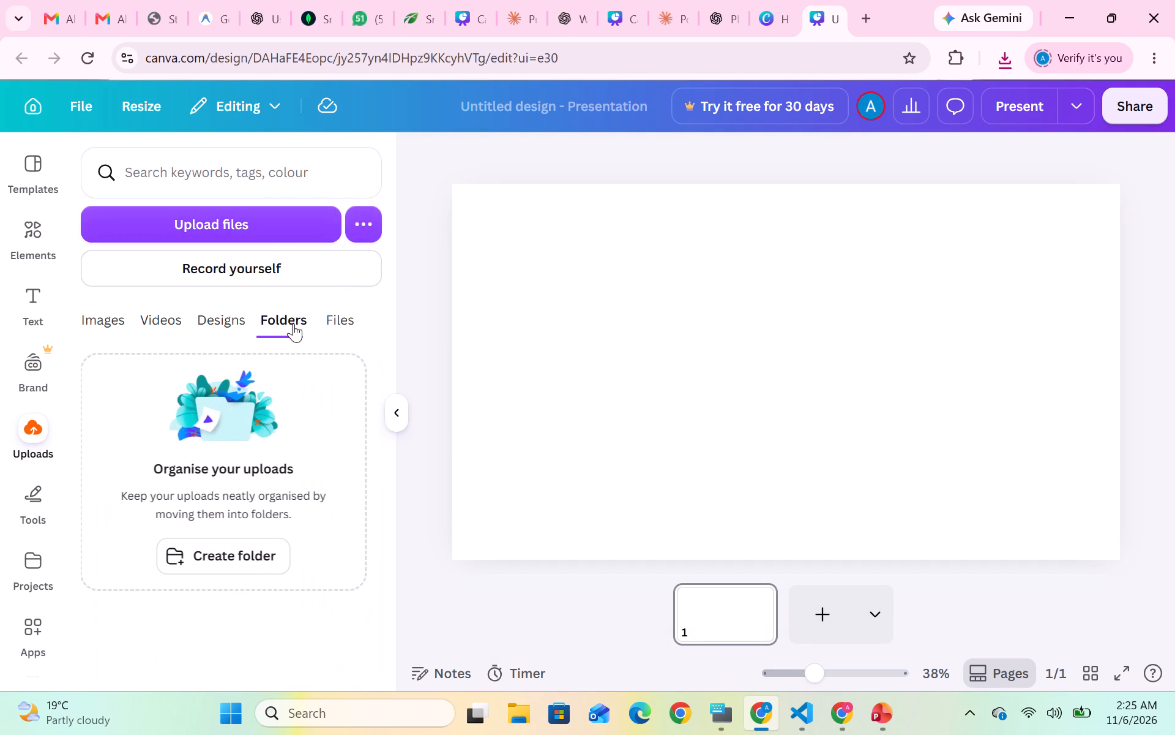
click(339, 311)
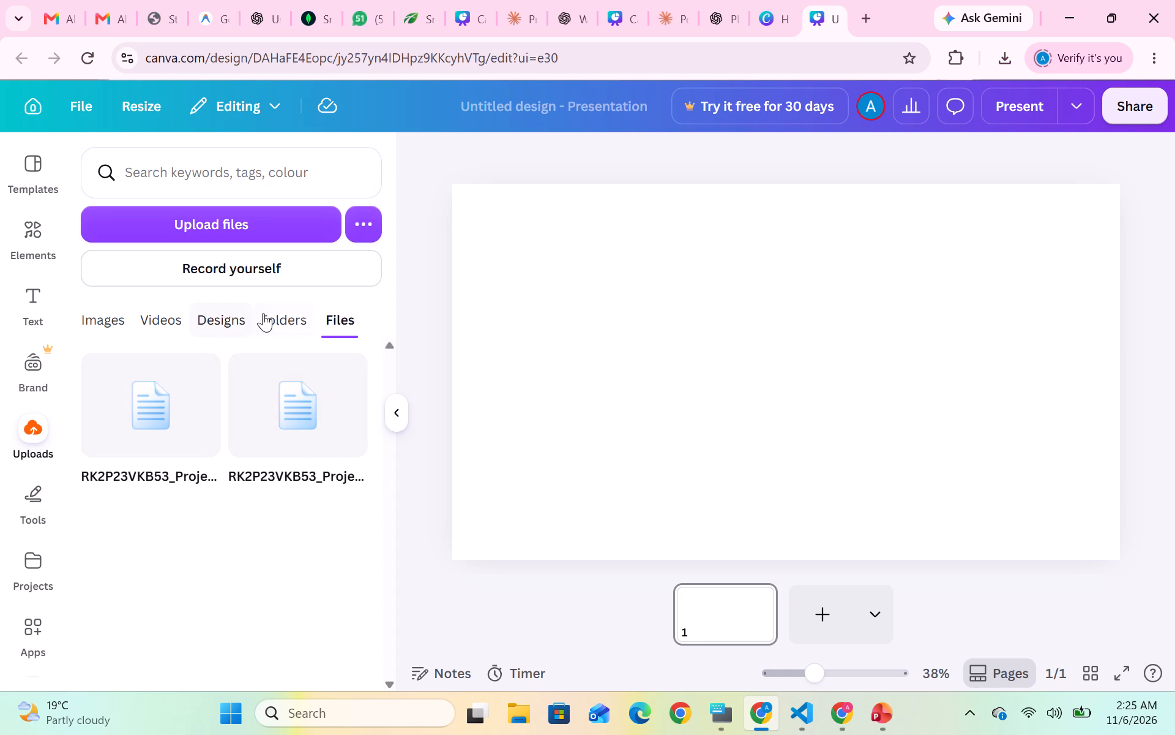
click(263, 230)
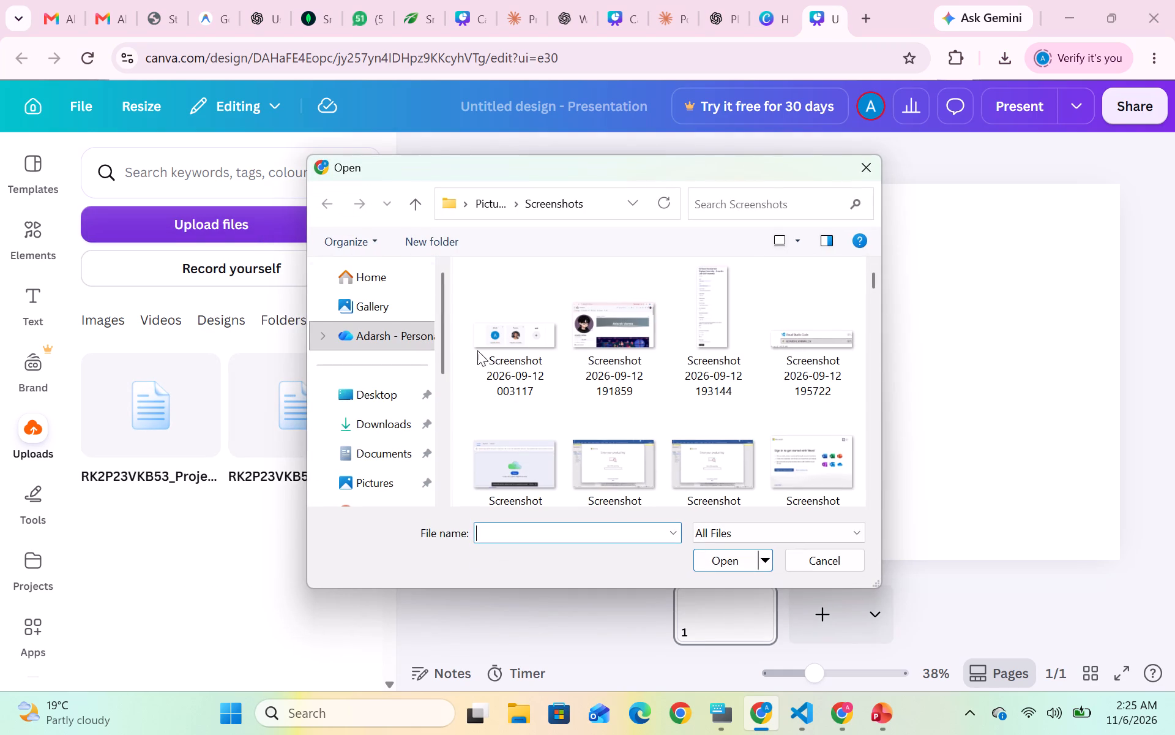
click(380, 415)
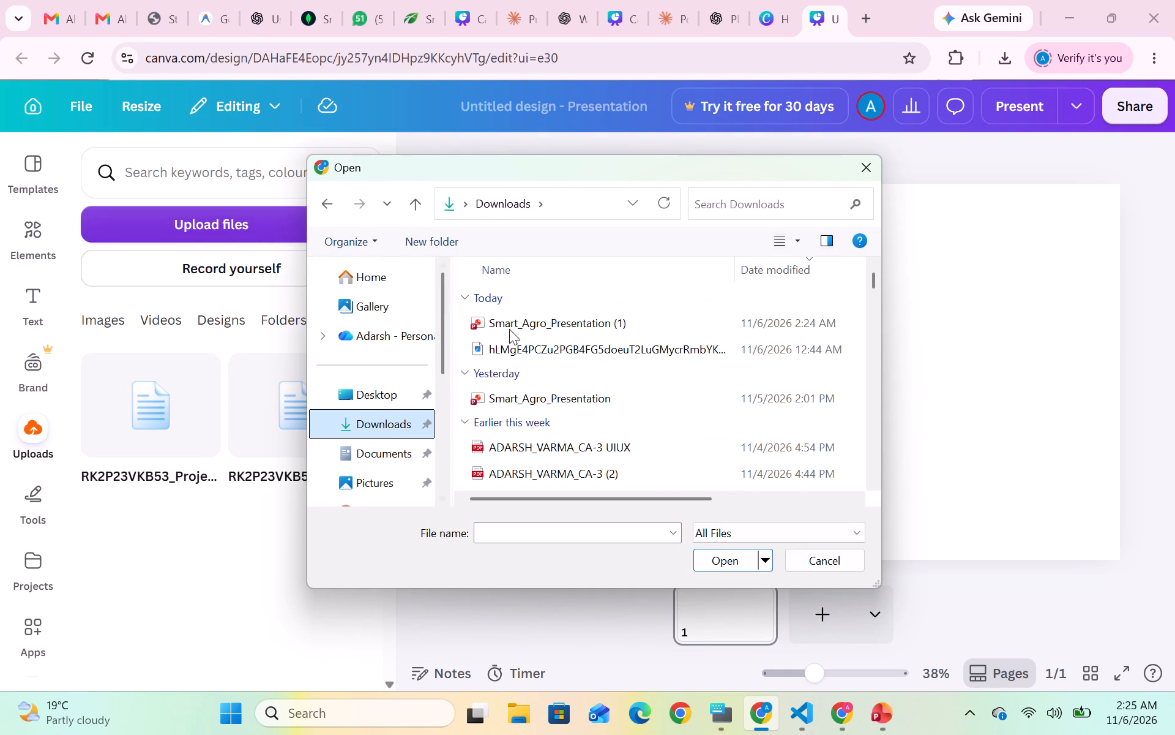
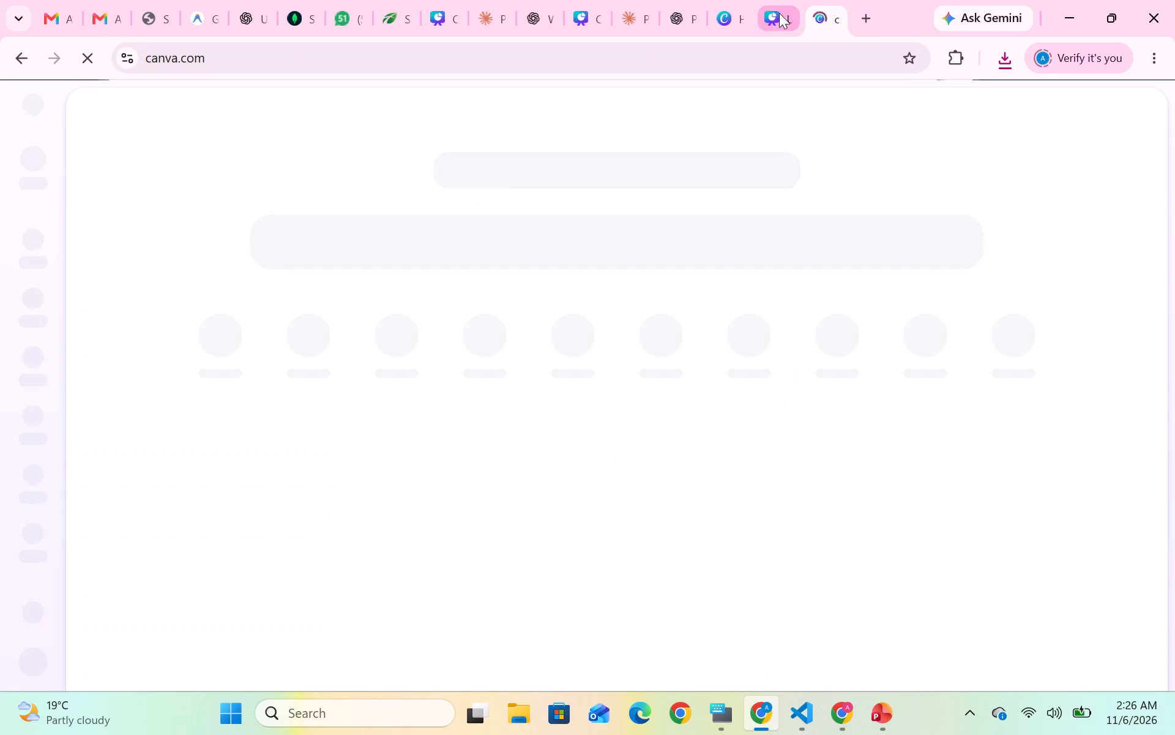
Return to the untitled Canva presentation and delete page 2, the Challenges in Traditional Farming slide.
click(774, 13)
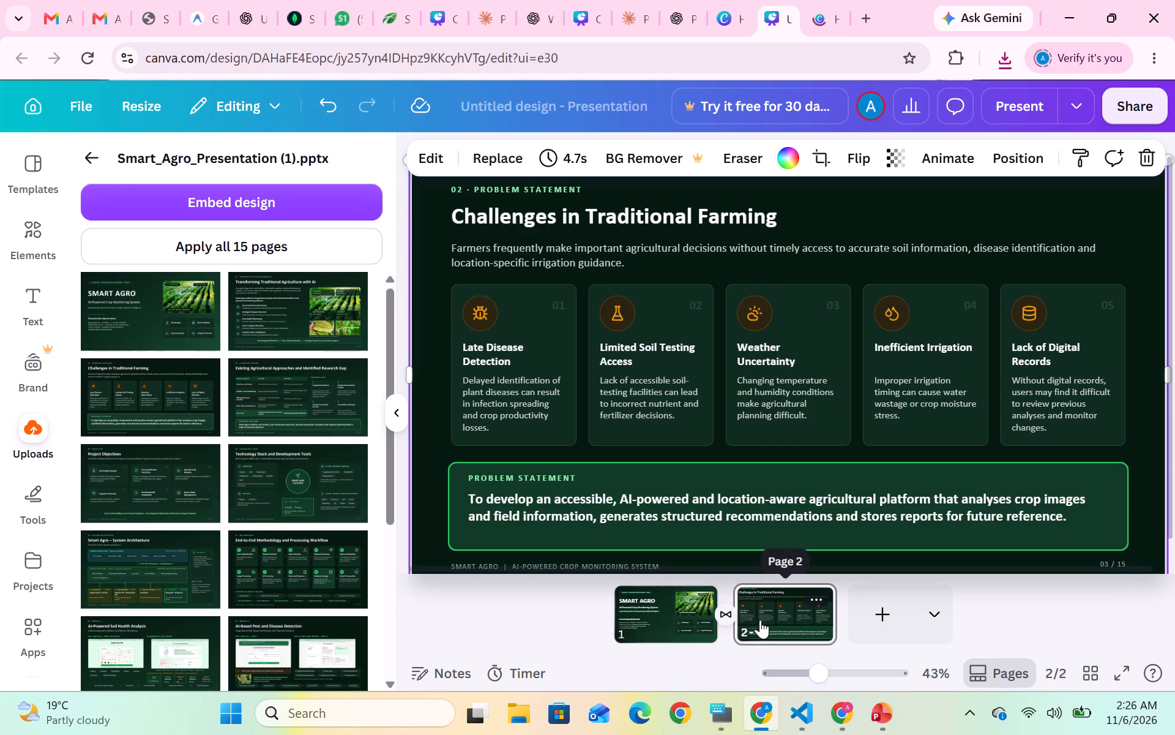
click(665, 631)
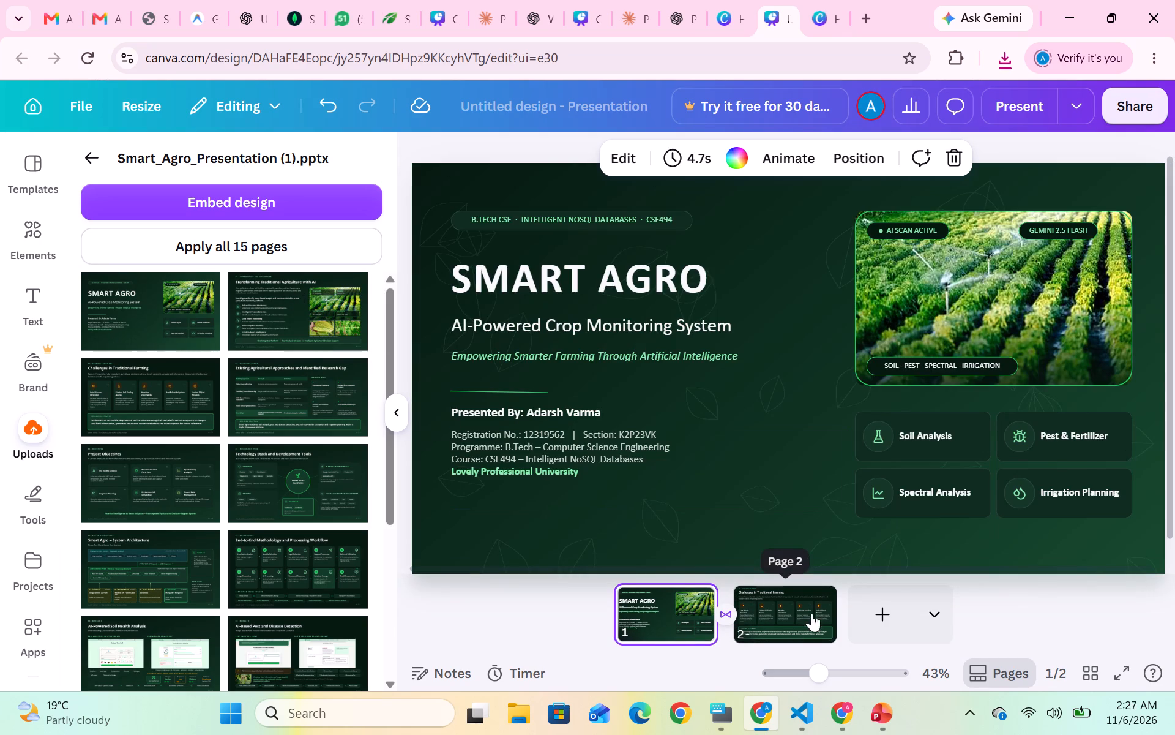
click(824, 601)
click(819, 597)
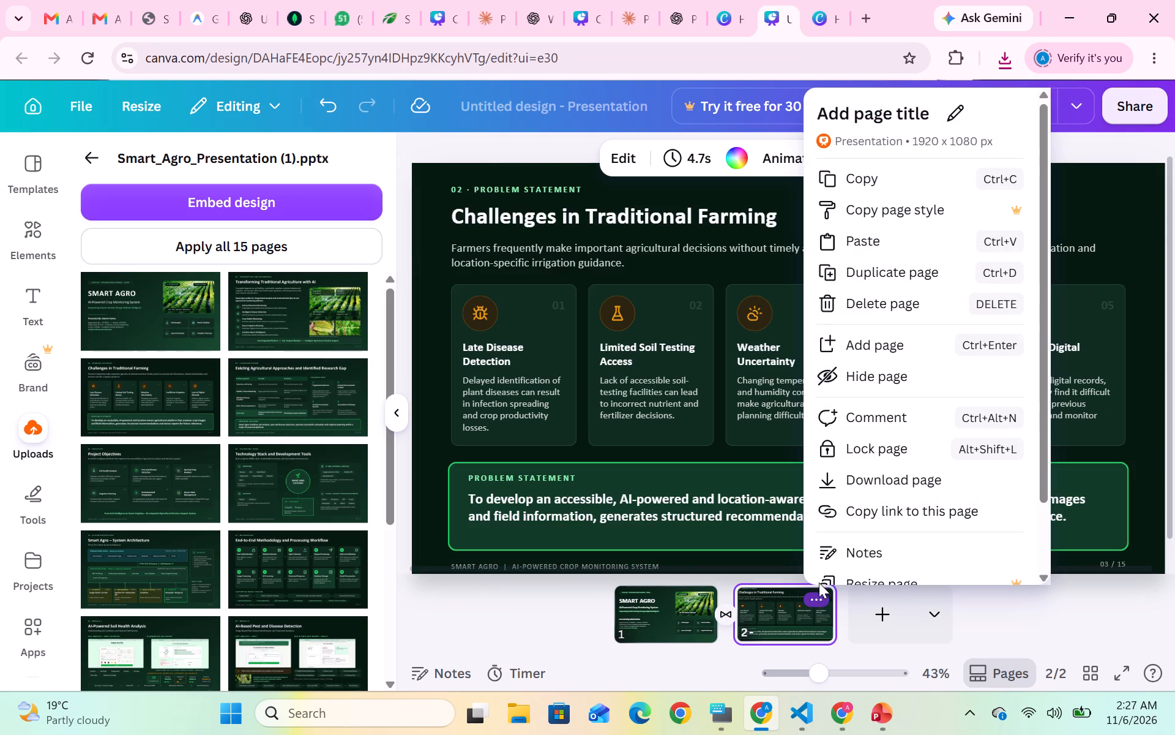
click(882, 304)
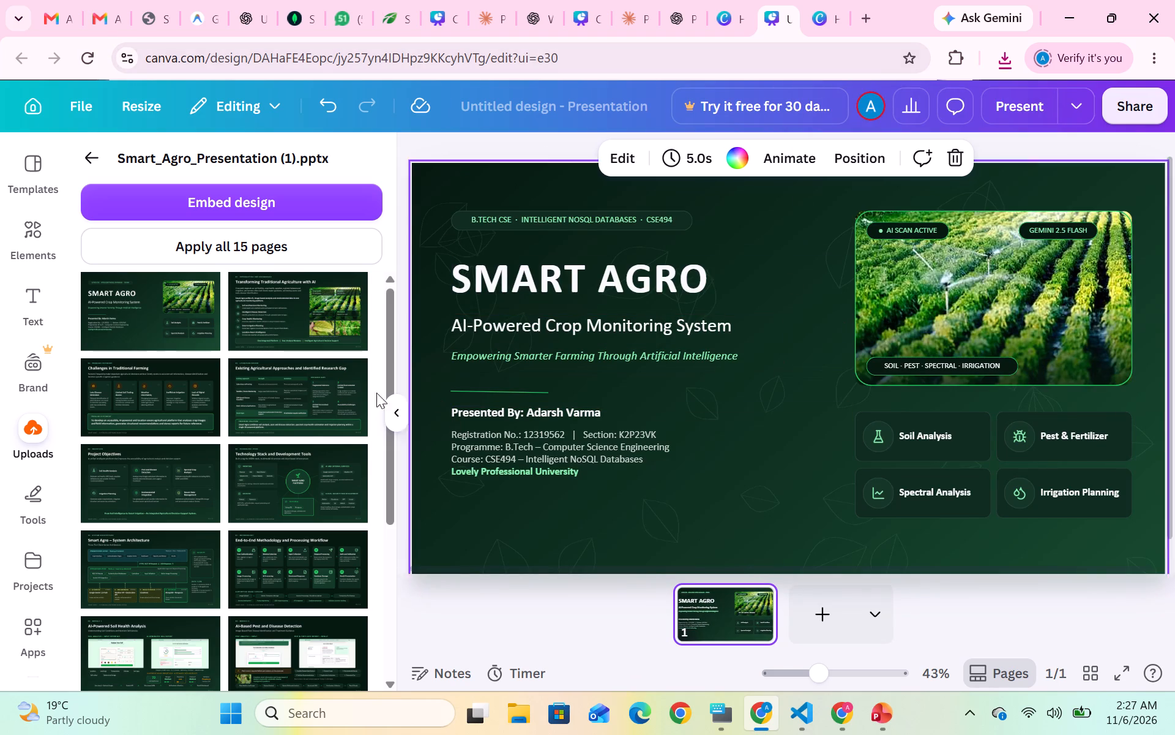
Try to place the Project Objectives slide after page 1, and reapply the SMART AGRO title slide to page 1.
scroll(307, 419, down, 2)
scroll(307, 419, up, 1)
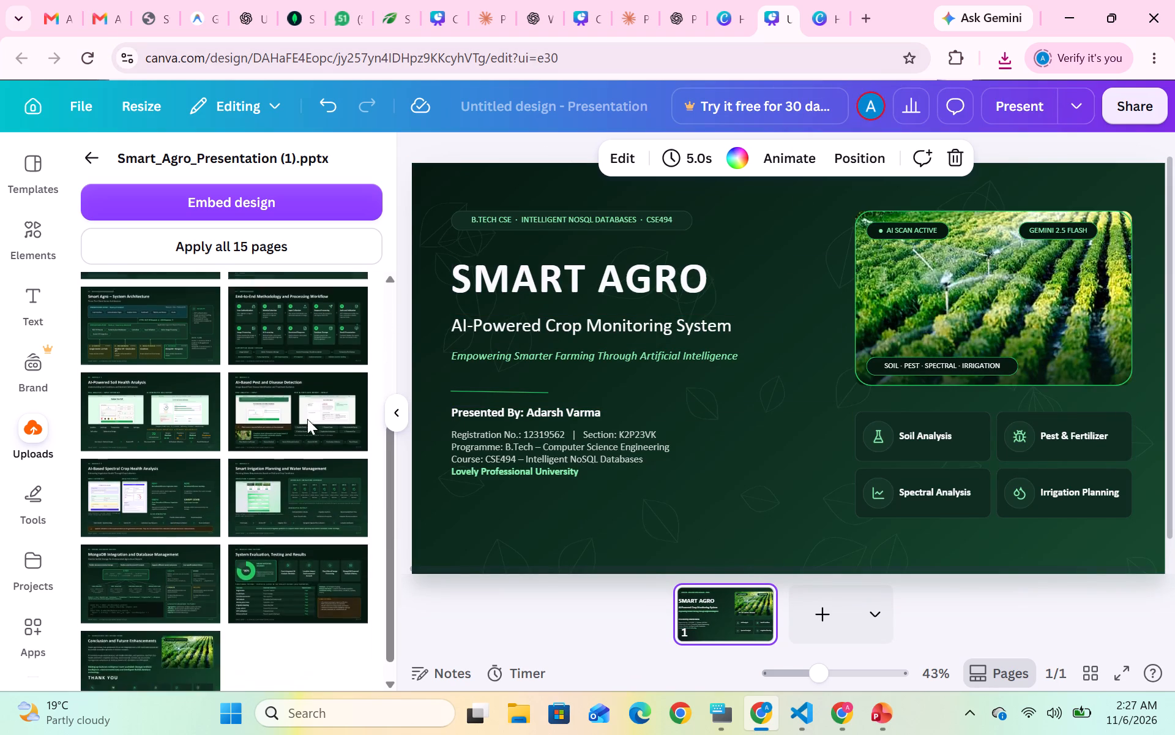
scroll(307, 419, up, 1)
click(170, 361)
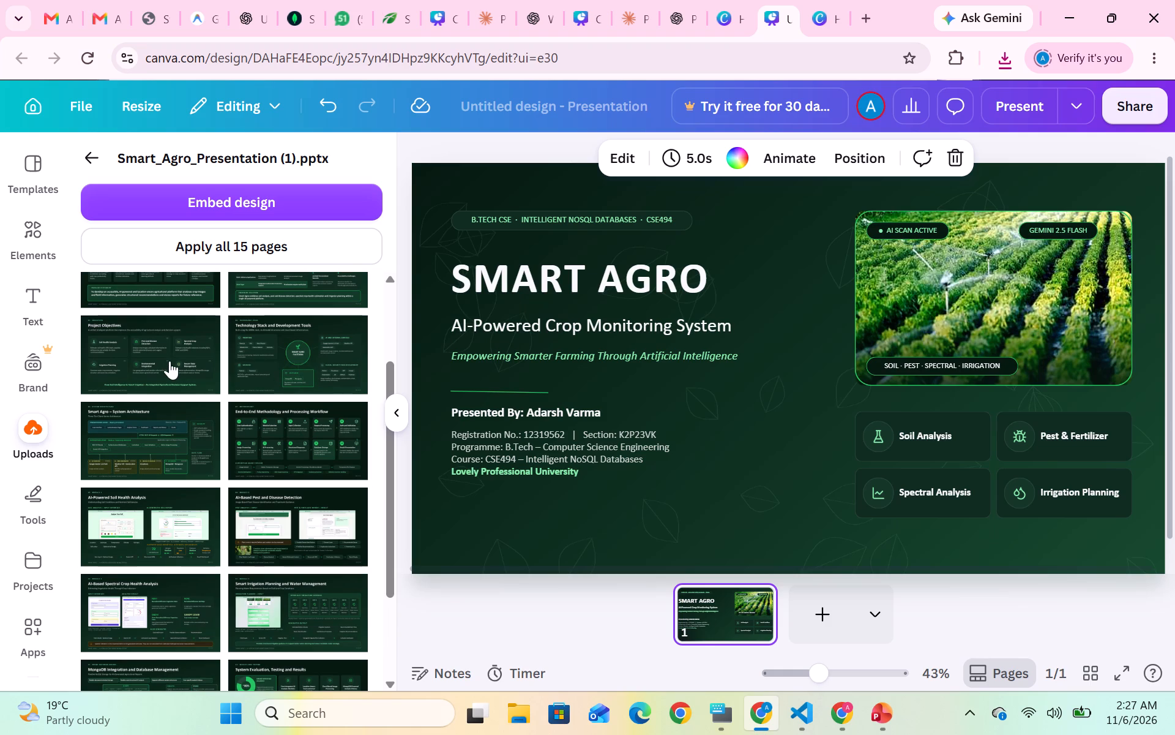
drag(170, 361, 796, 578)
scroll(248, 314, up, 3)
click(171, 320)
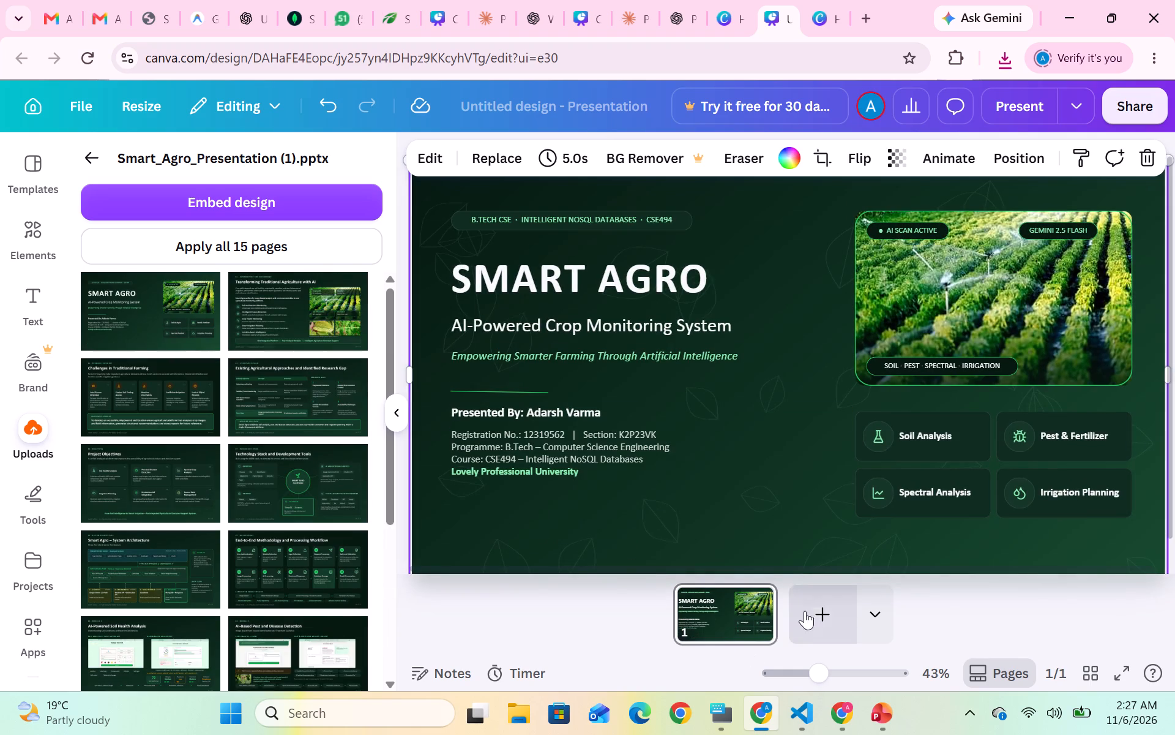
Add page 2 with the Project Objectives slide and page 3 with the Technology Stack and Development Tools slide.
click(819, 611)
click(146, 478)
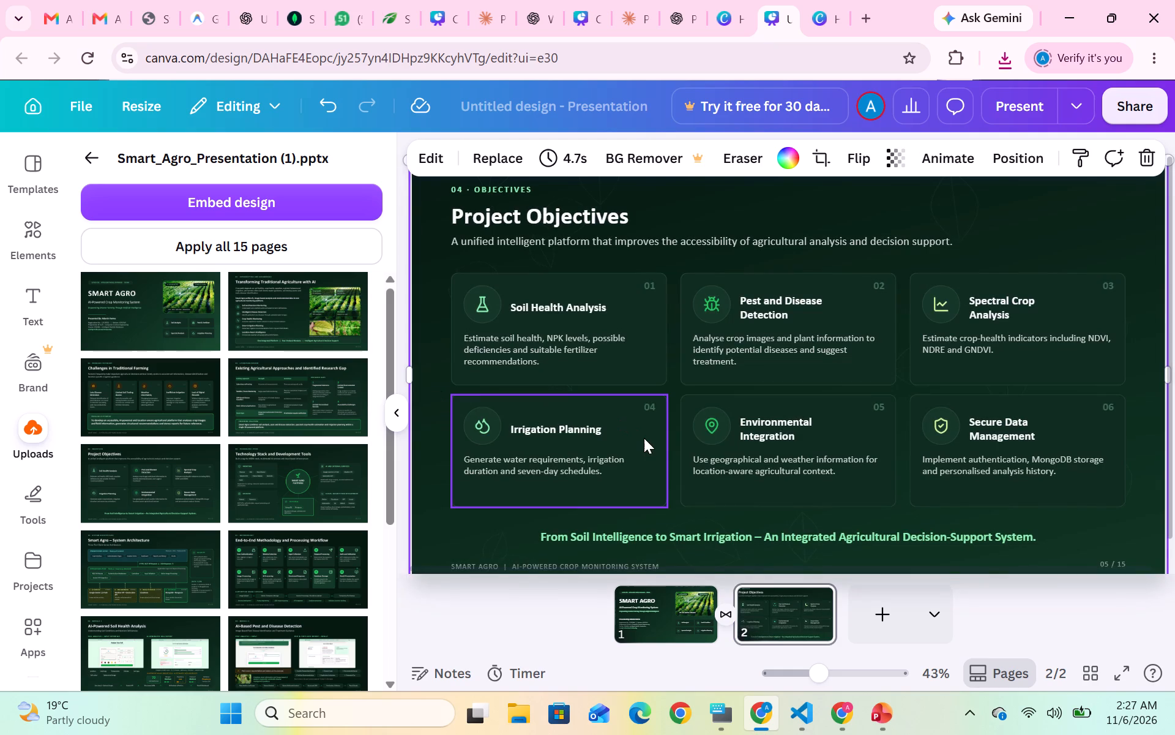
click(887, 615)
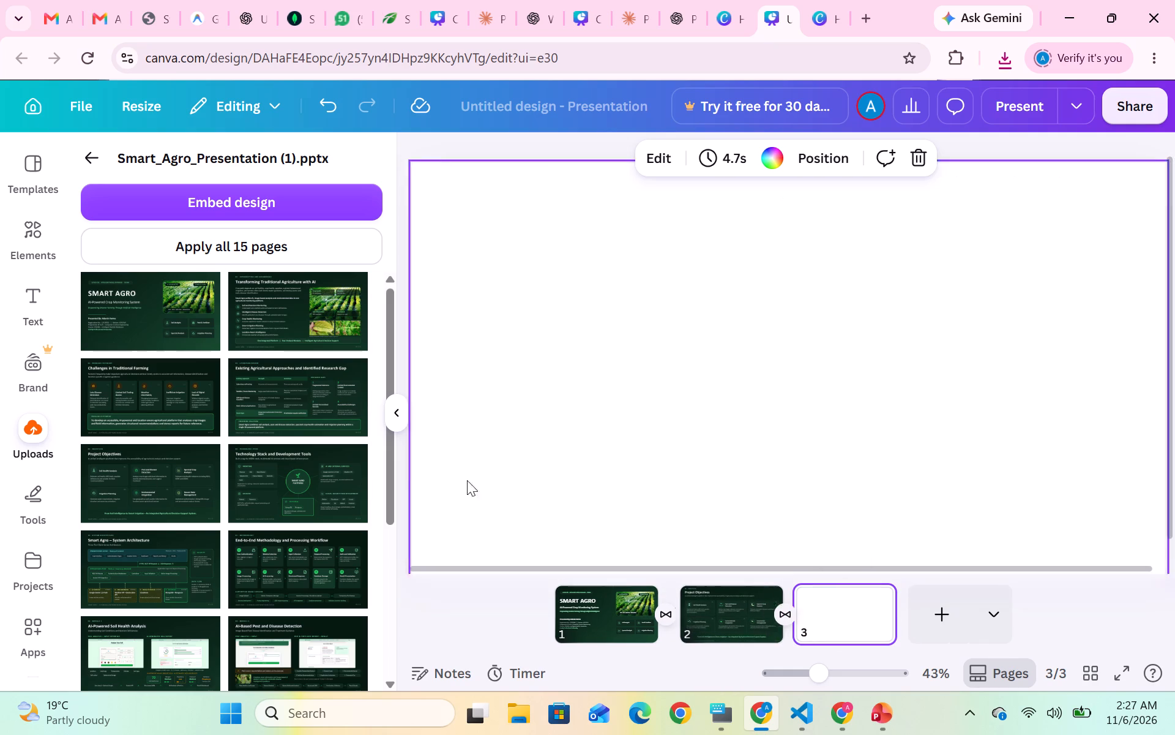
click(267, 478)
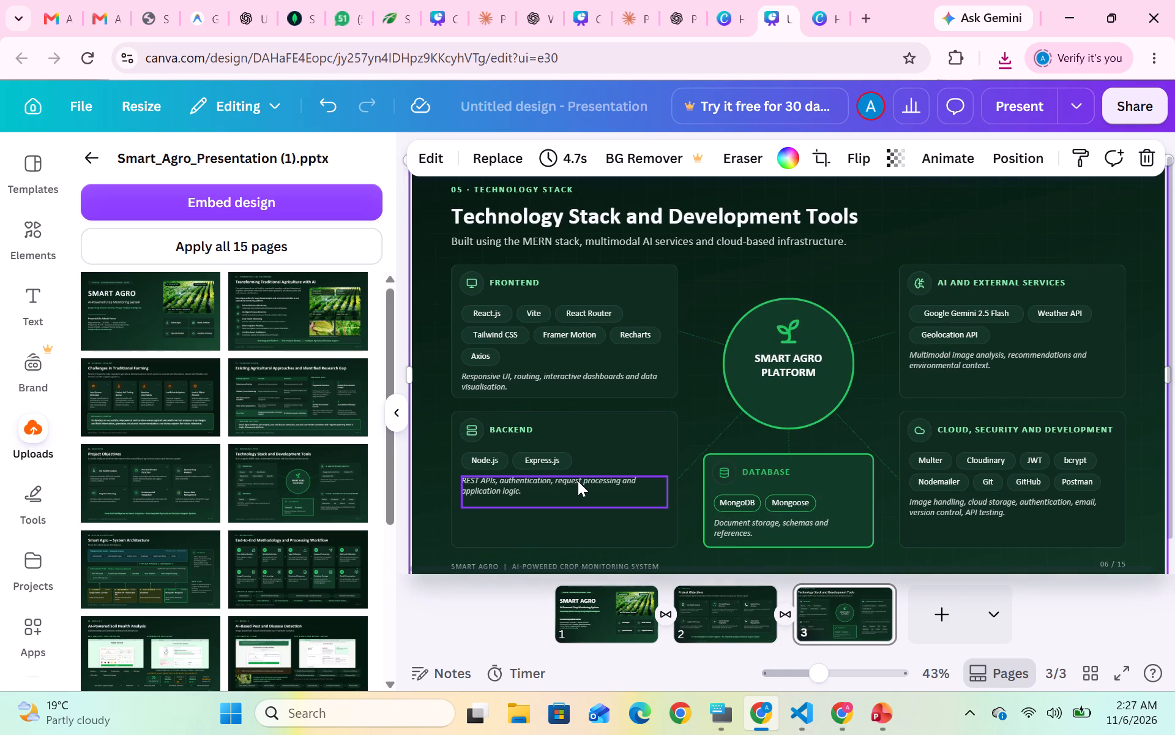
Add page 4 with the End-to-End Methodology and Processing Workflow slide and page 5 with the System Architecture slide.
scroll(578, 481, up, 1)
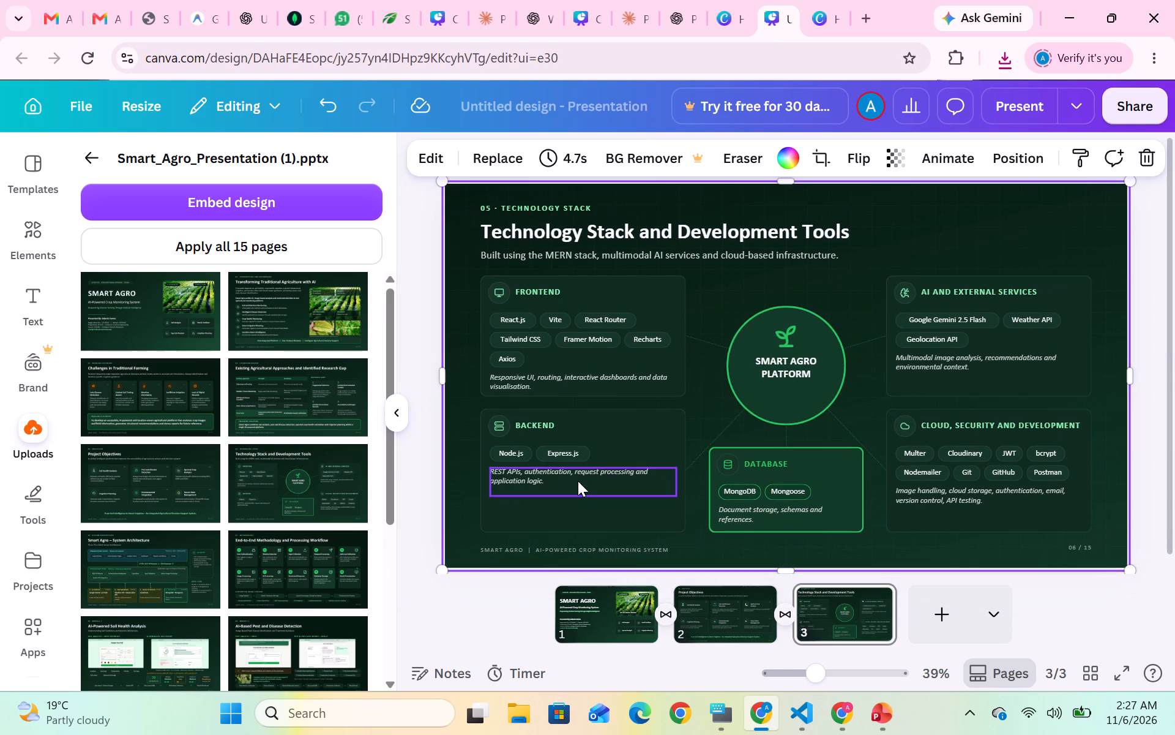
click(943, 619)
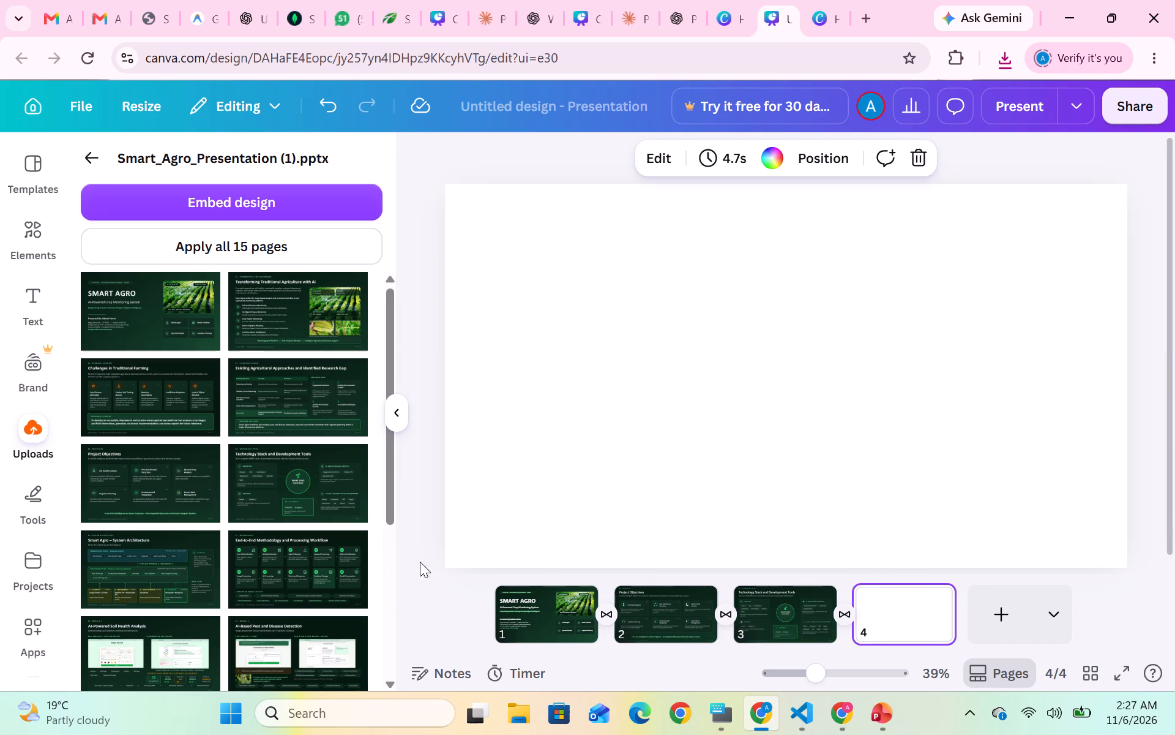
scroll(313, 583, down, 1)
click(304, 506)
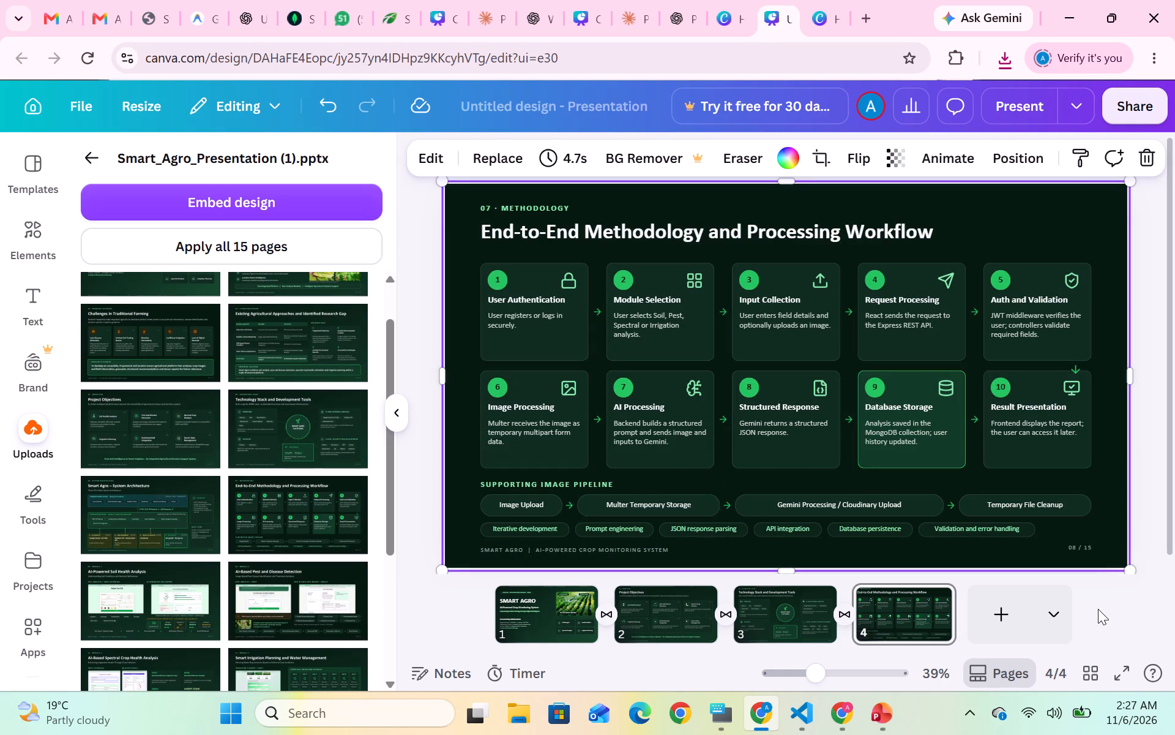
click(1007, 610)
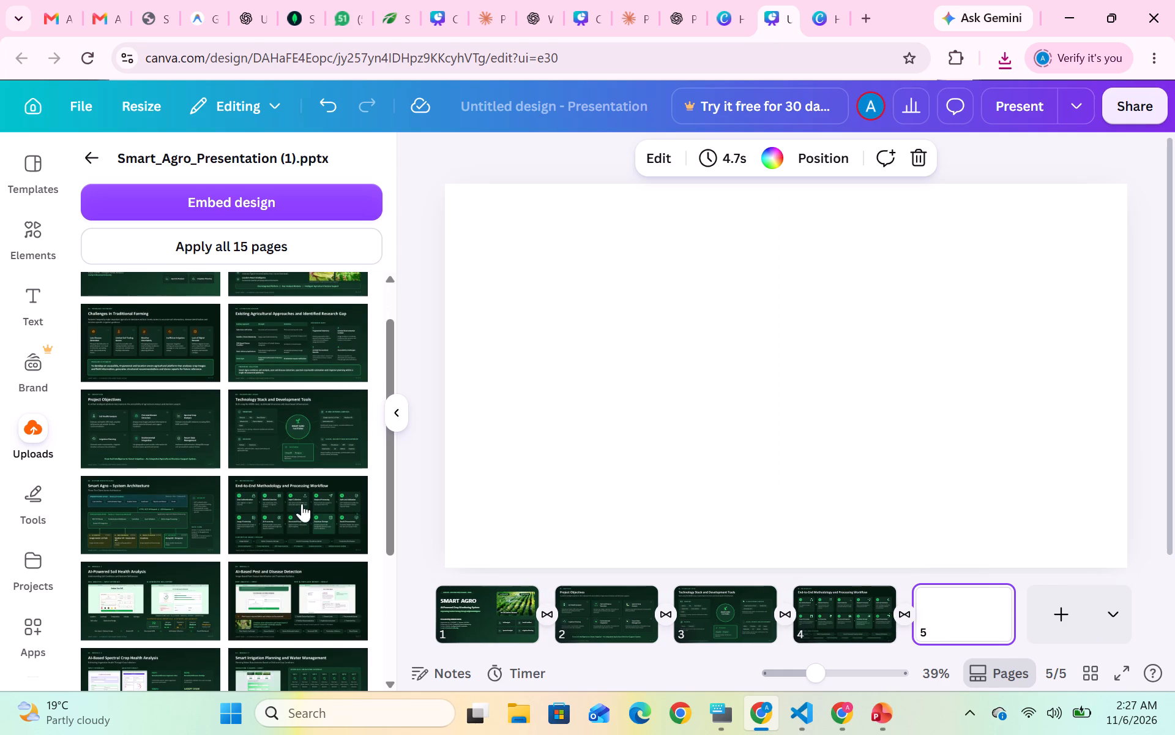
click(154, 515)
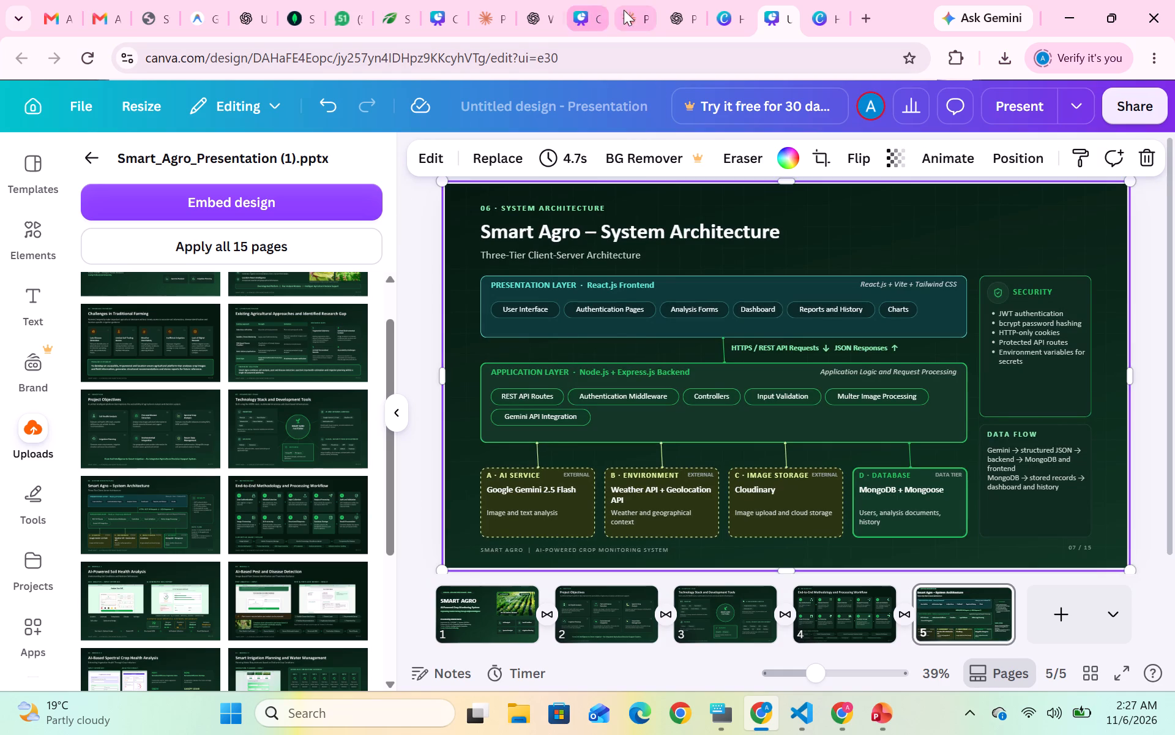
From the Canva home page, create another blank Presentation (16:9) design.
click(815, 23)
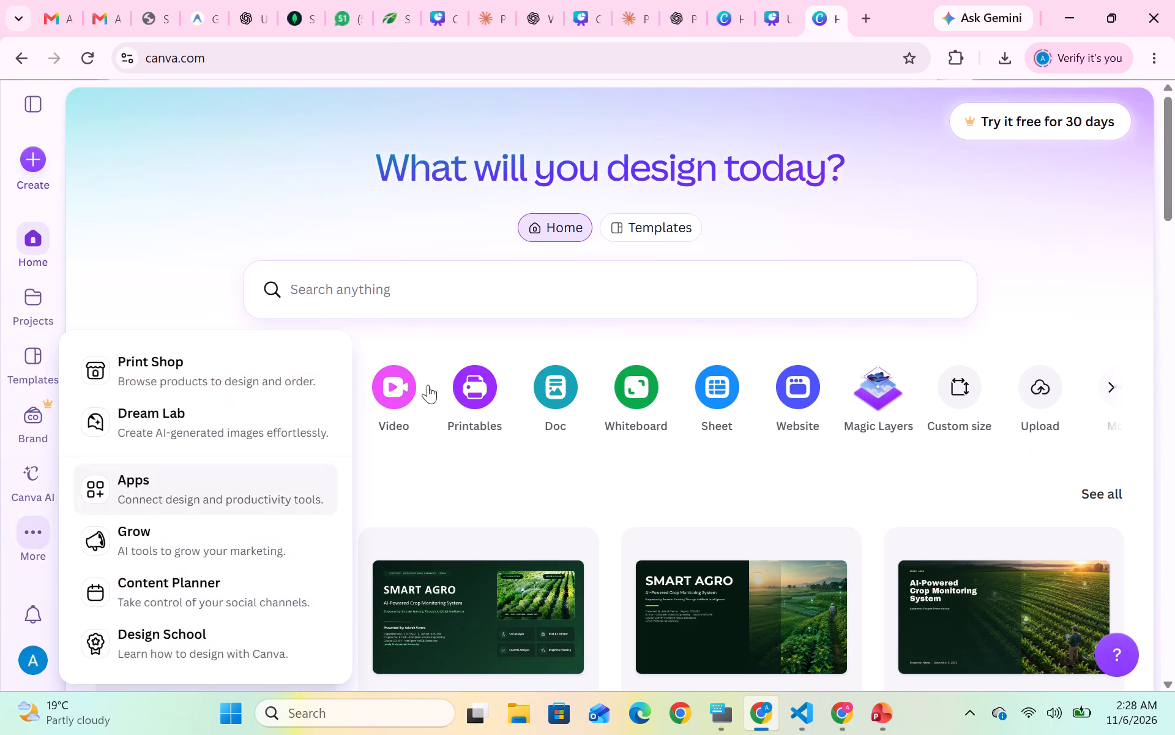
click(1029, 393)
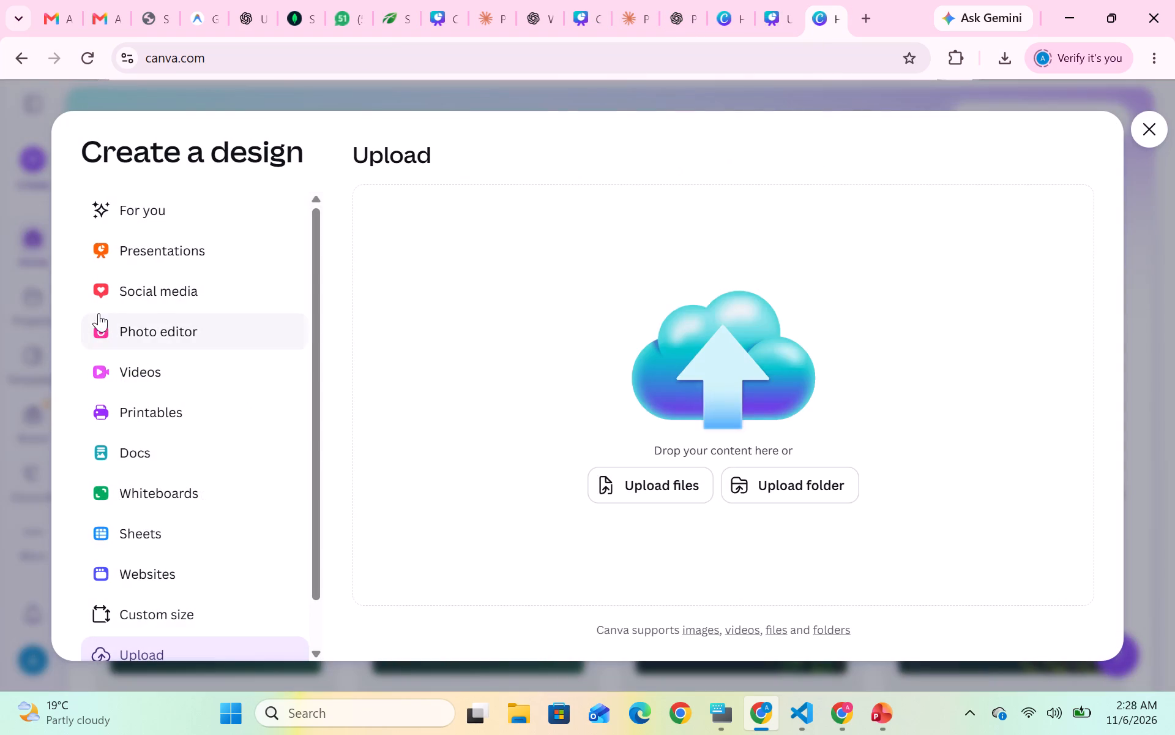
click(174, 260)
click(405, 270)
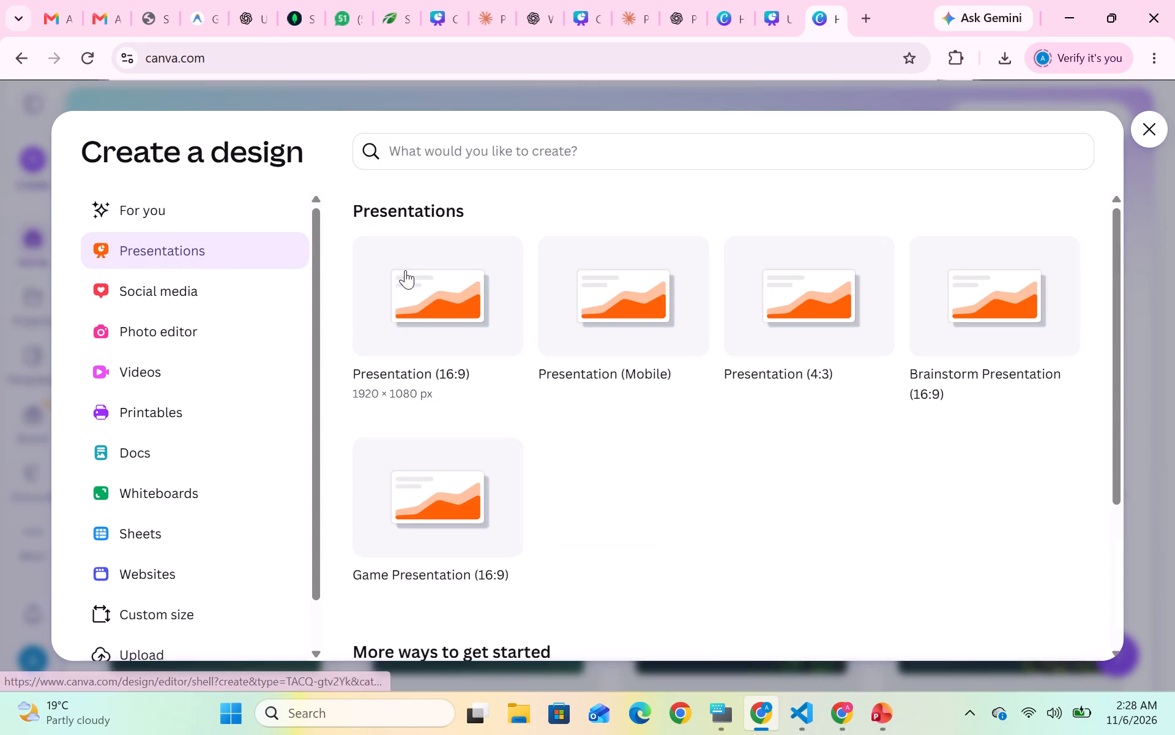
click(791, 9)
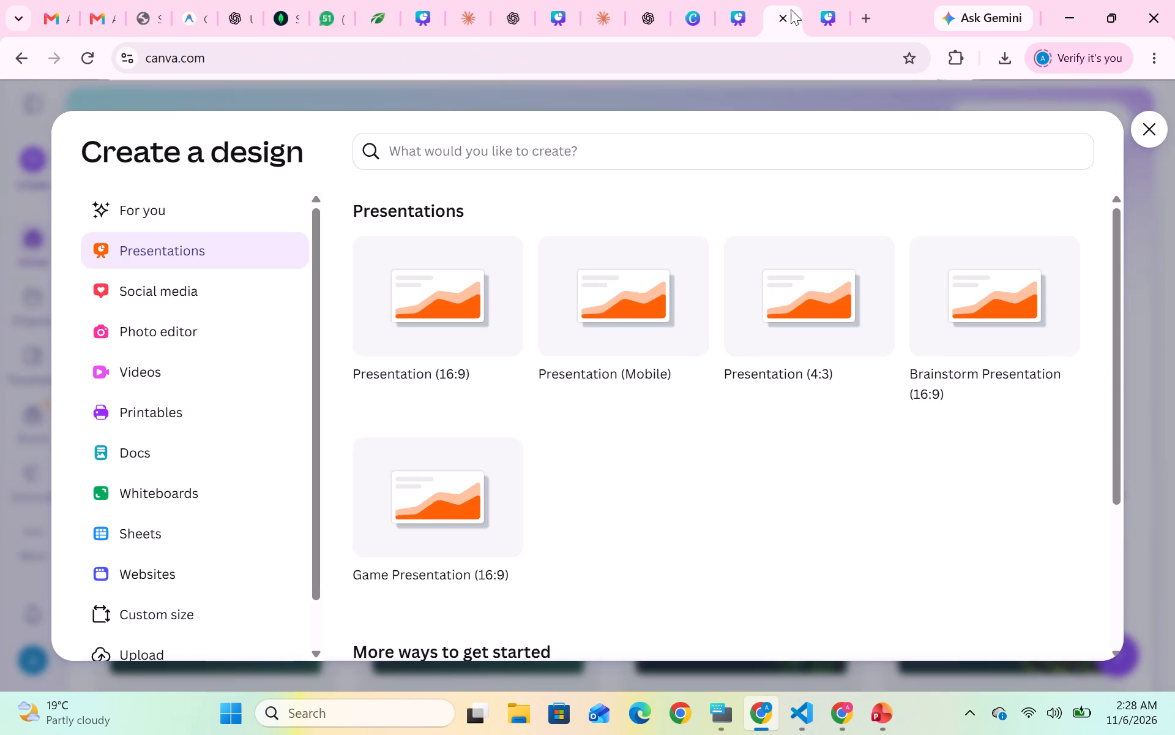
Close the leftover Canva home tab with the Create a design window and go to the new blank presentation.
click(815, 13)
click(788, 14)
click(734, 18)
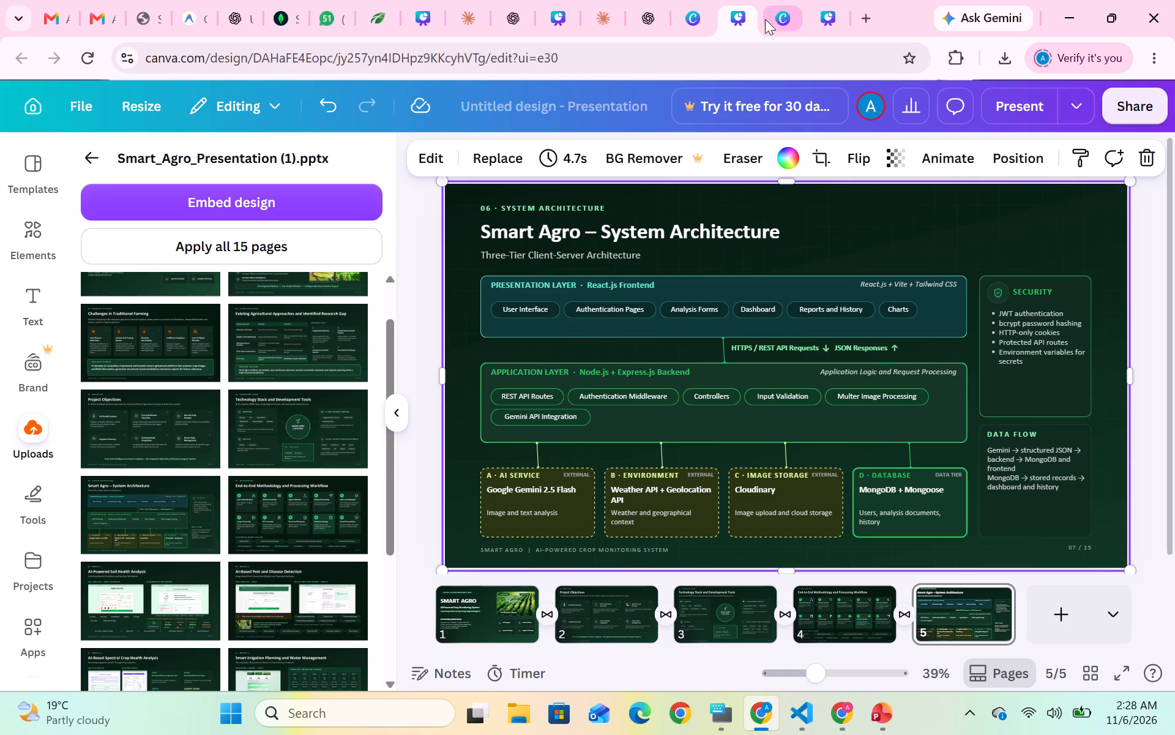
click(789, 18)
click(789, 18)
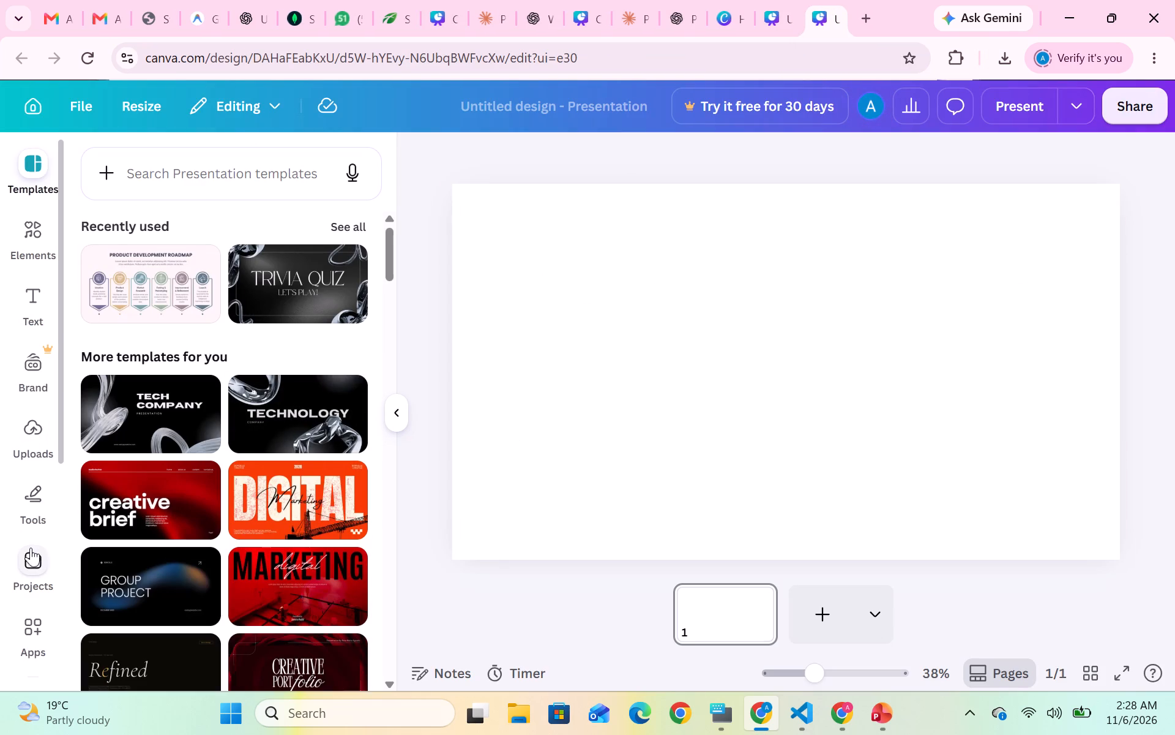
Upload Smart_Agro_Presentation (2) from Downloads to the Canva uploads and open the imported design's slides.
click(33, 463)
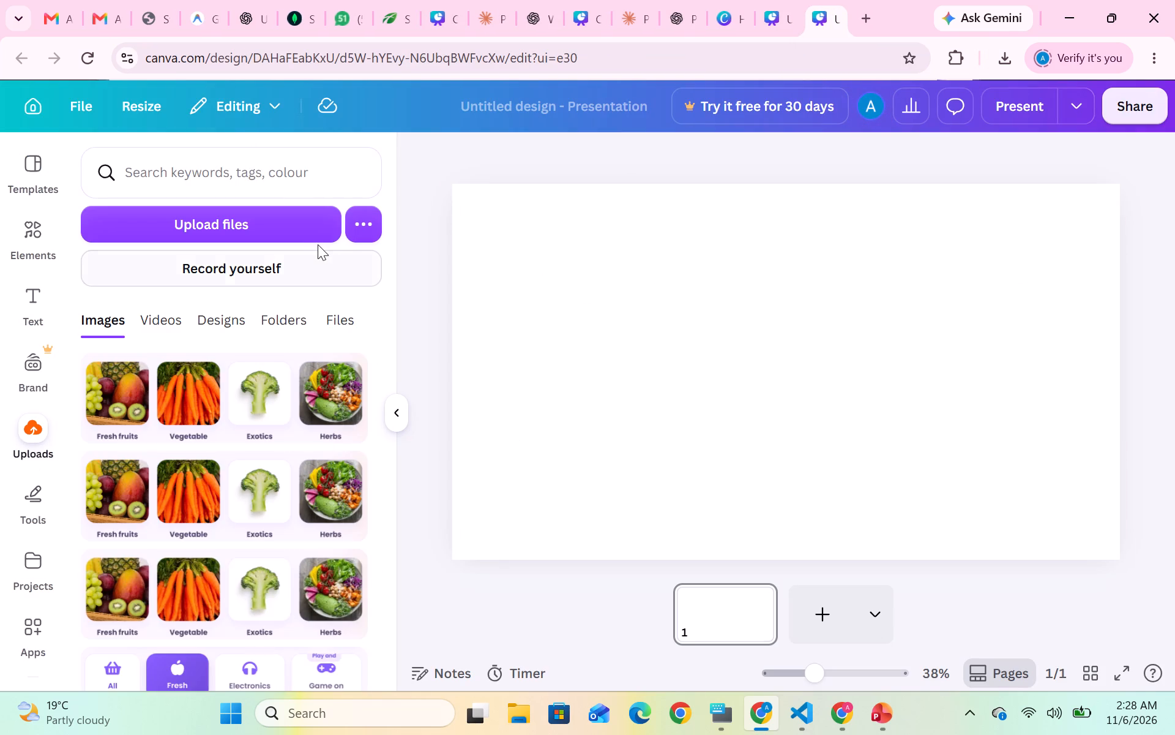
click(328, 322)
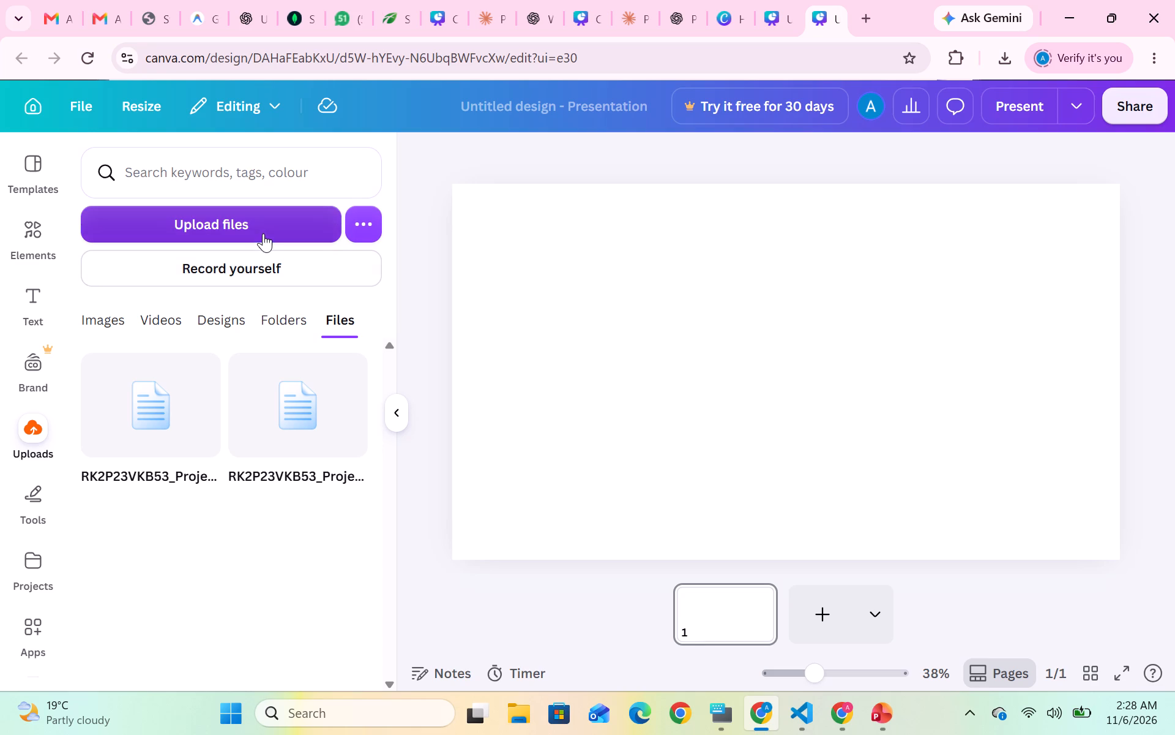
click(263, 233)
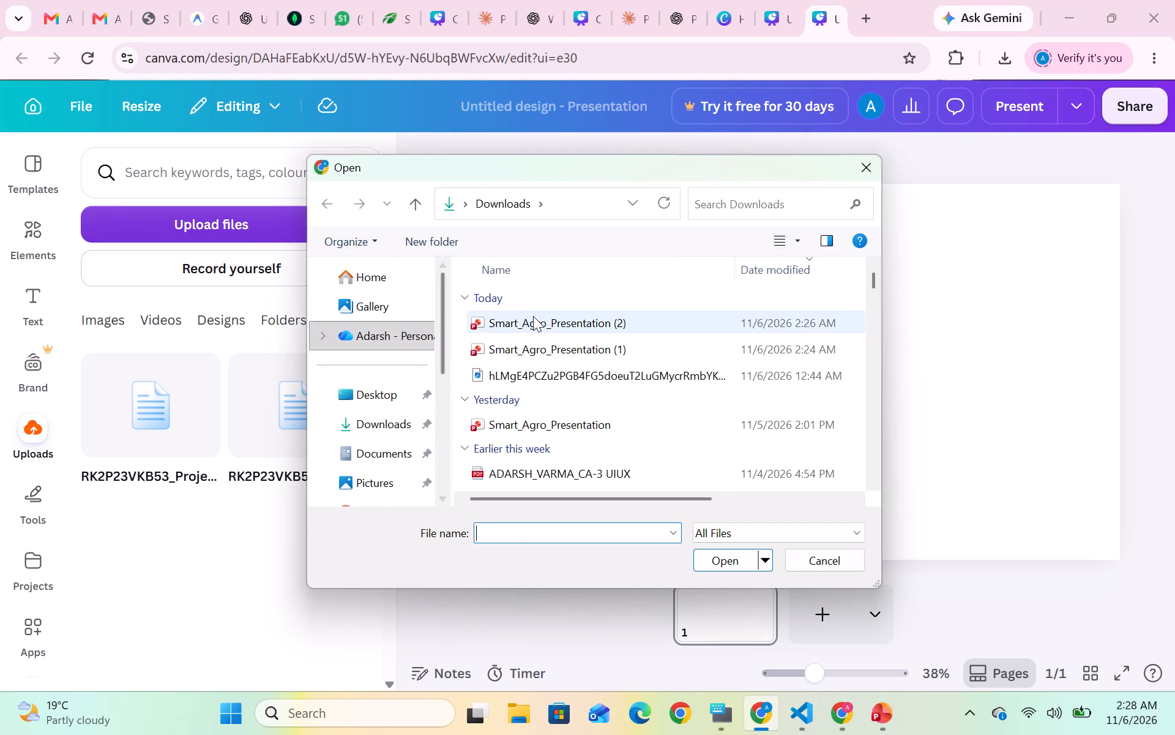
click(533, 316)
click(717, 554)
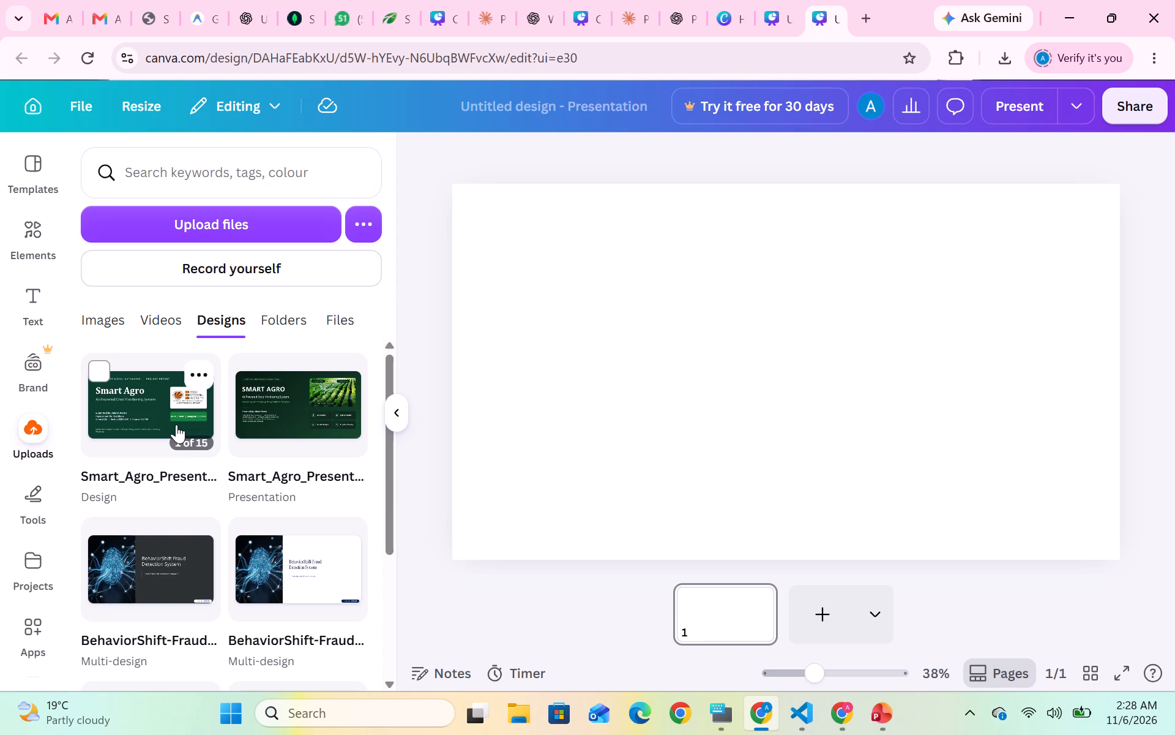
click(100, 405)
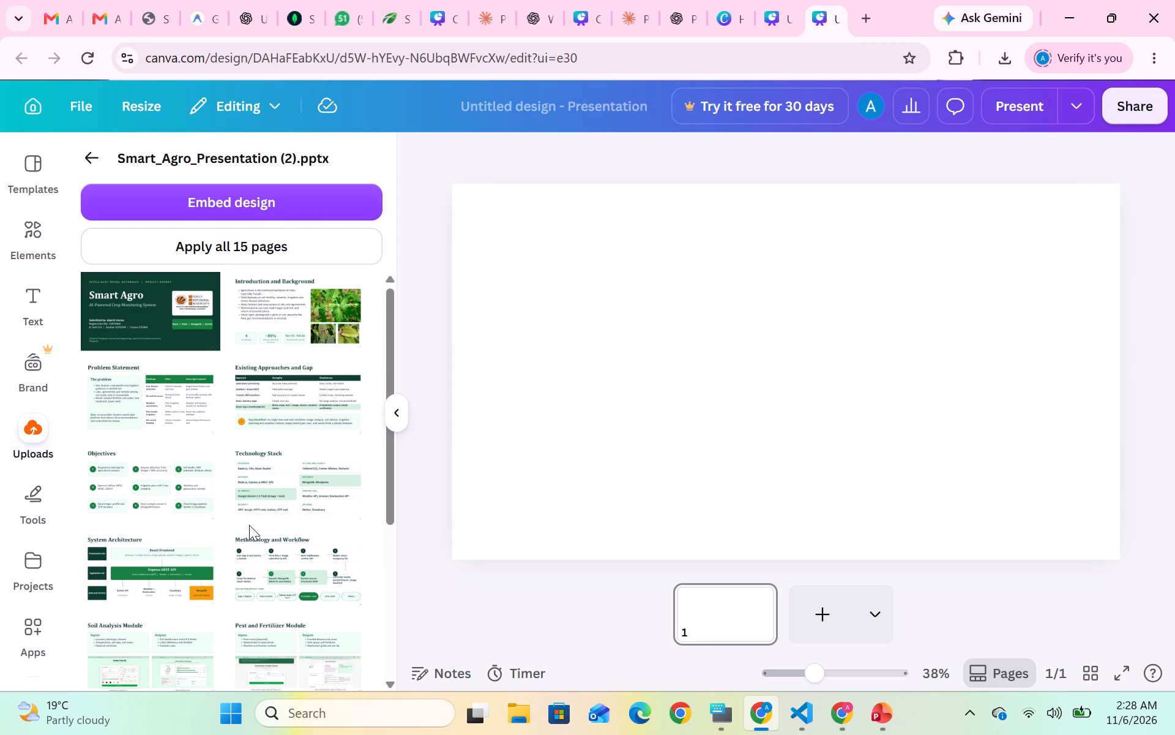
Apply the Existing Approaches and Gap slide to page 1 and add page 2 with the Problem Statement slide.
click(294, 392)
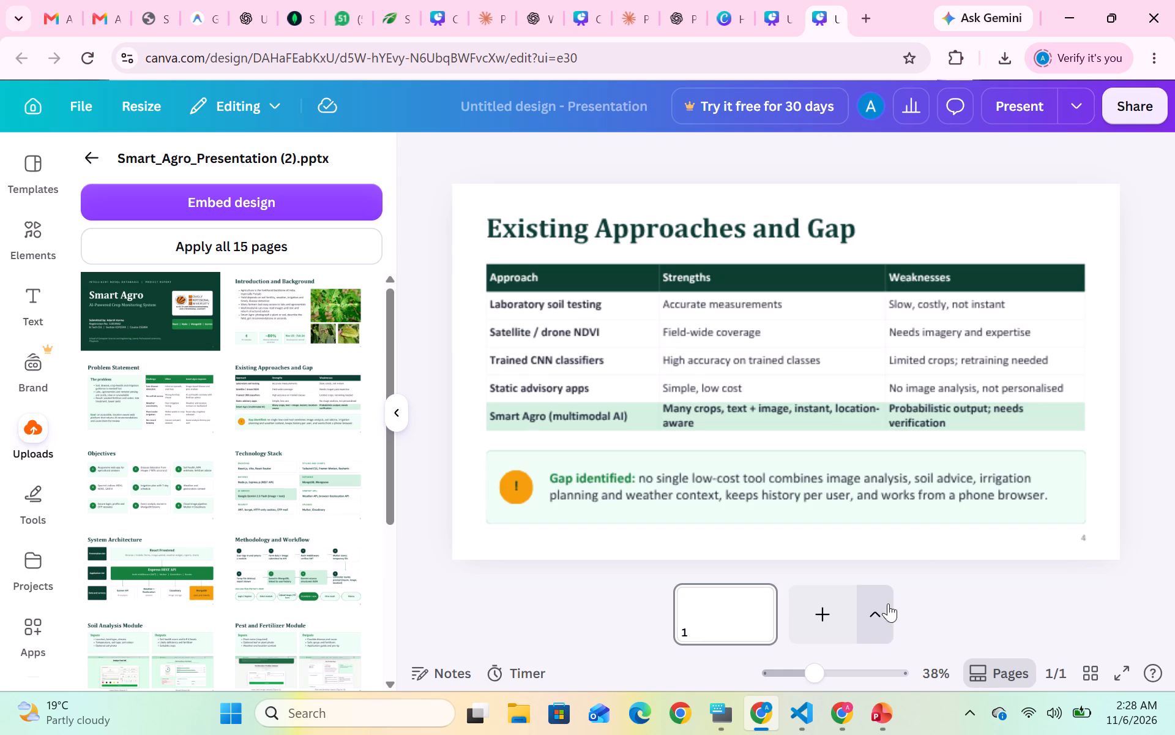
click(835, 620)
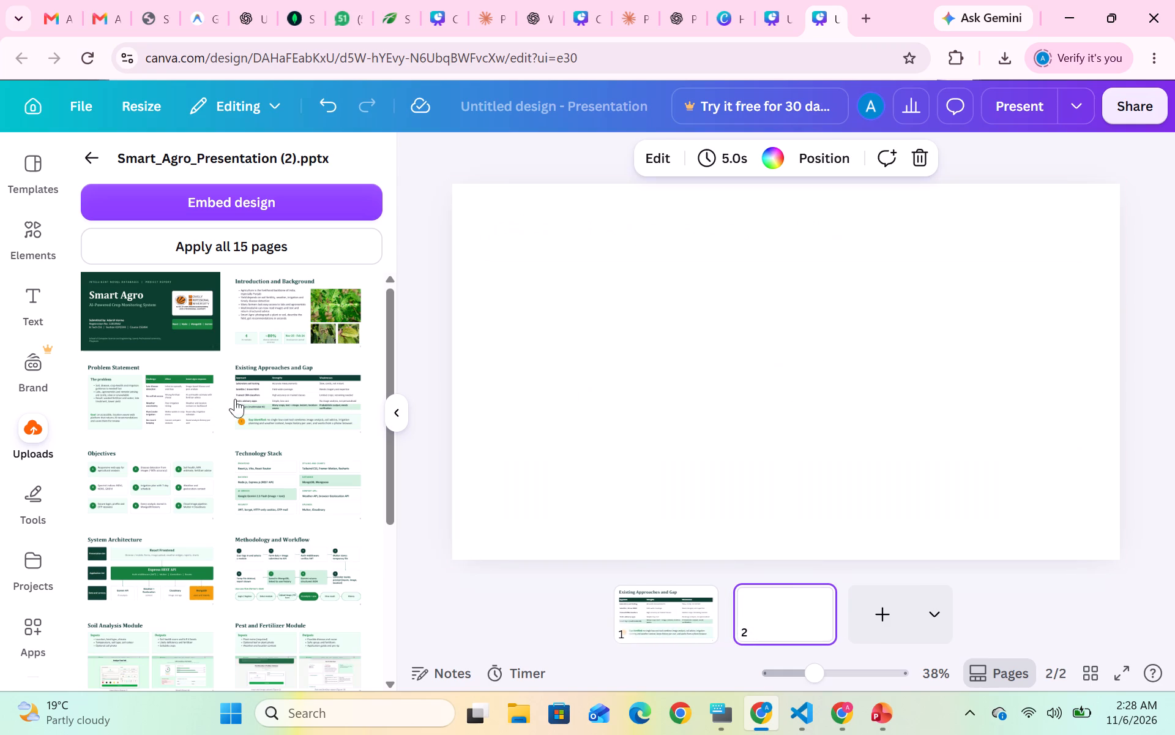
click(183, 398)
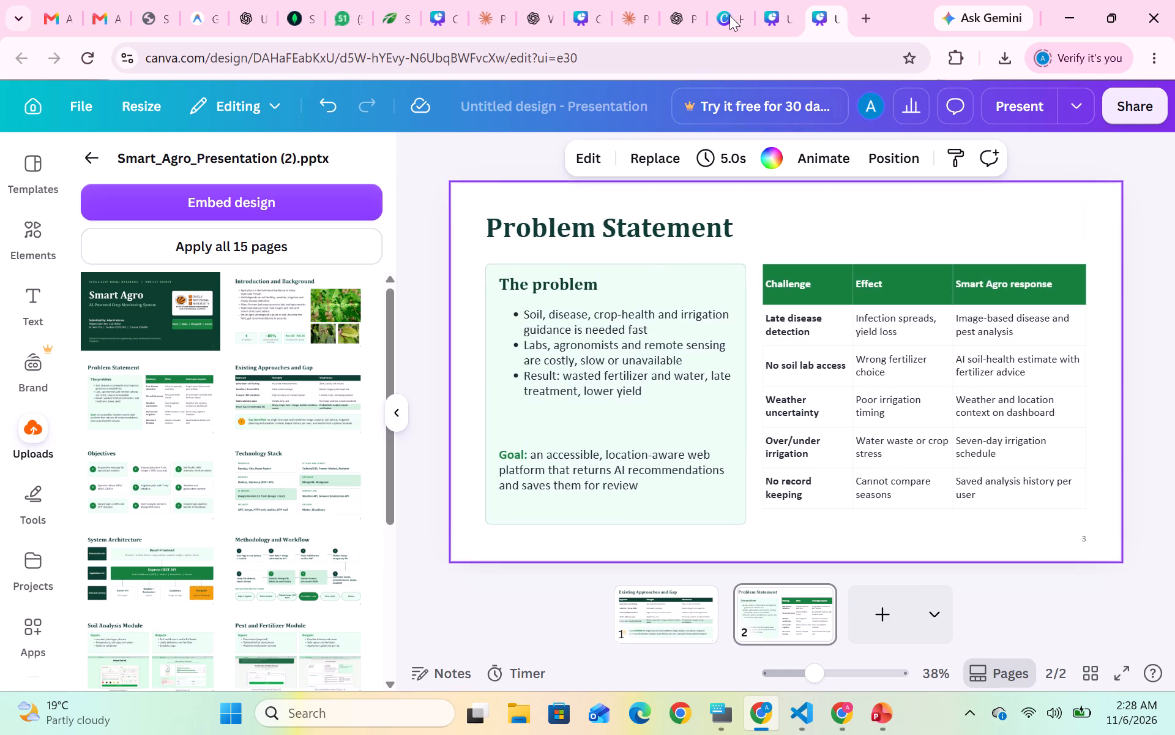
In the dark-themed Smart Agro design, add page 6 with the Existing Agricultural Approaches and Identified Research Gap slide.
click(767, 1)
click(1056, 614)
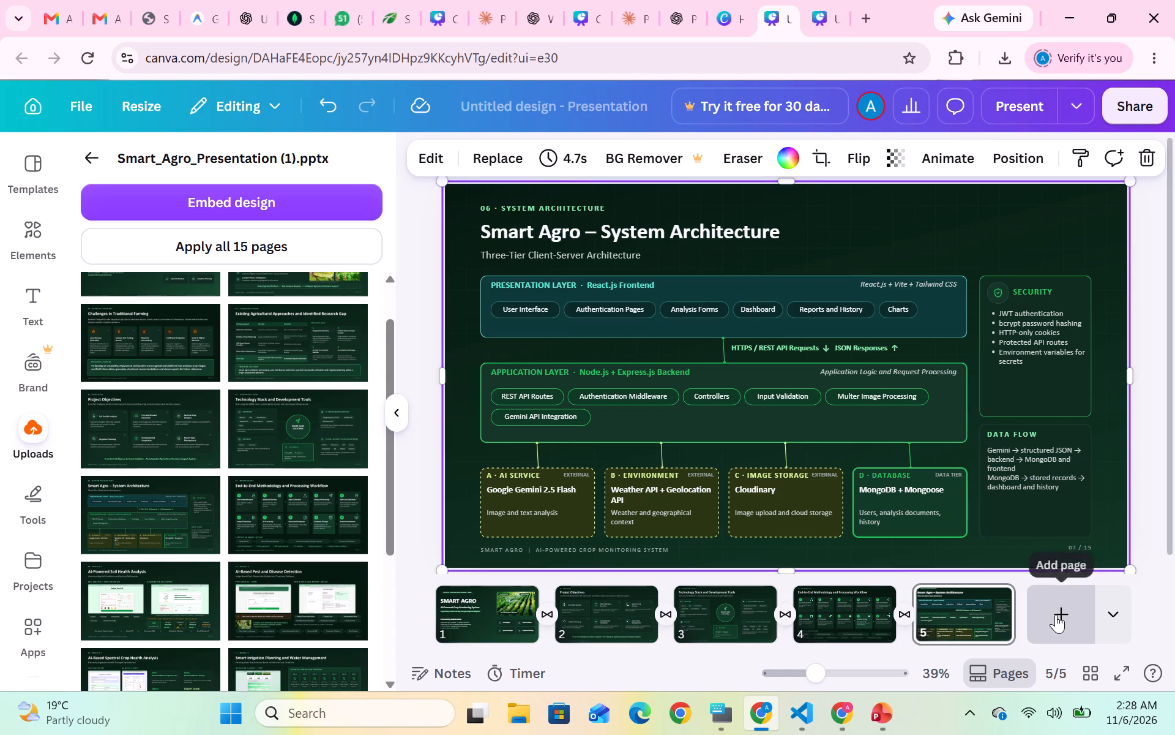
click(288, 338)
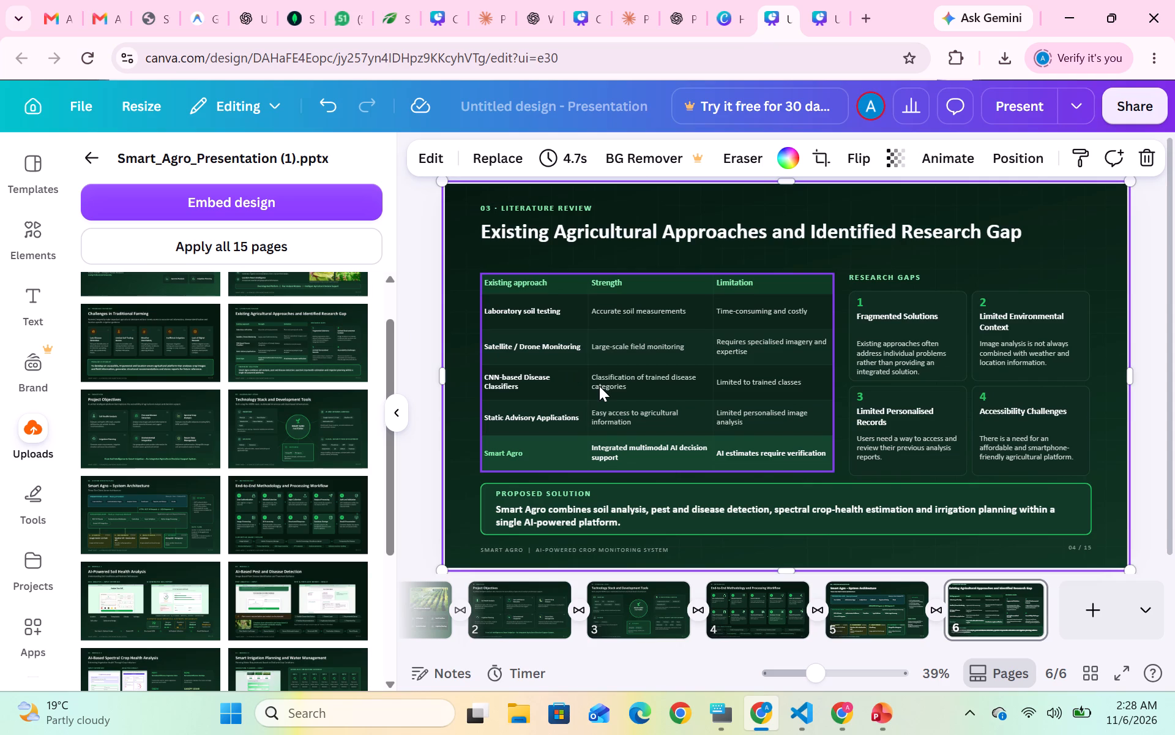
Compare with the light design's Existing Approaches and Gap slide, and clear the Laboratory soil testing Strength cell on page 6.
click(827, 21)
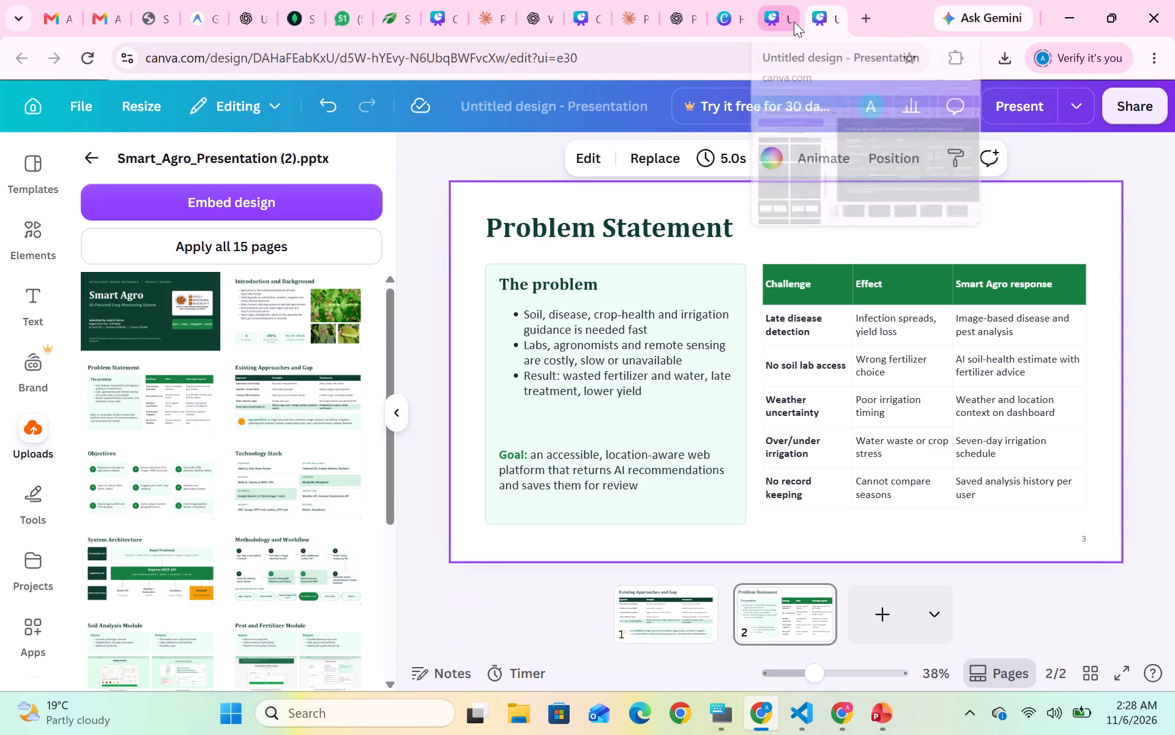
click(676, 617)
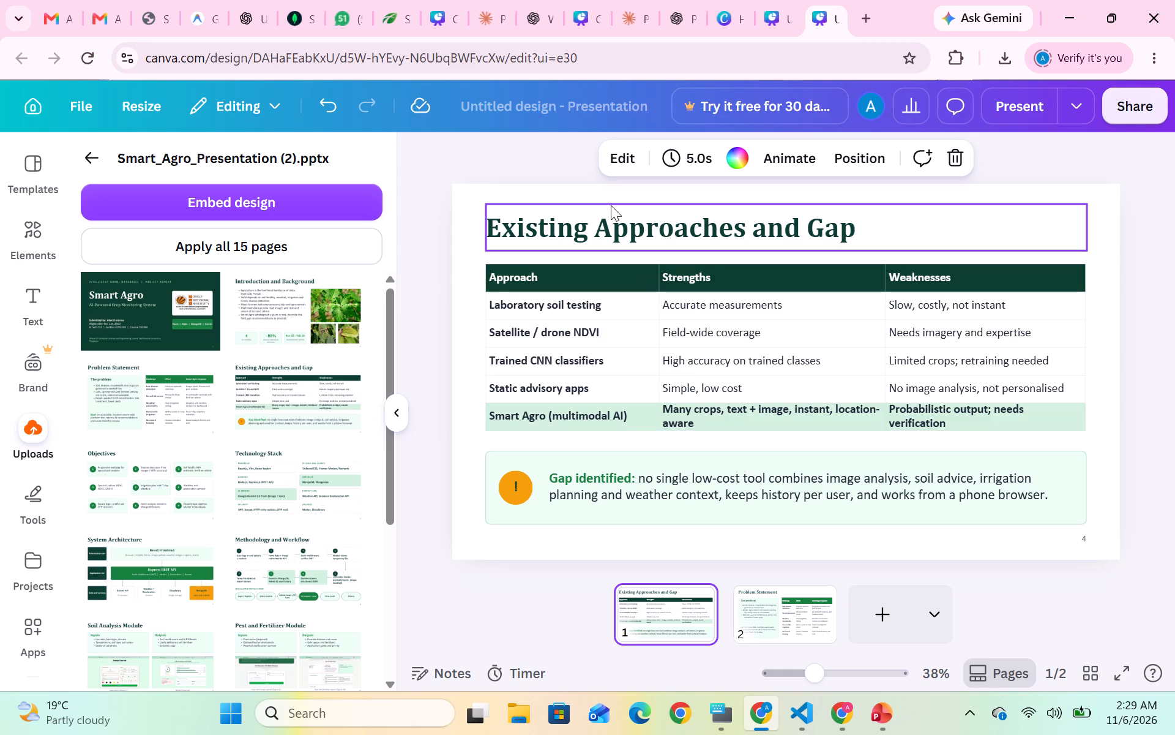
click(587, 198)
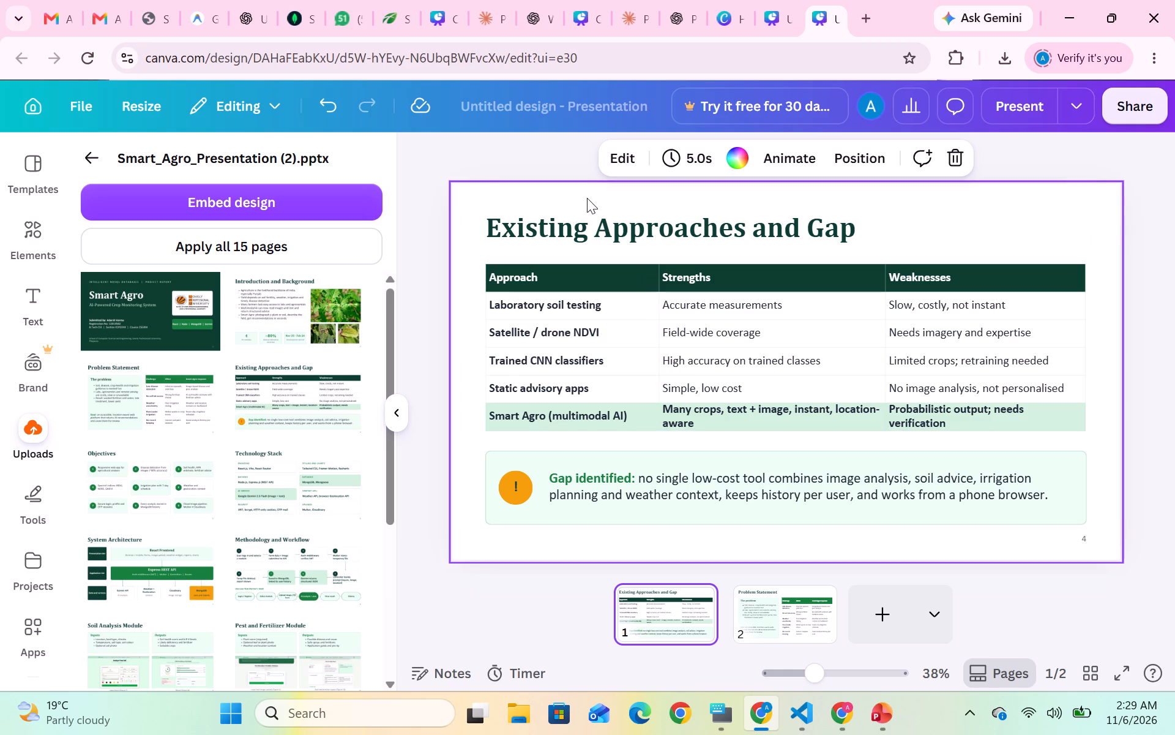
click(775, 24)
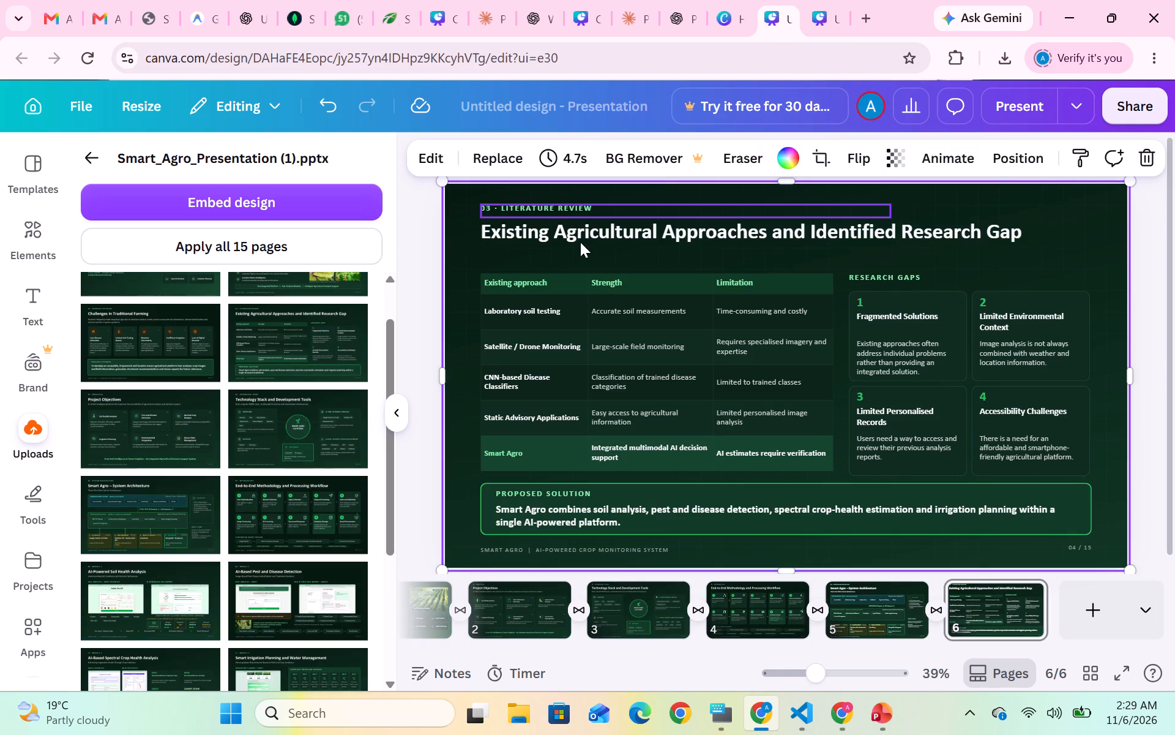
click(682, 302)
key(BackSpace)
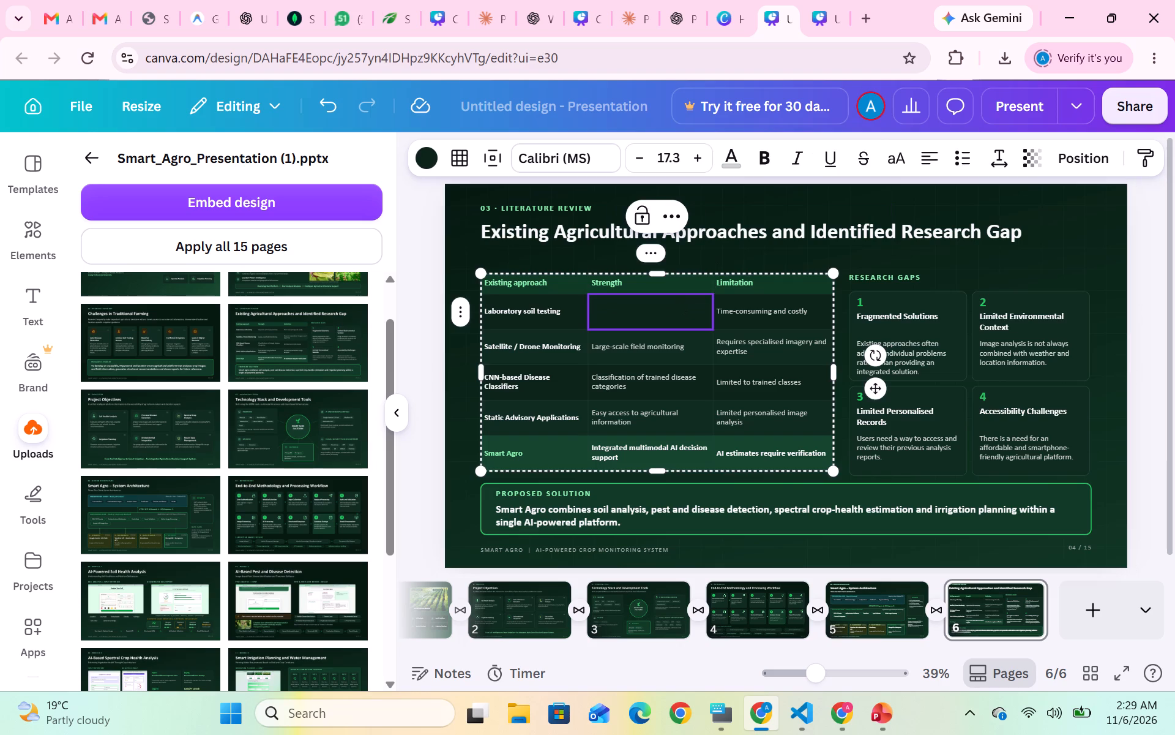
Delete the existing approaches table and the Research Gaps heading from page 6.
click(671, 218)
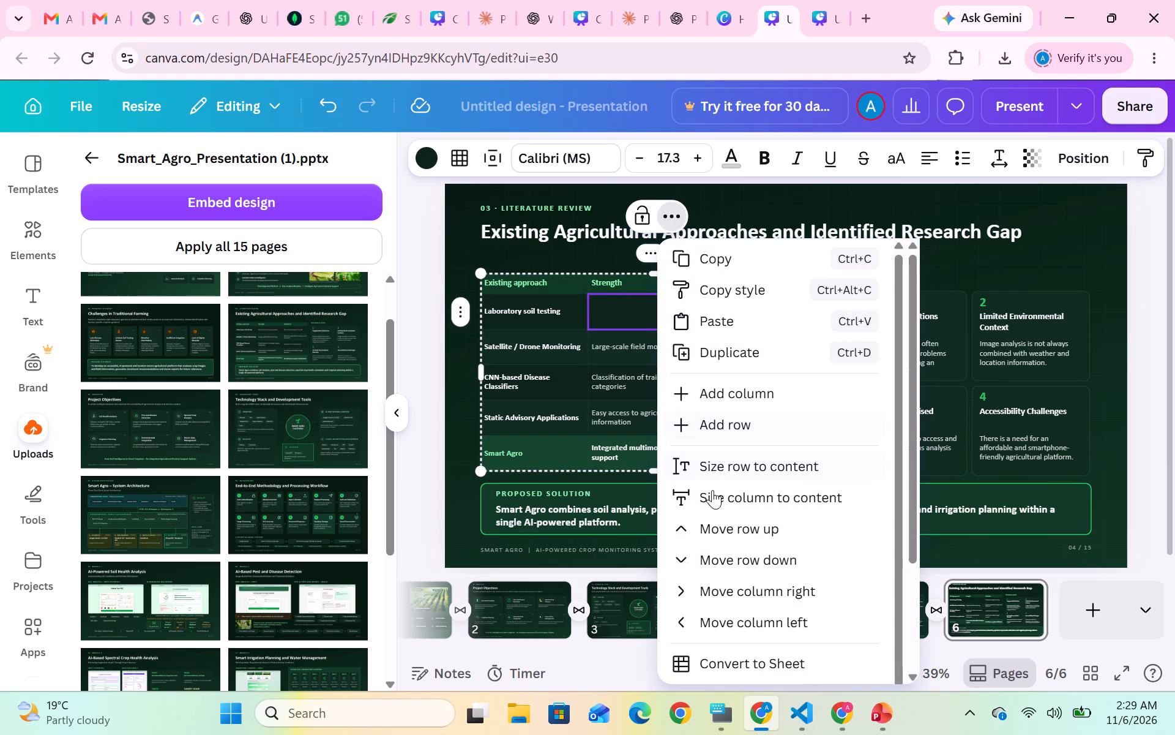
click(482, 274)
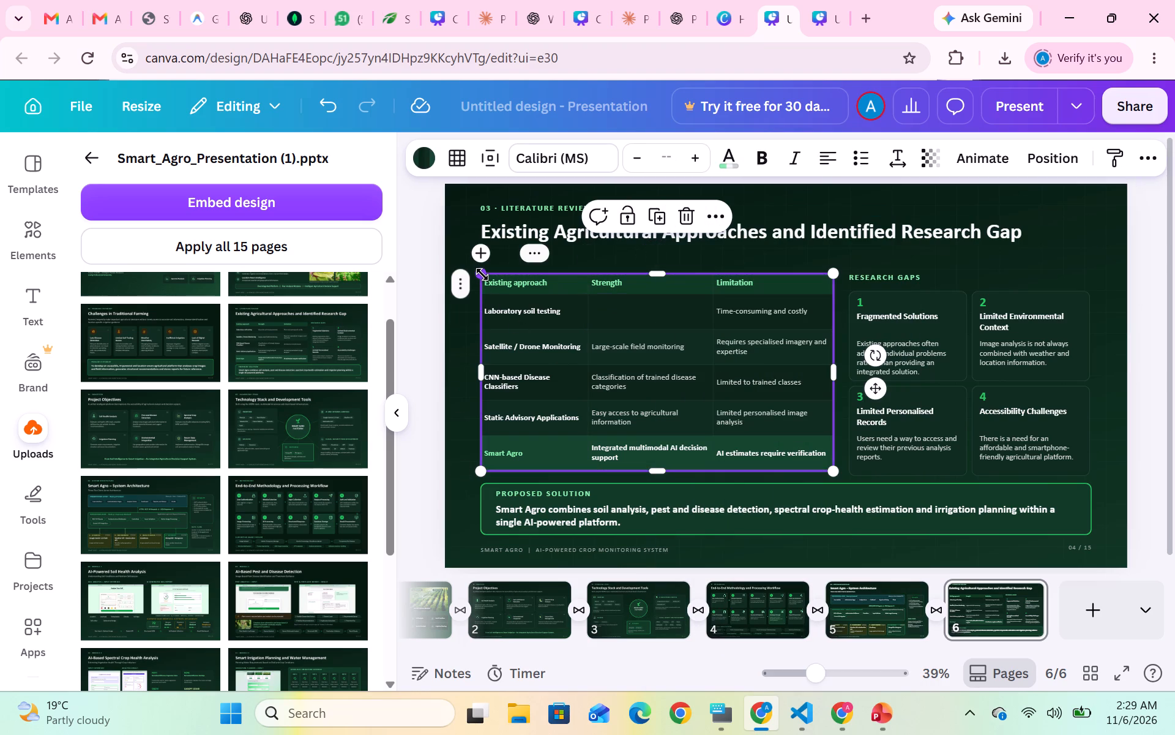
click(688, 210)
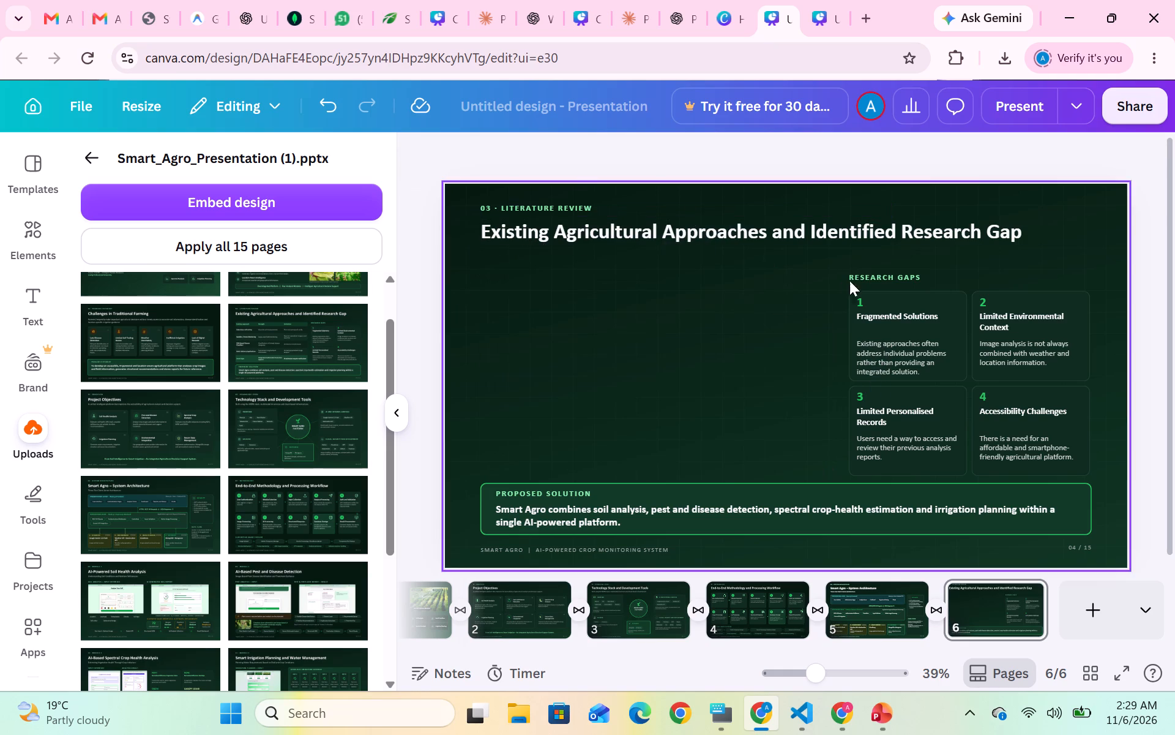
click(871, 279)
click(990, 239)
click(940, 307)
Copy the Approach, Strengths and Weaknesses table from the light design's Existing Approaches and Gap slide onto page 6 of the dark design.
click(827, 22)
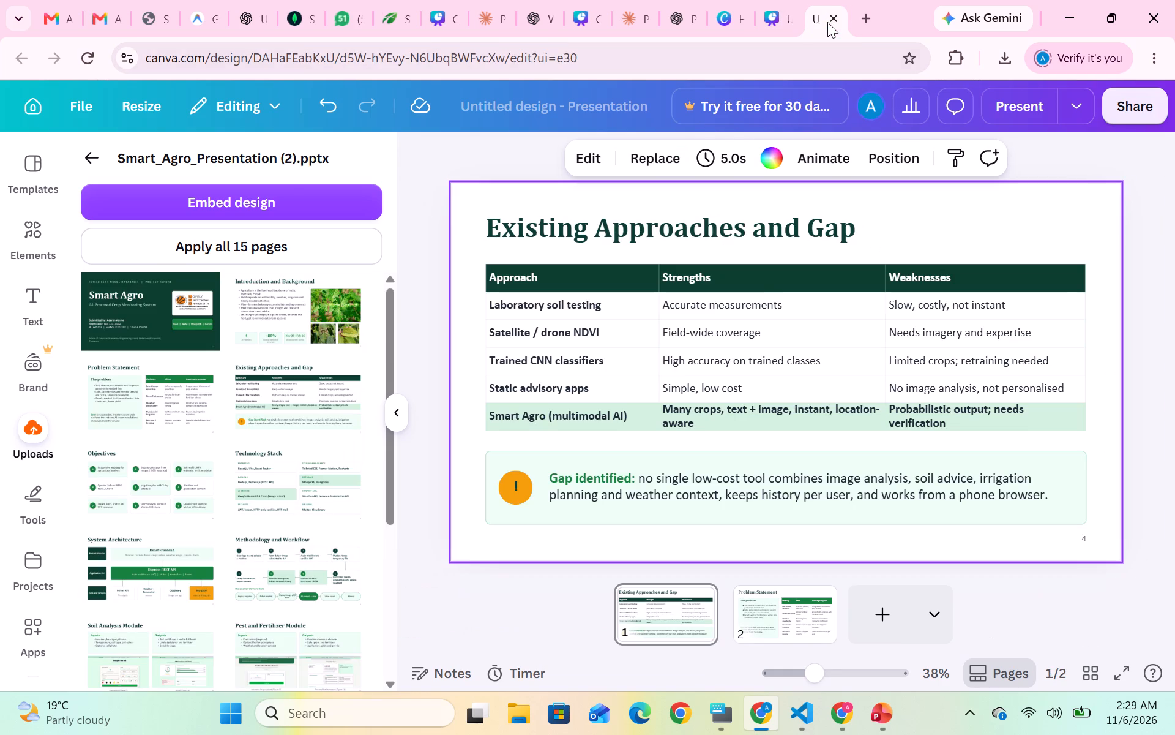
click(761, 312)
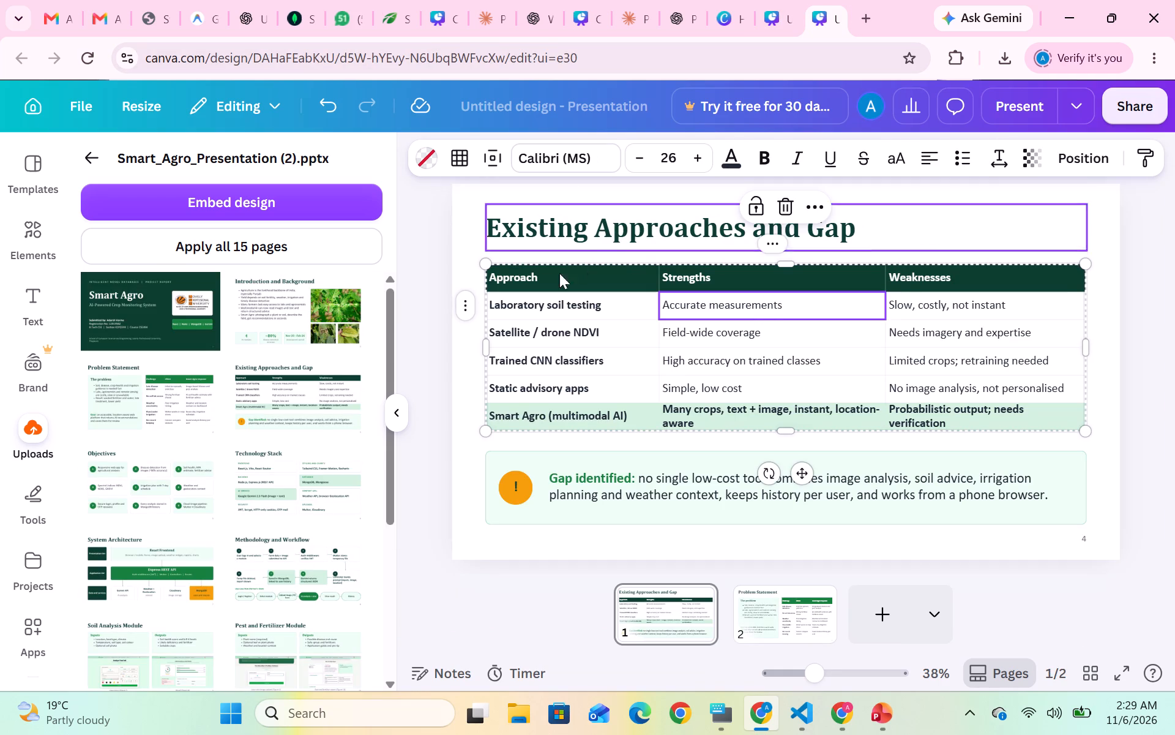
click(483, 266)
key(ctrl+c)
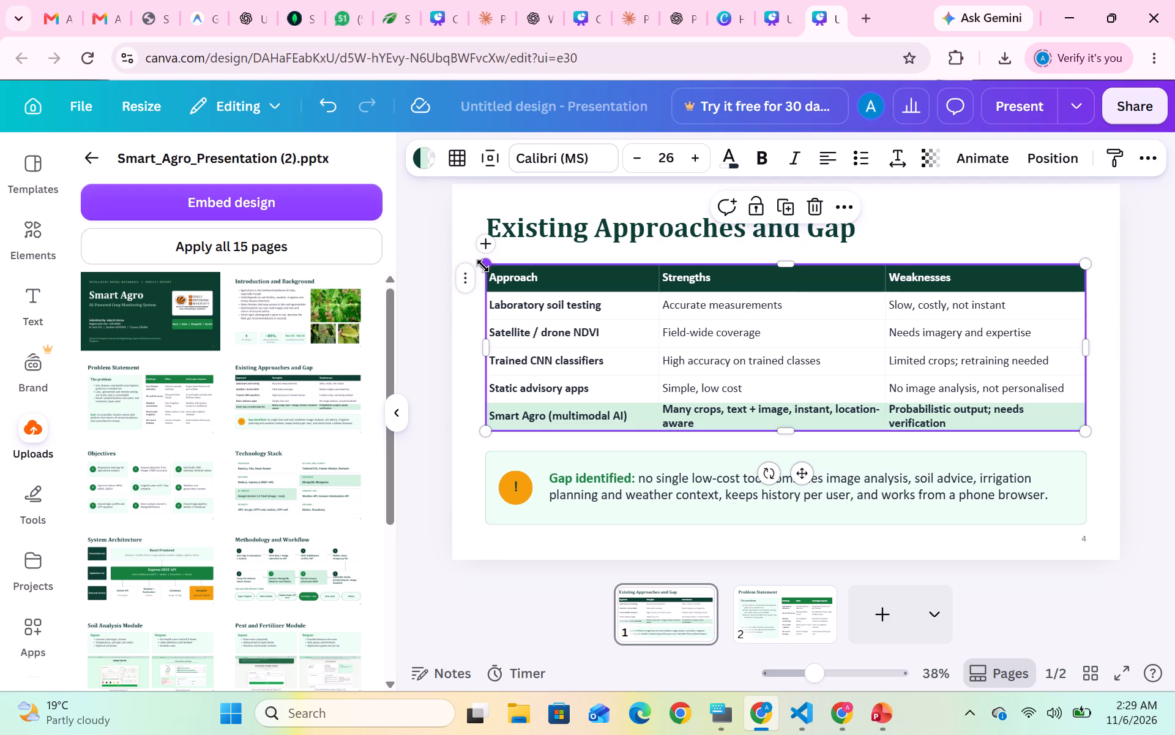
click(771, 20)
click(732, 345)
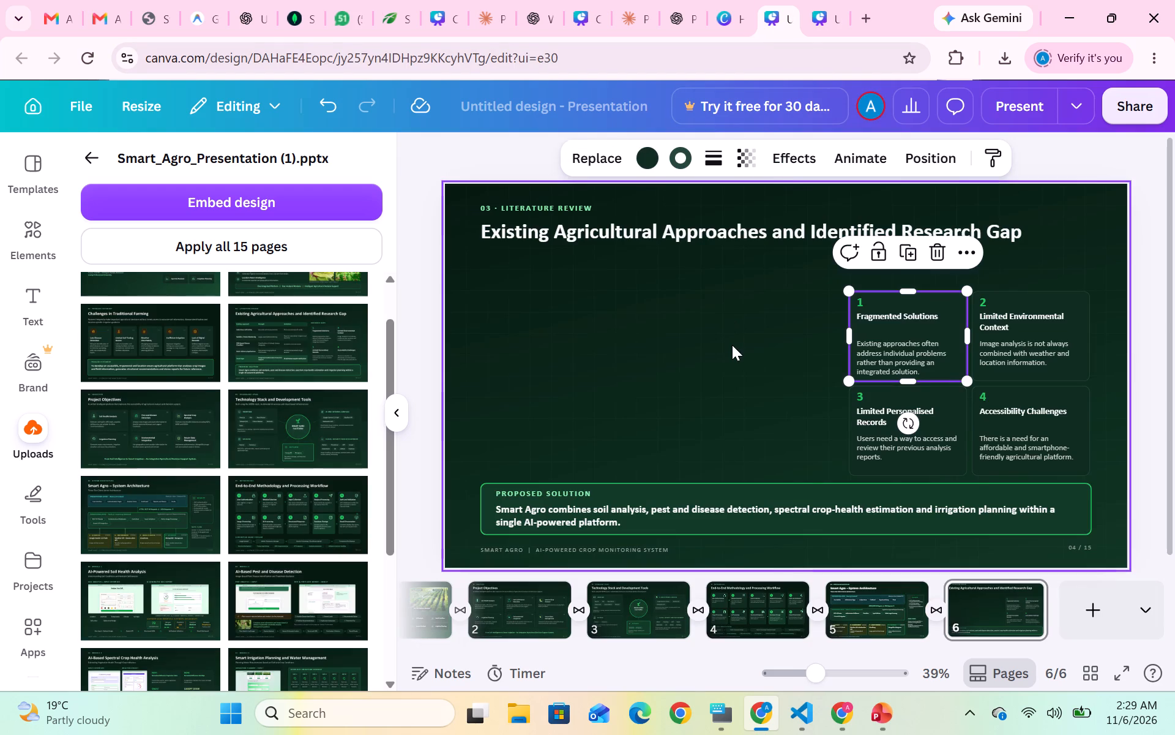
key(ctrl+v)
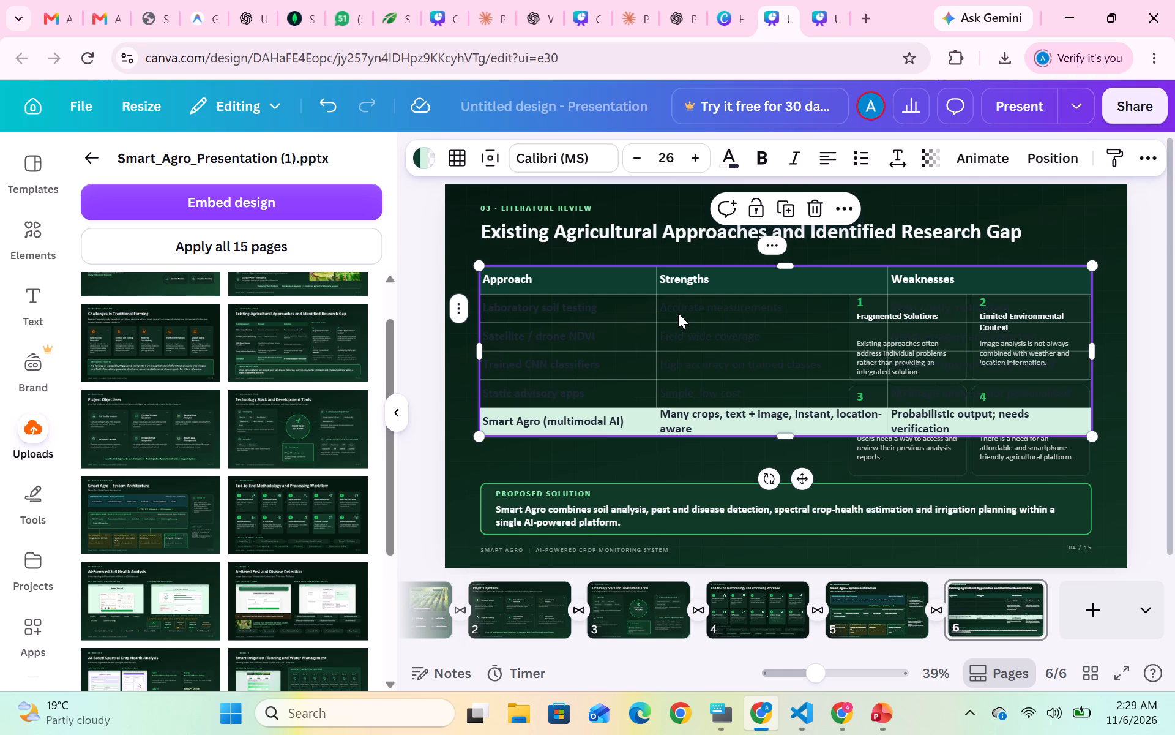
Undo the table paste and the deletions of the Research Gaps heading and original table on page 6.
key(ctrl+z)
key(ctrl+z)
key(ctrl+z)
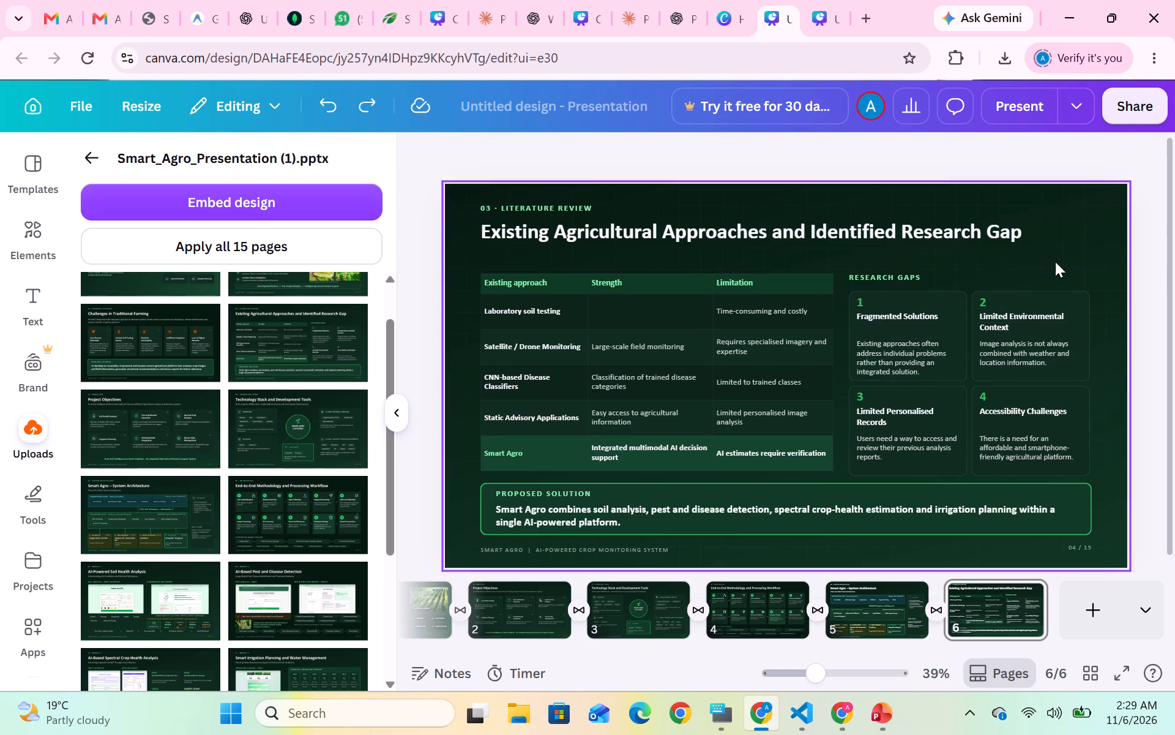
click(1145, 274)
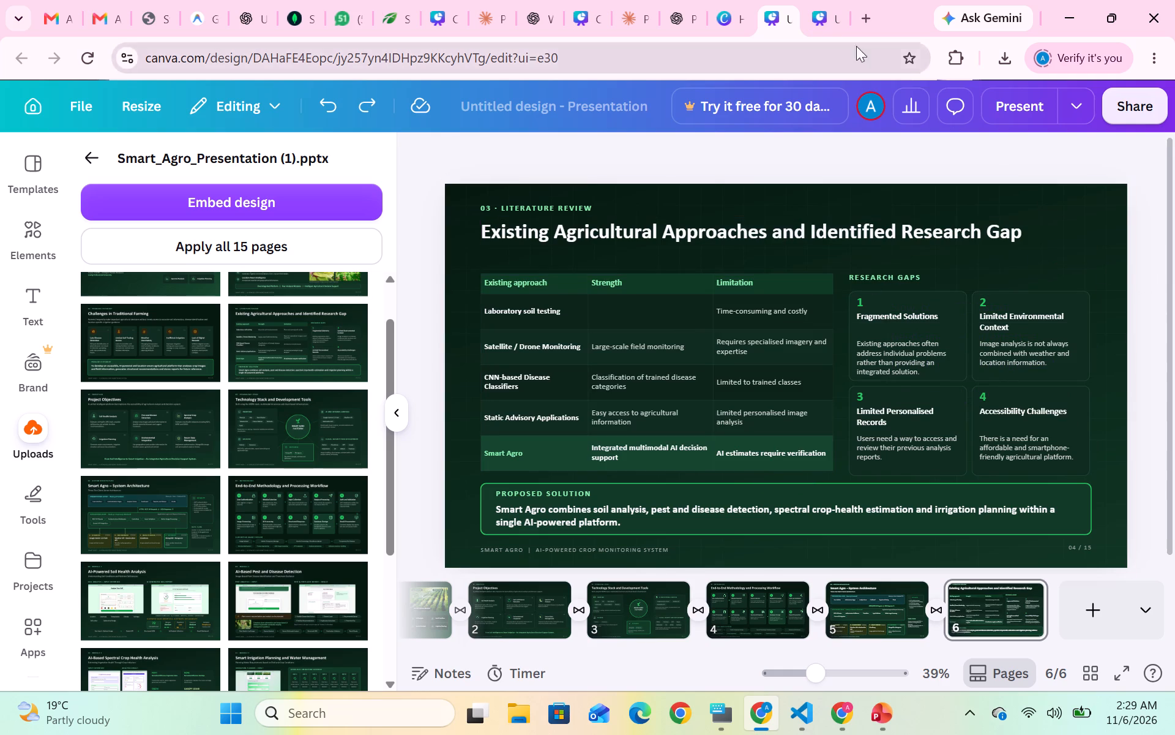
Look again at the light design's Existing Approaches and Gap slide, and review the dark design's pages 2 to 5.
click(811, 20)
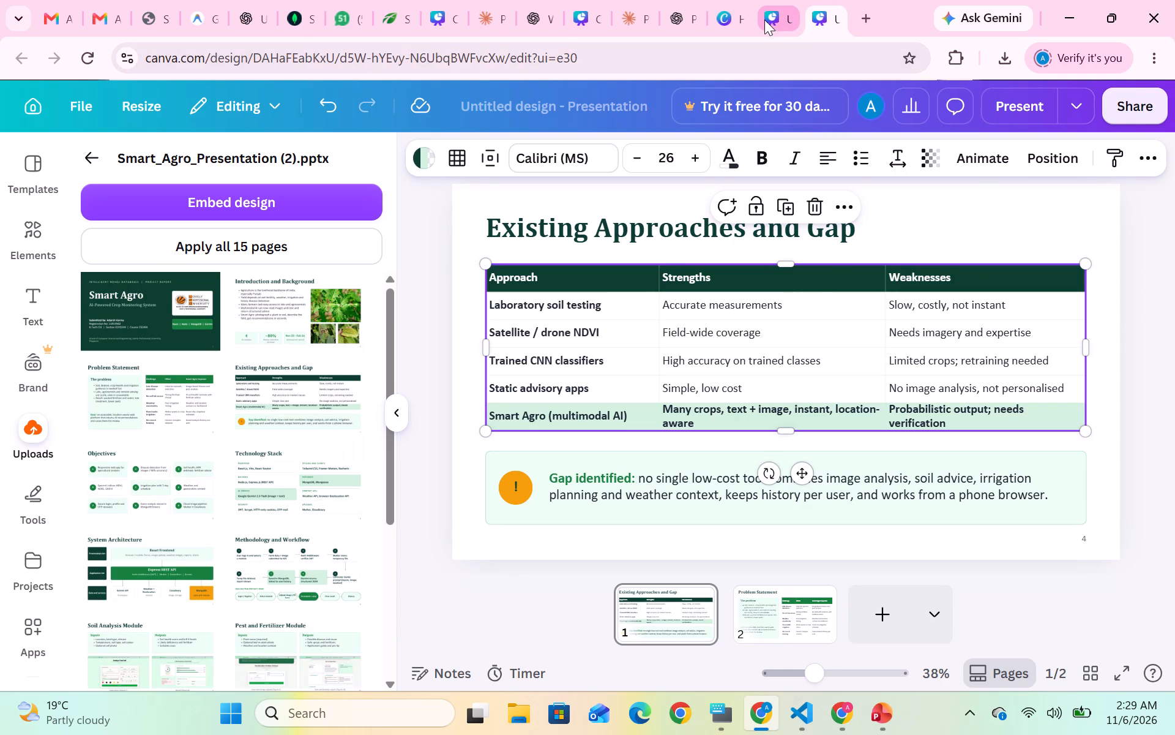
click(764, 20)
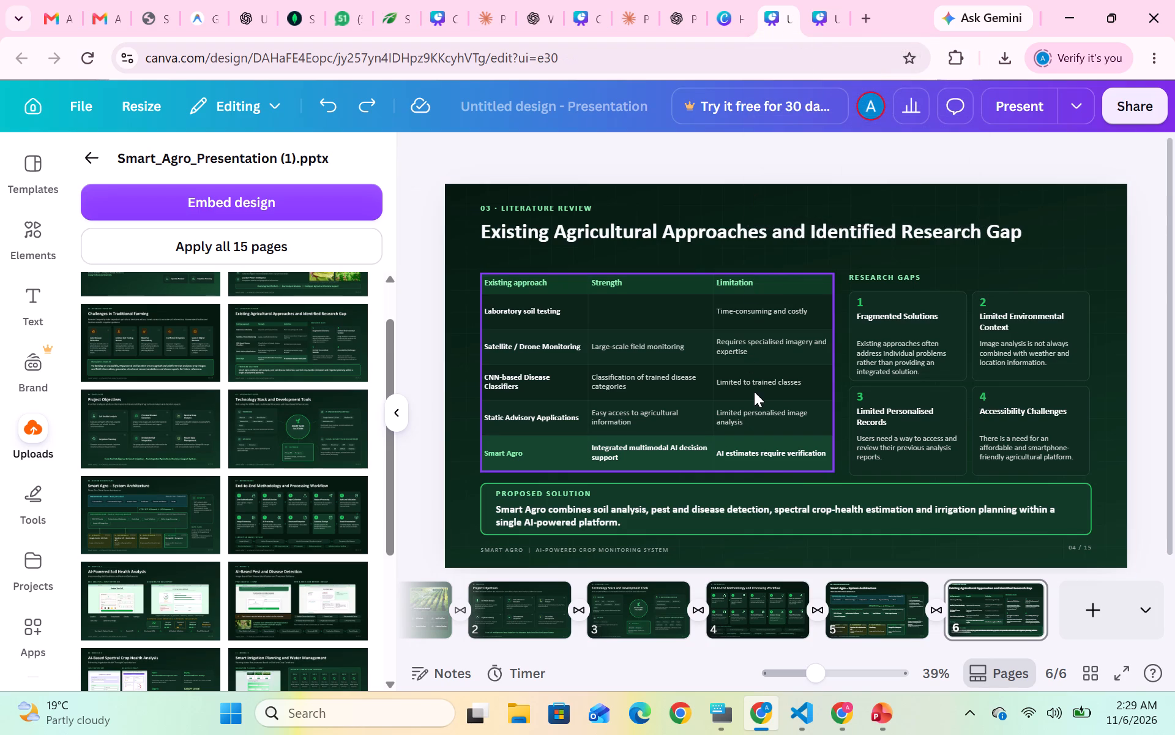
click(534, 616)
scroll(534, 616, right, 3)
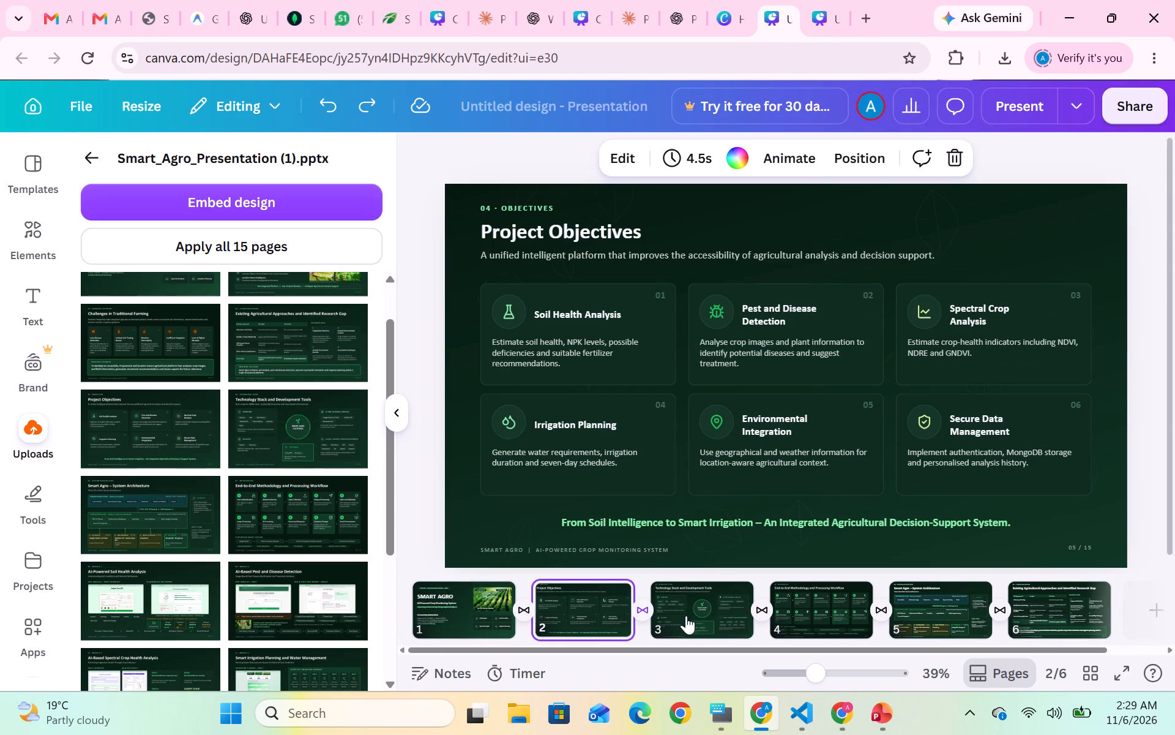
click(687, 615)
scroll(687, 615, left, 1)
click(768, 606)
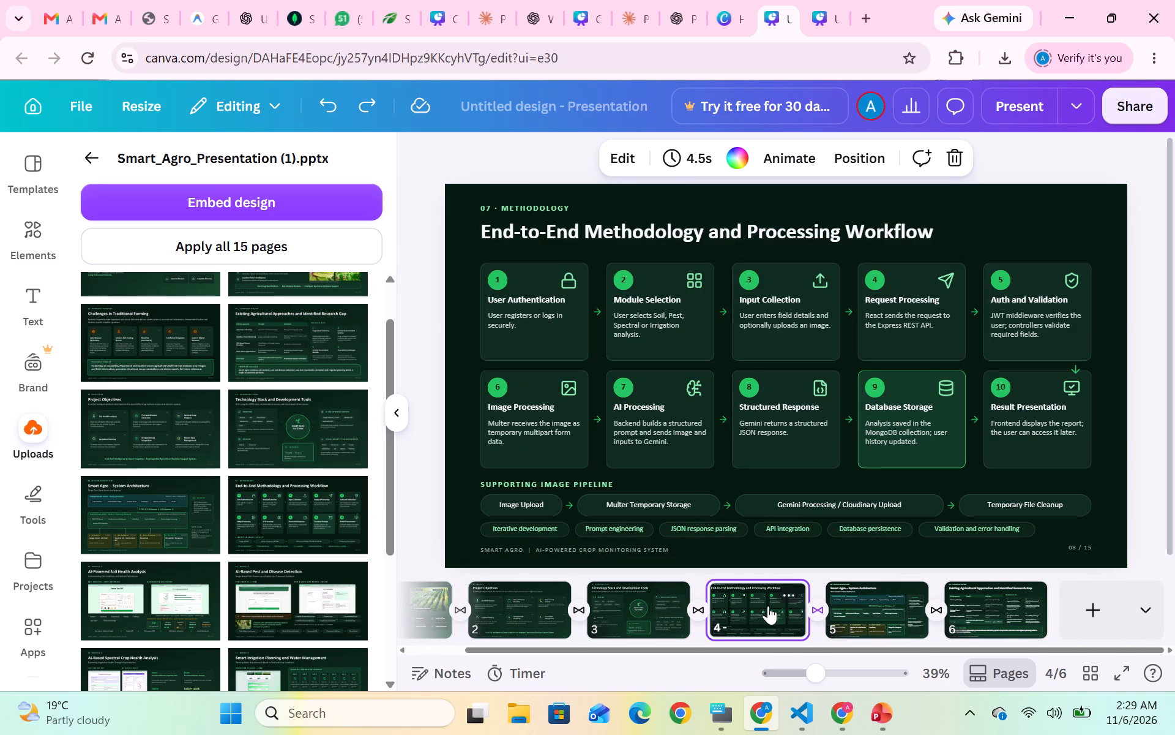
click(837, 606)
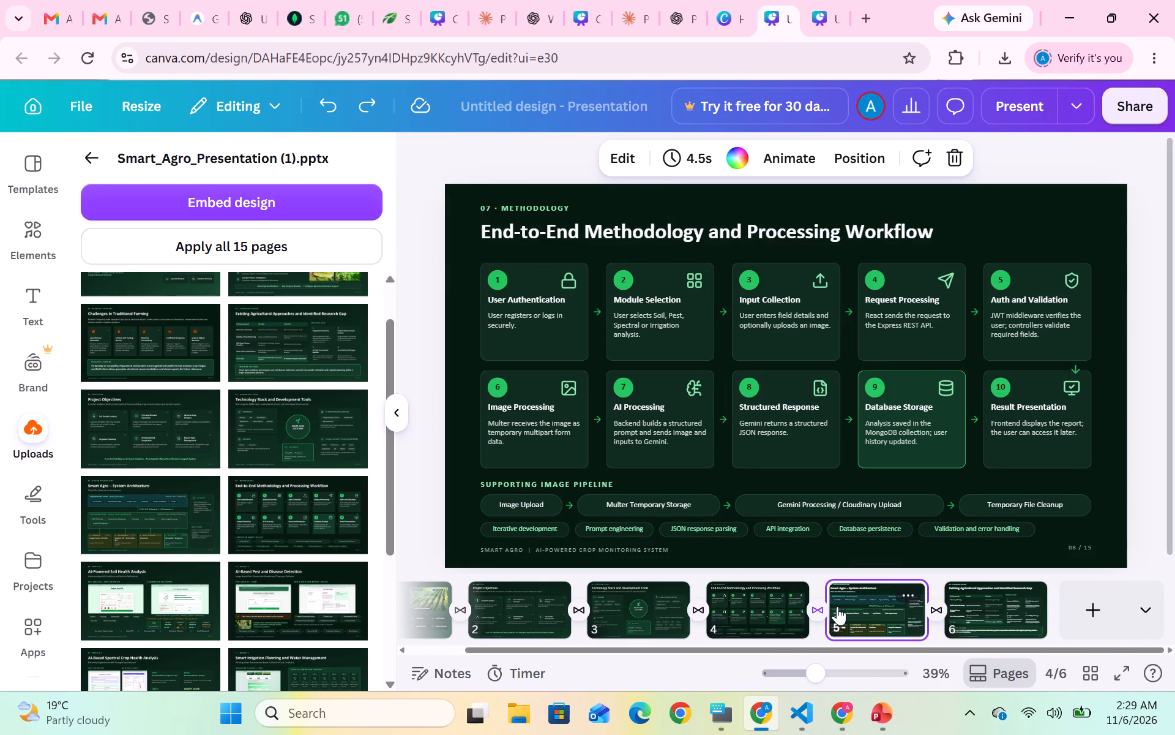
scroll(837, 606, left, 1)
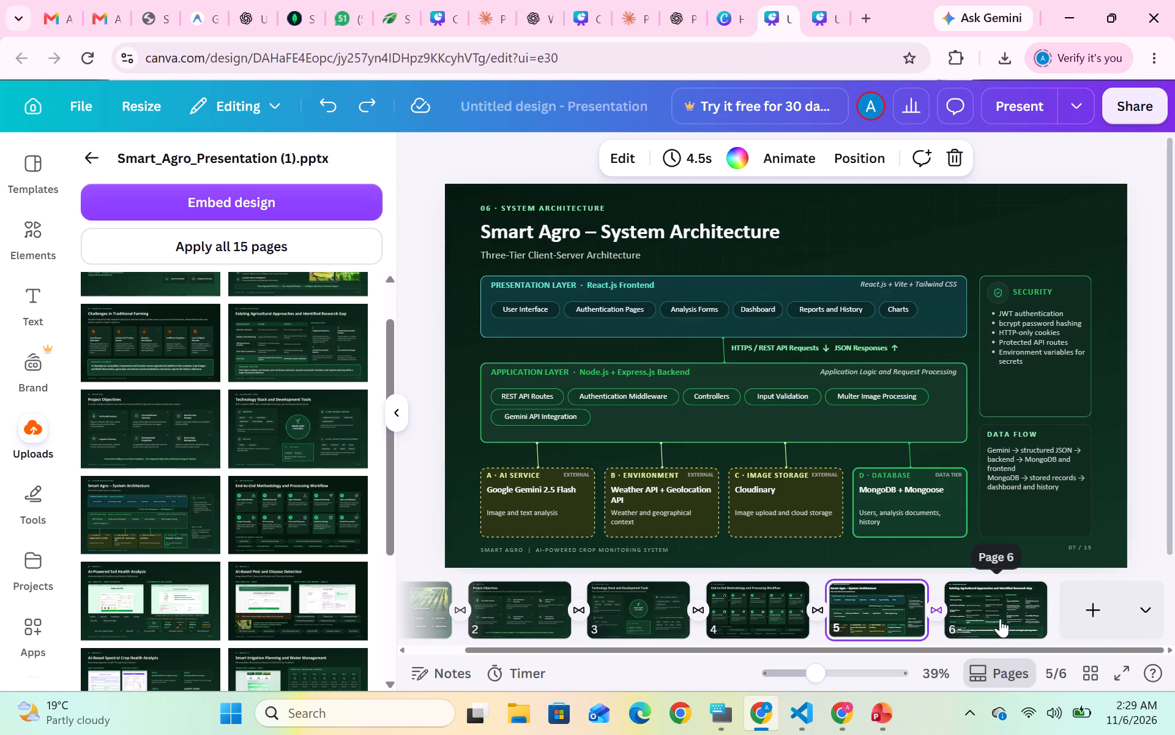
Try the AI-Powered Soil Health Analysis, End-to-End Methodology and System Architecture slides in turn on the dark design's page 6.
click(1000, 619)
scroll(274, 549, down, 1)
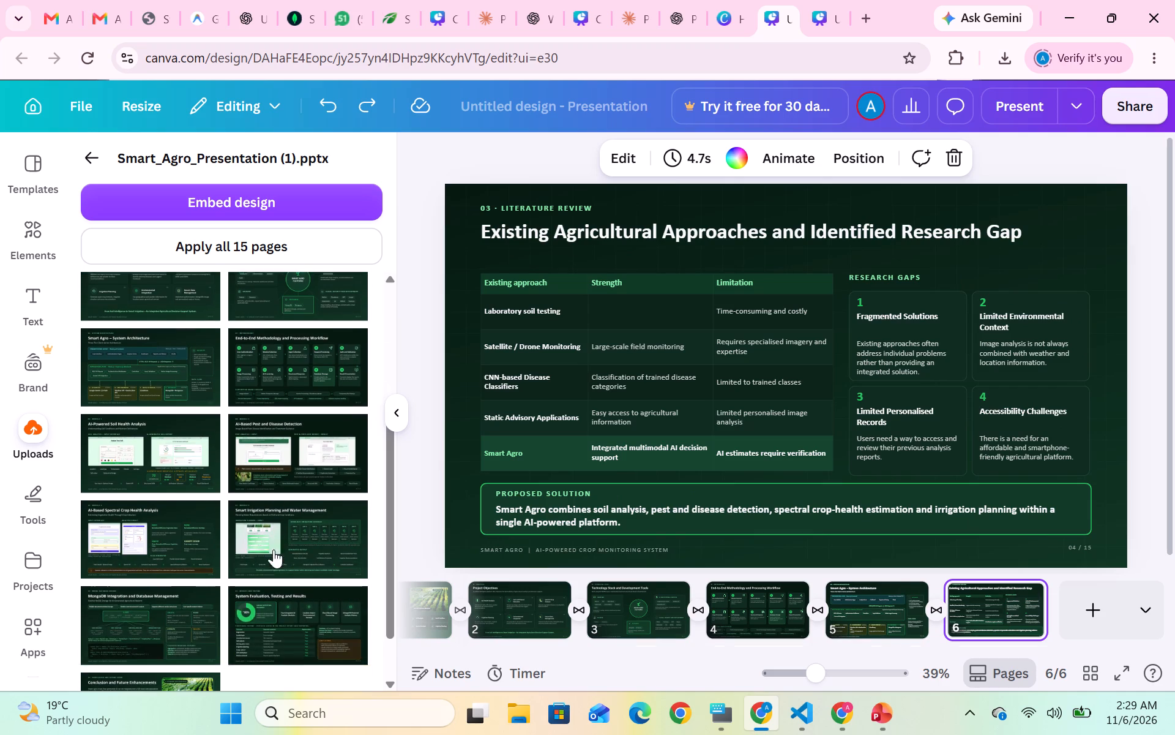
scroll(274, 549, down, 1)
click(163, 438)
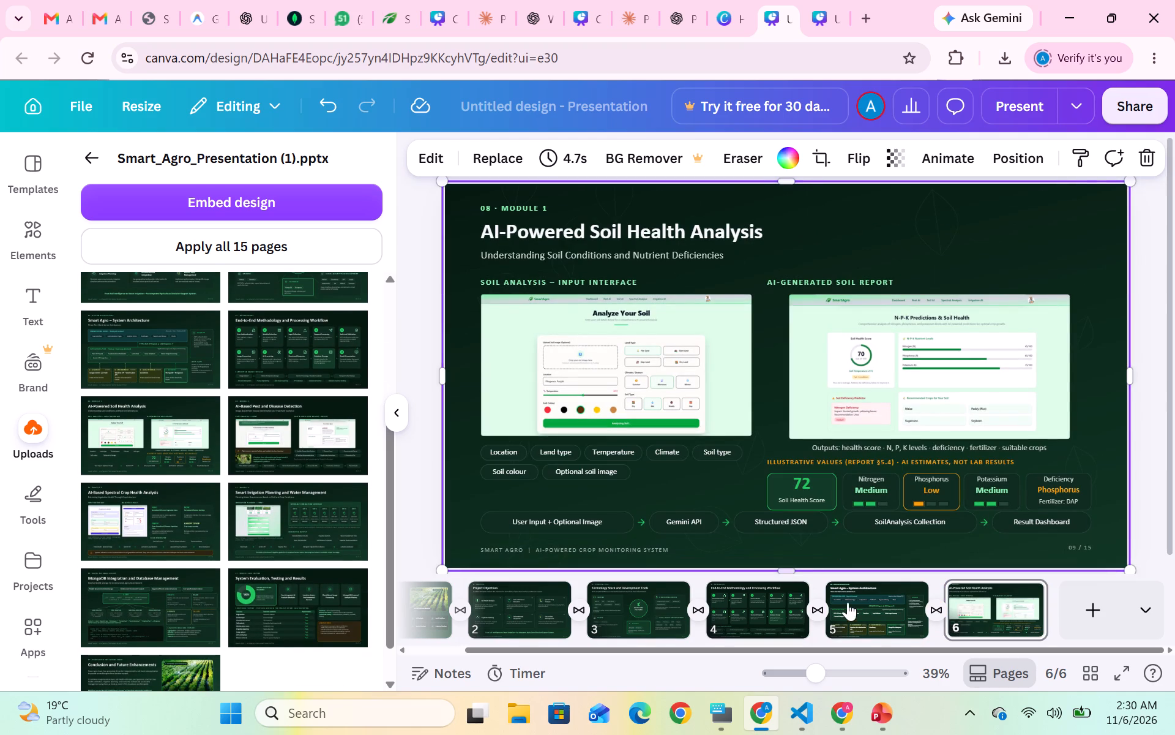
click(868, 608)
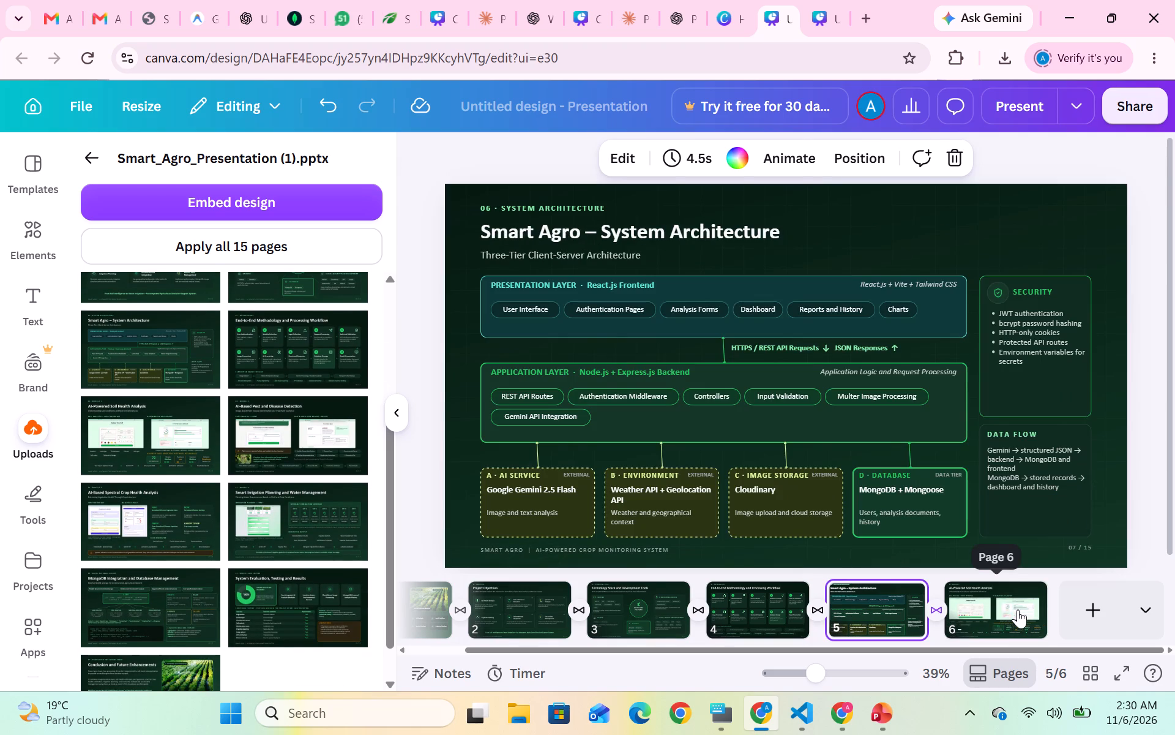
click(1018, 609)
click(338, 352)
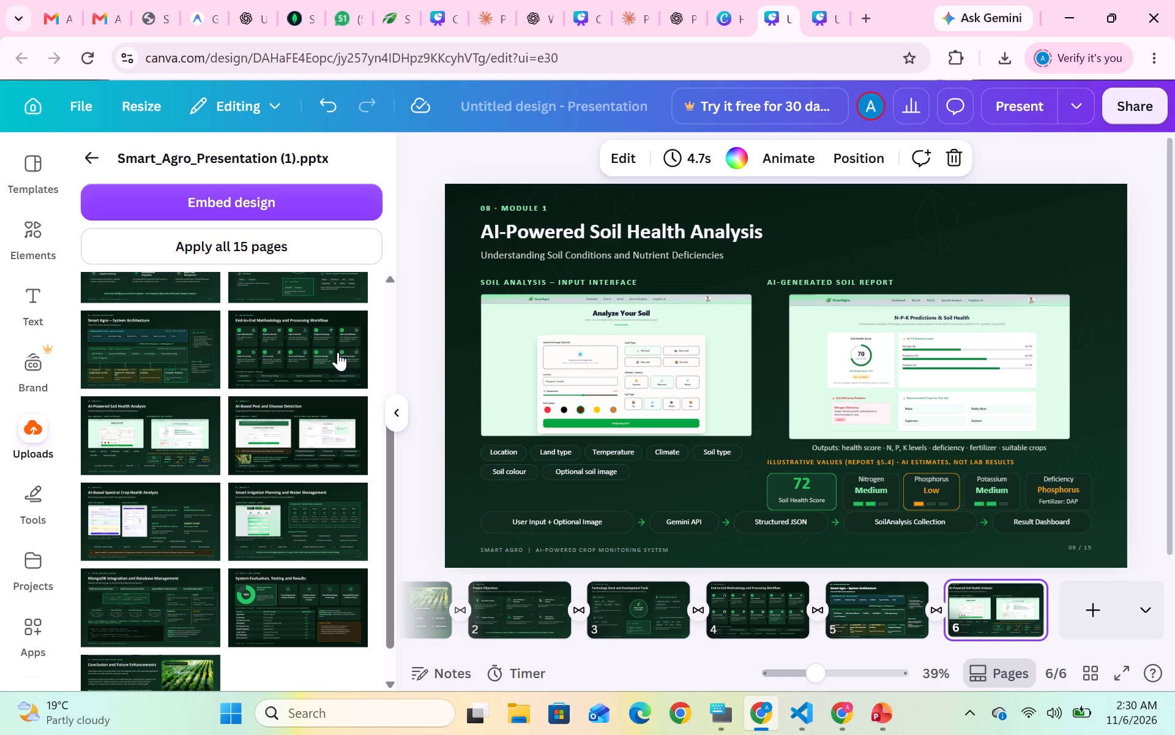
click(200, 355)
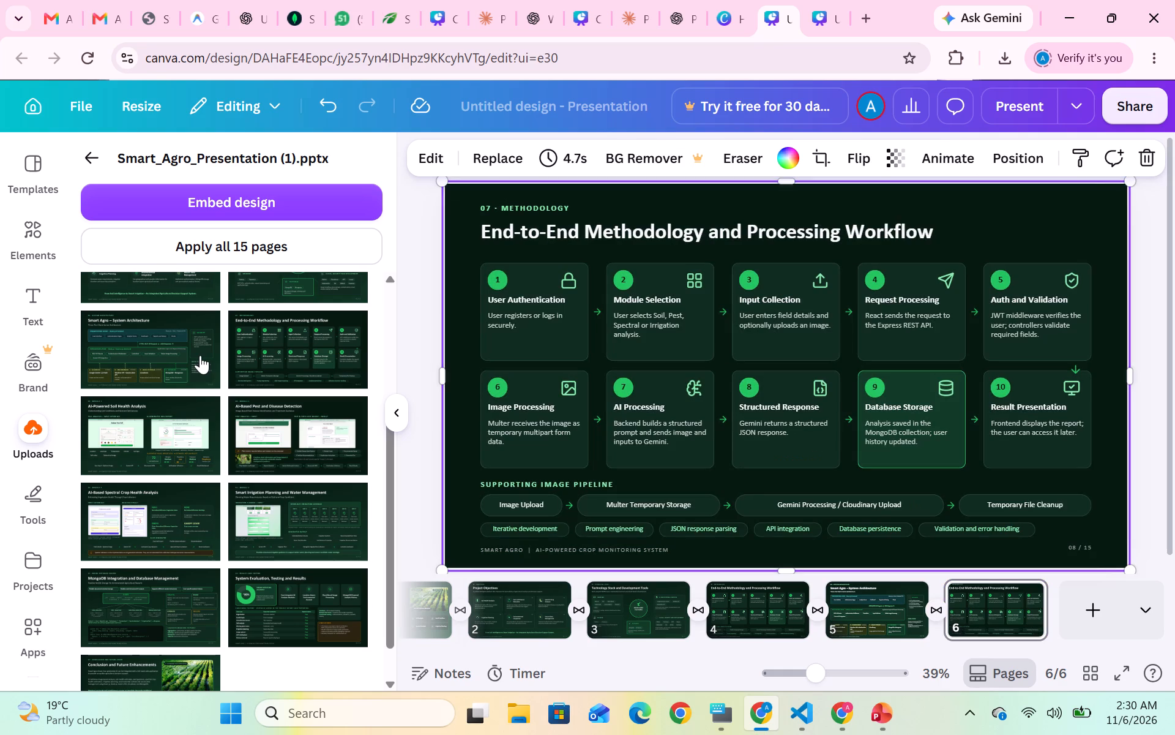
Apply the Challenges in Traditional Farming slide to page 6 of the dark design.
scroll(200, 355, up, 2)
click(198, 374)
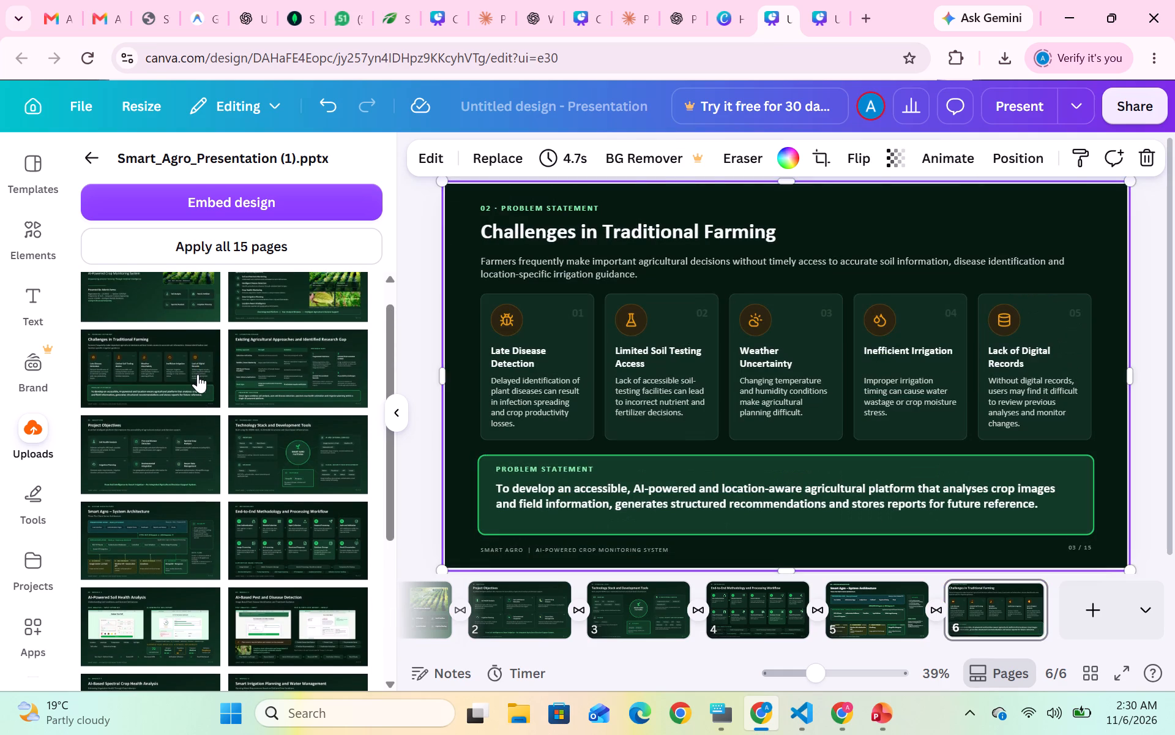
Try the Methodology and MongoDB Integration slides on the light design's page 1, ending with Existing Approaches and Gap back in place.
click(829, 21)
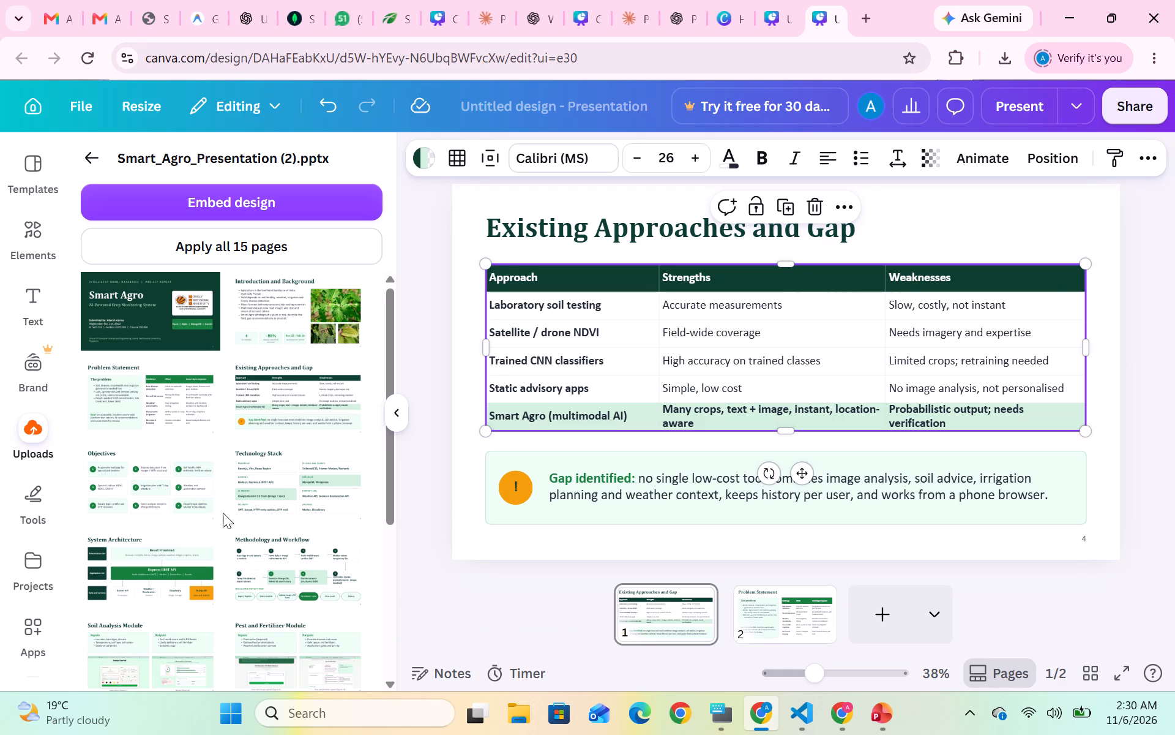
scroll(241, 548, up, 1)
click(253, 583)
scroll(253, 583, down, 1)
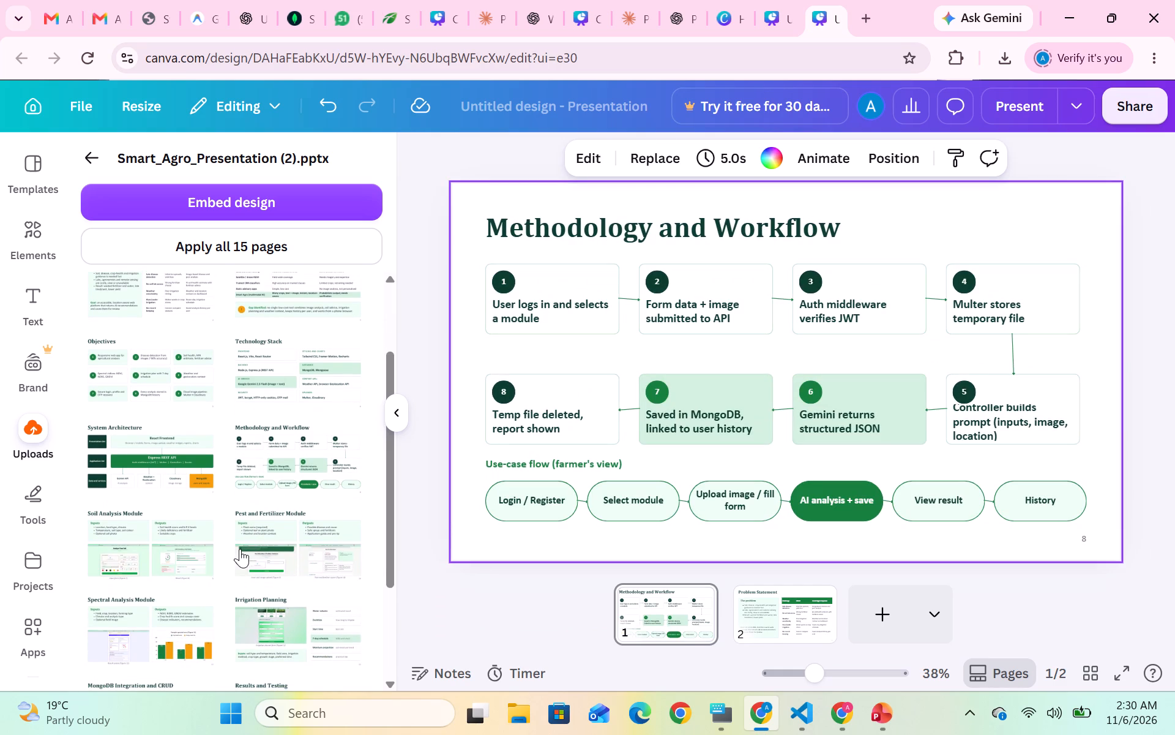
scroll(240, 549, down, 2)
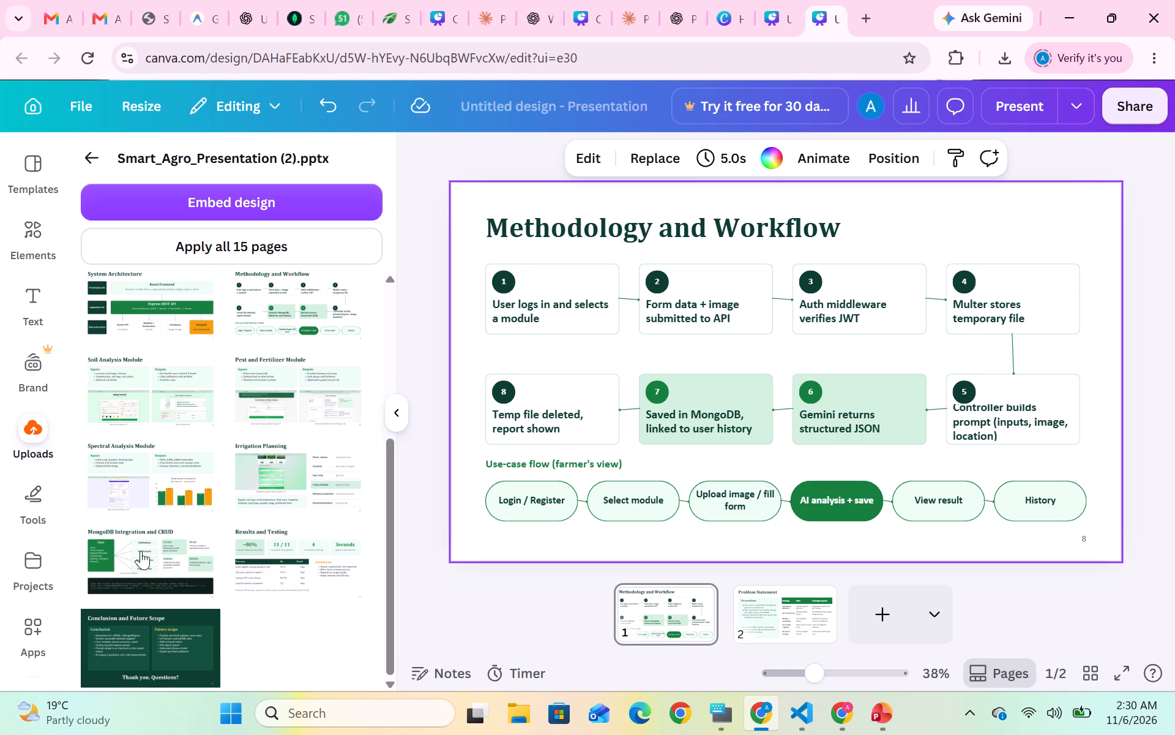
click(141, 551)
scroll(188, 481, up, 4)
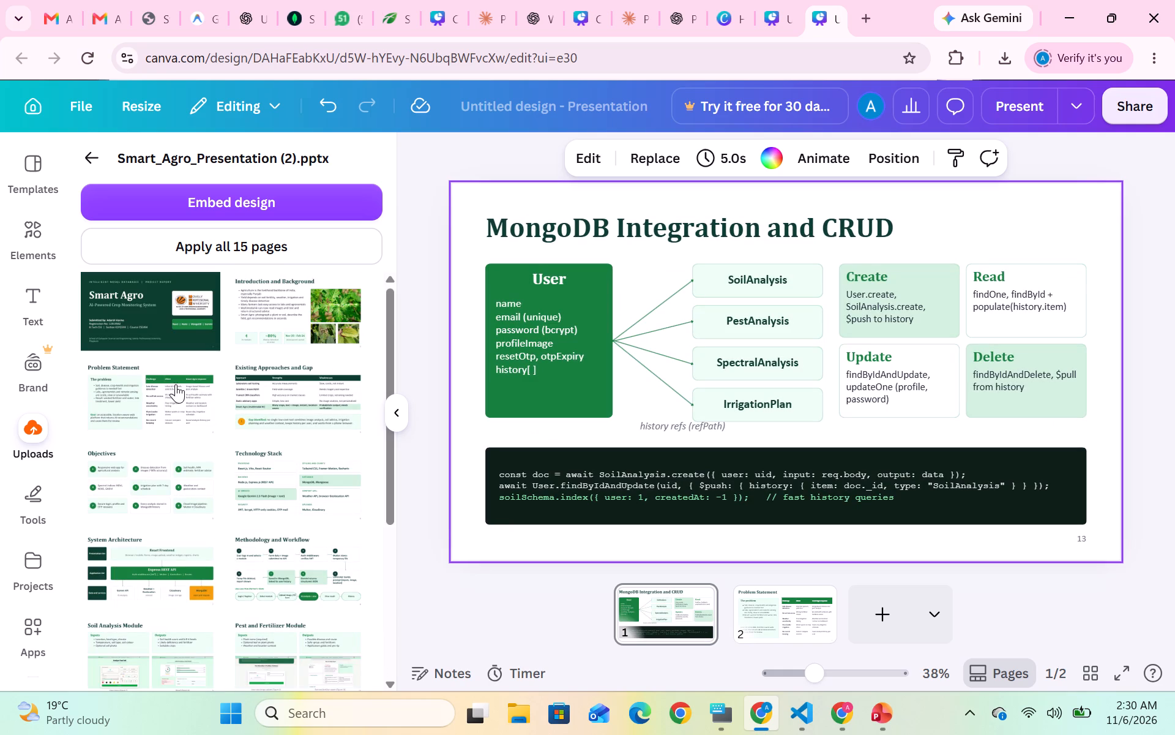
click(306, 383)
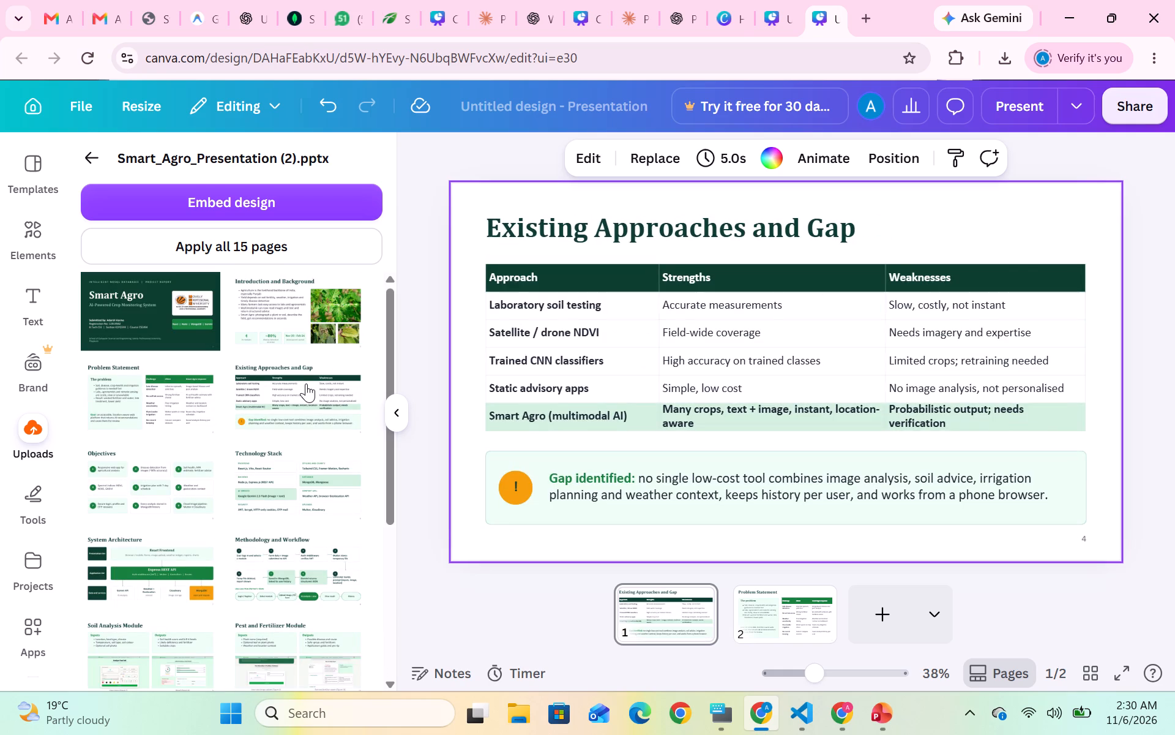
Return to the dark design and open its SMART AGRO title slide on page 1.
click(767, 4)
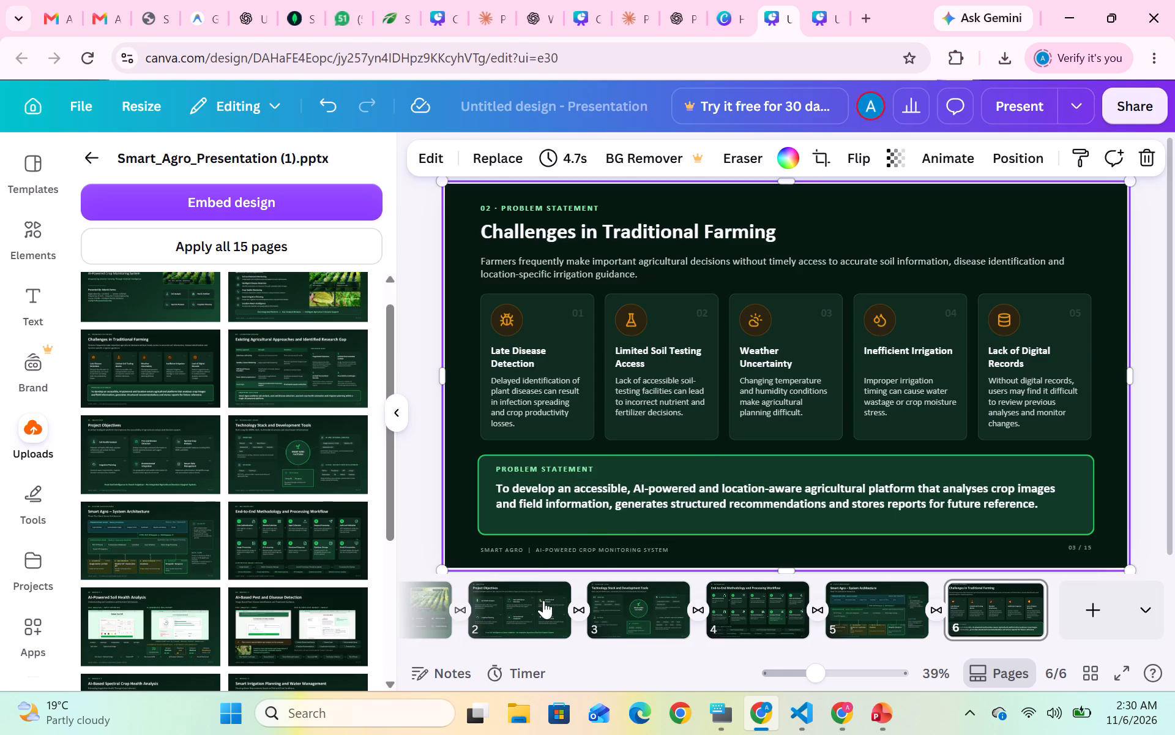
scroll(540, 603, right, 6)
click(460, 611)
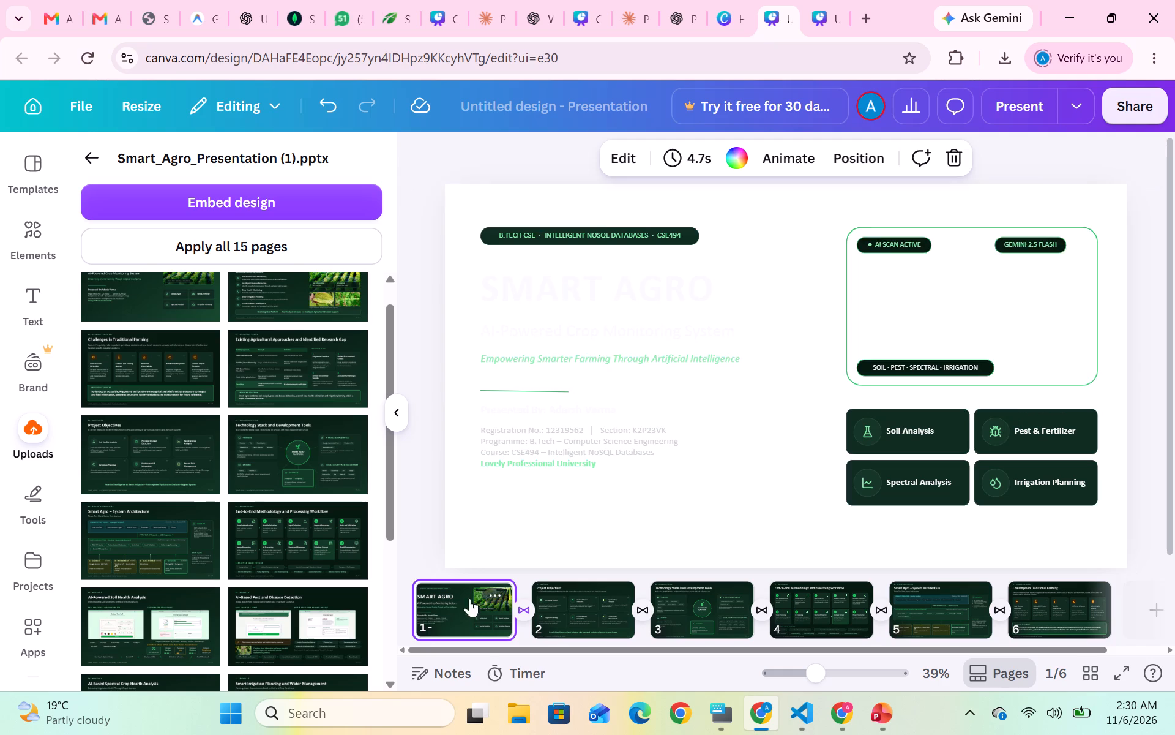
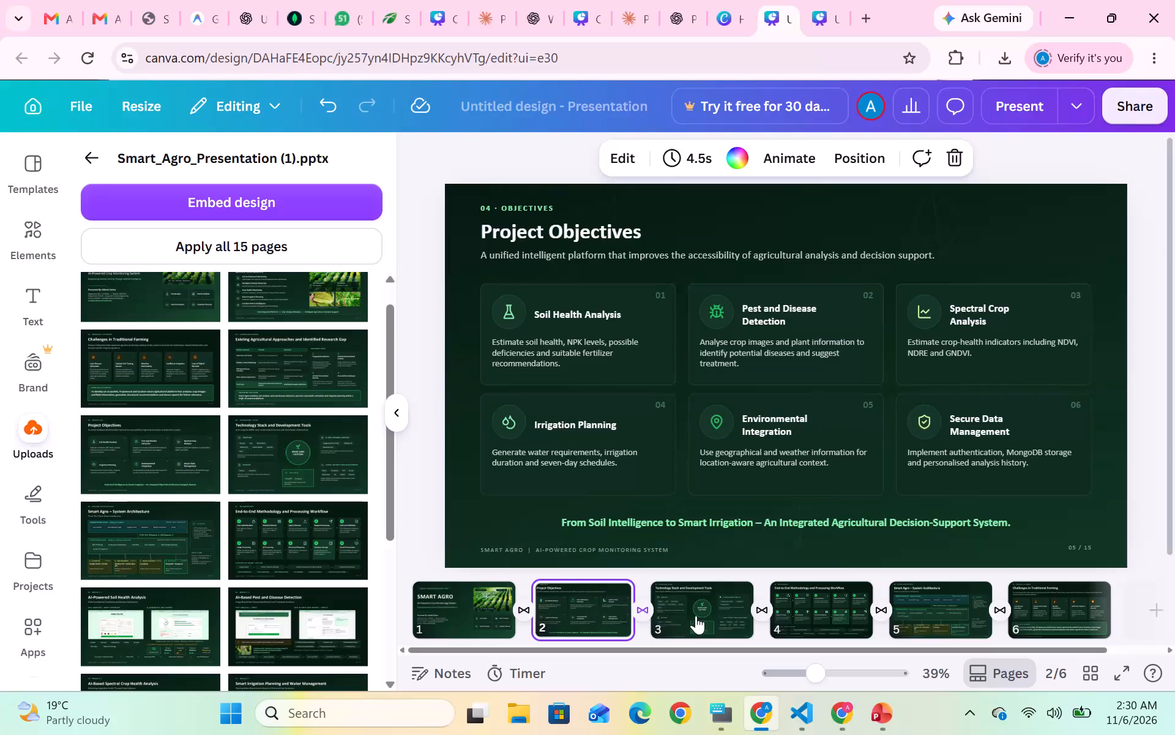
Add a new page at the end of the dark design and apply the Transforming Traditional Agriculture with AI slide to it.
click(706, 618)
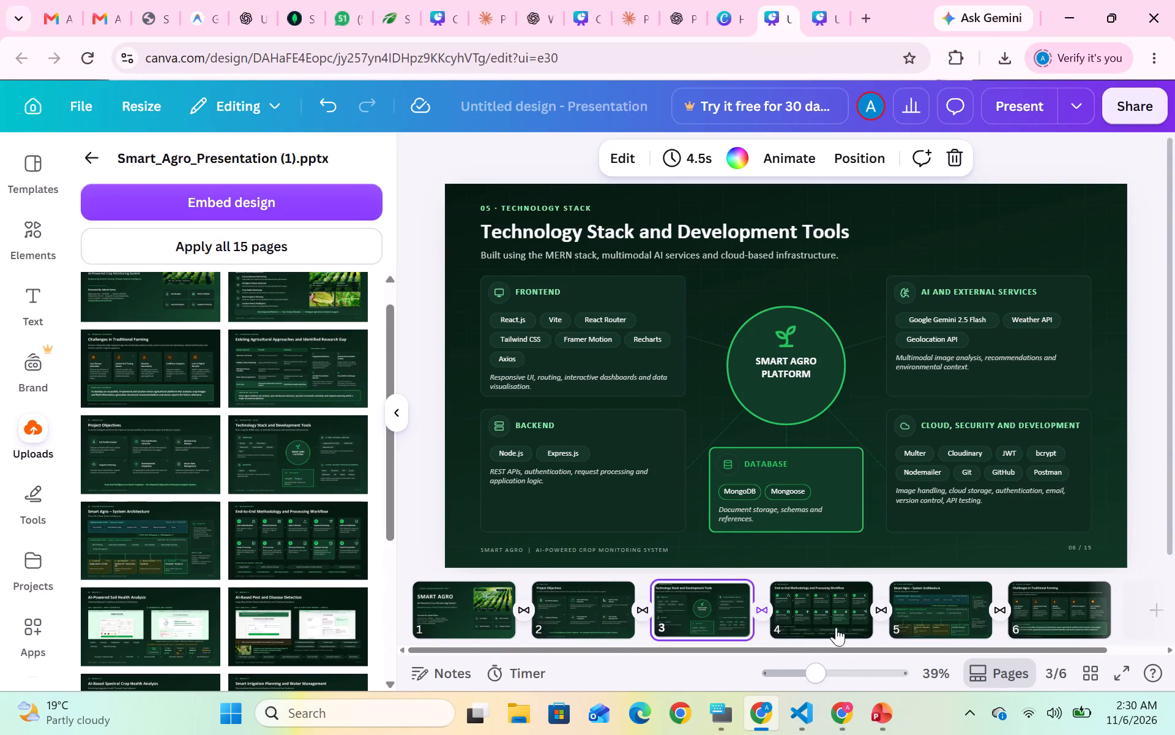
click(836, 623)
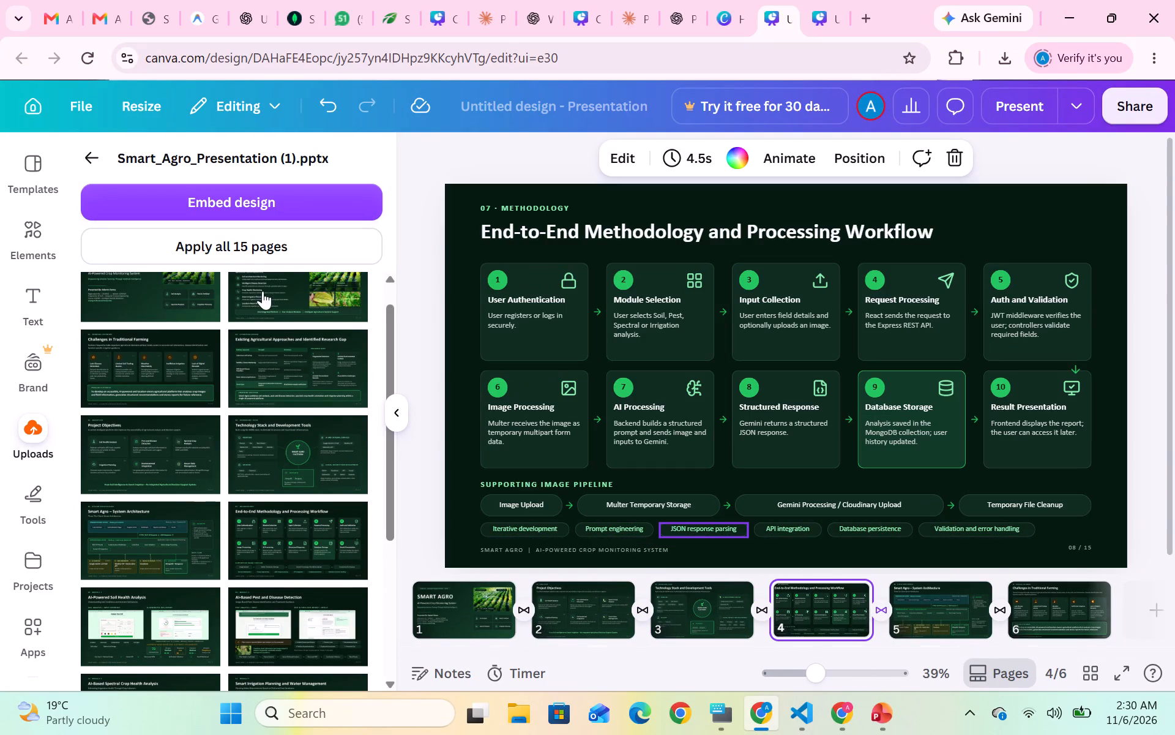
scroll(263, 291, up, 7)
scroll(1080, 611, left, 3)
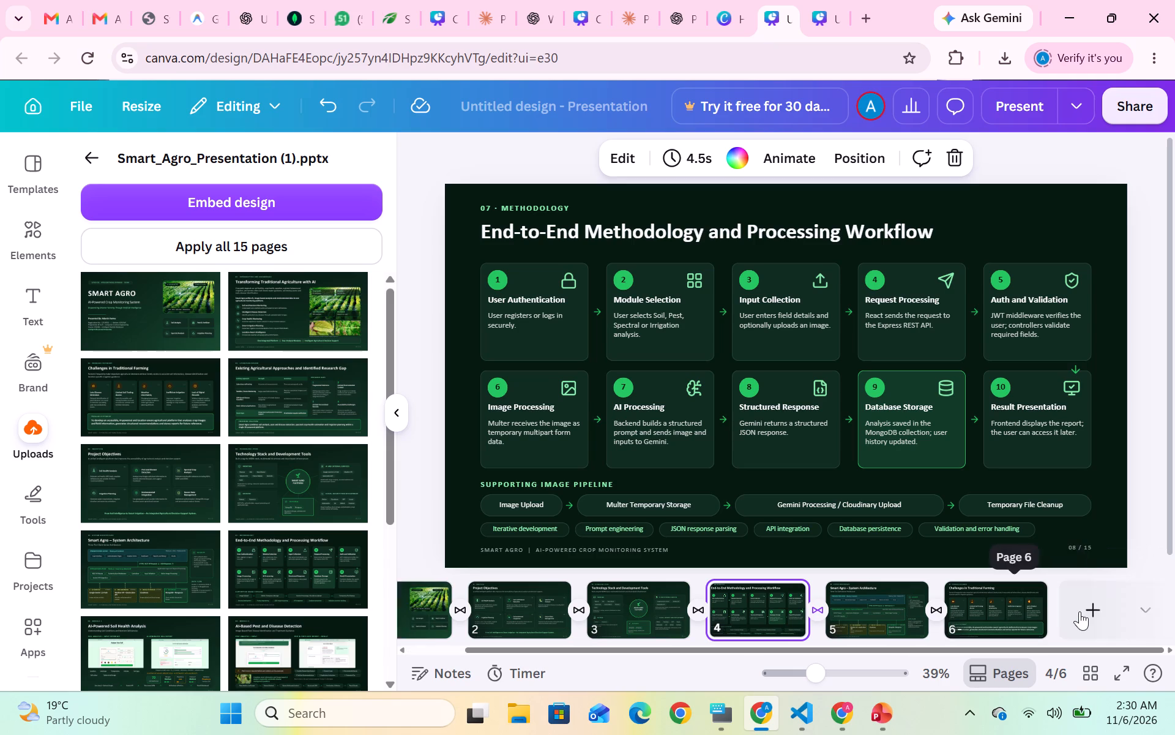
scroll(1080, 611, left, 1)
click(1070, 607)
click(314, 334)
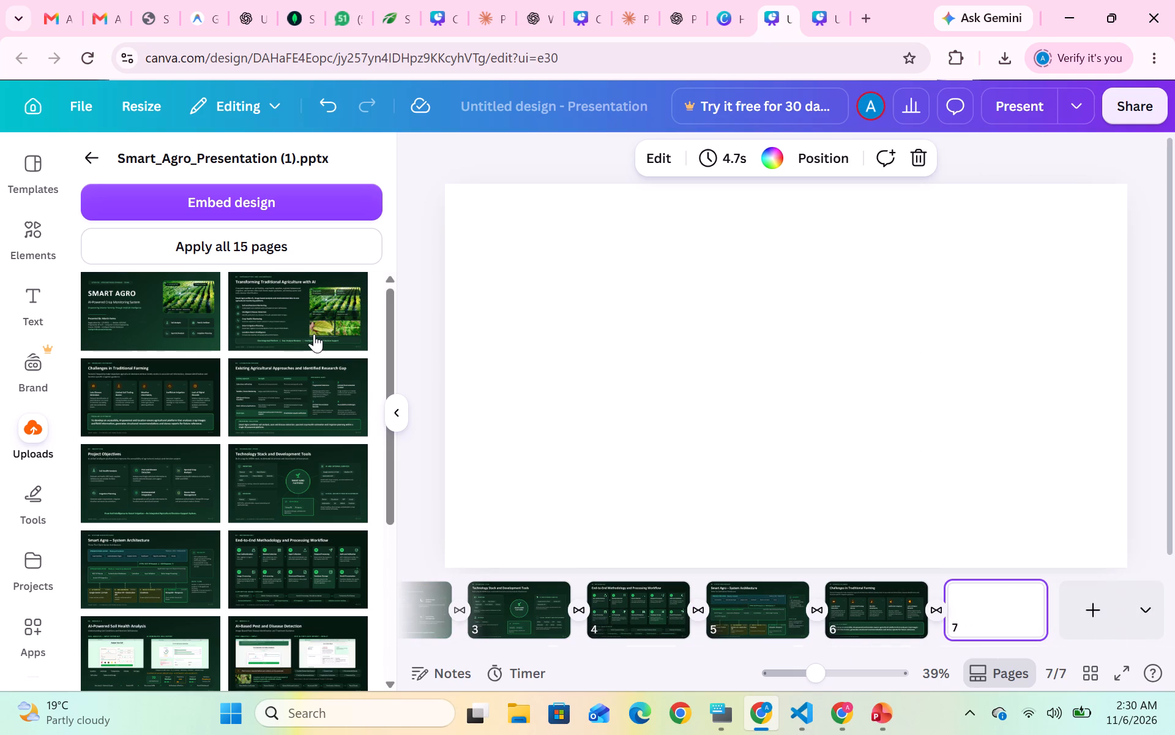
Move the Transforming Traditional Agriculture with AI page to position 2, directly after the title slide.
scroll(655, 579, right, 5)
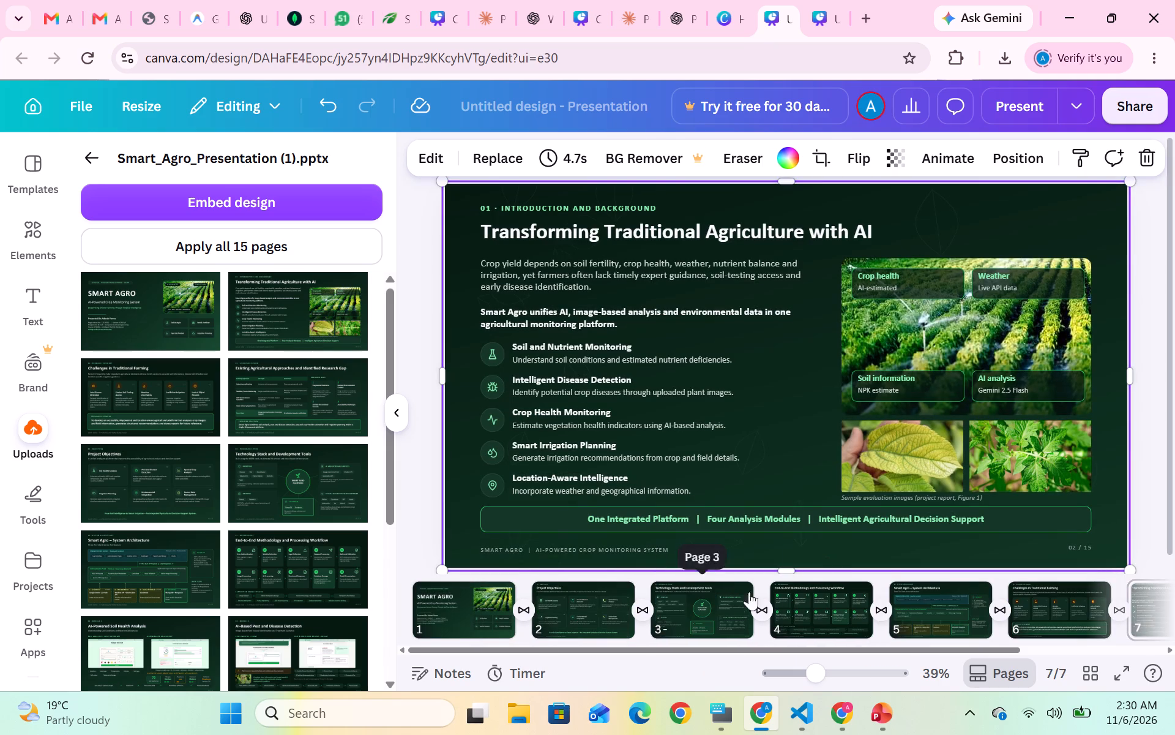
scroll(792, 599, left, 5)
drag(982, 597, 683, 608)
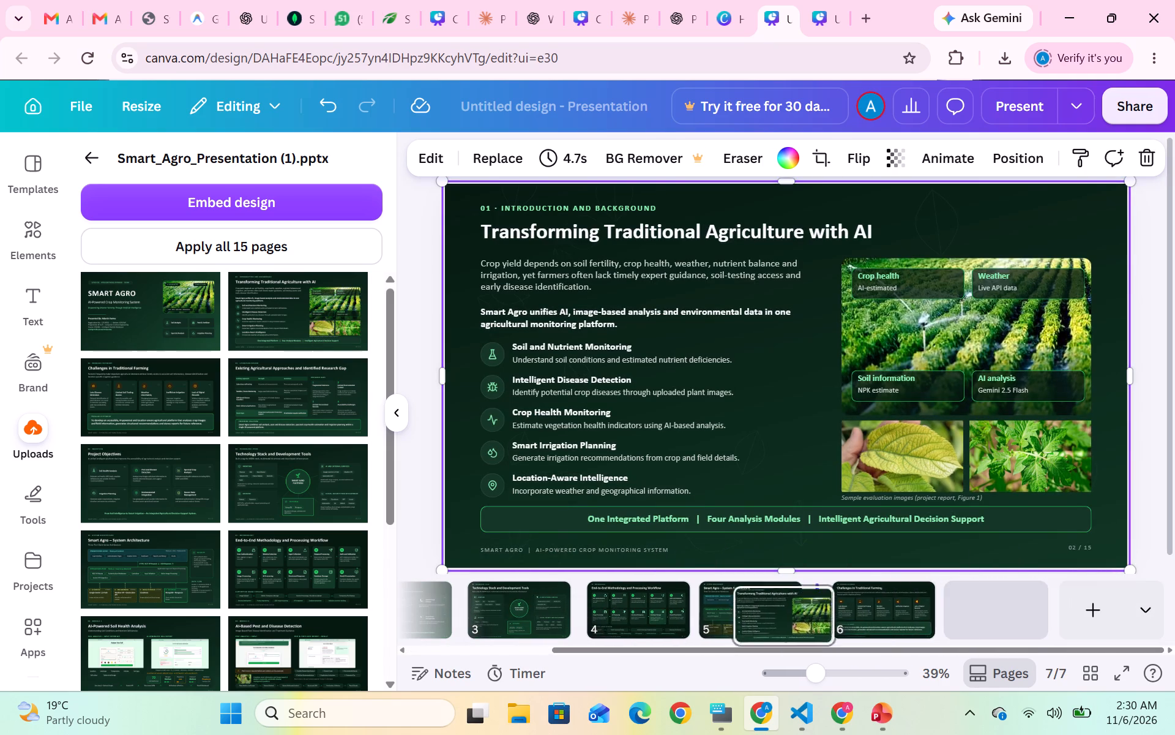
drag(683, 608, 534, 594)
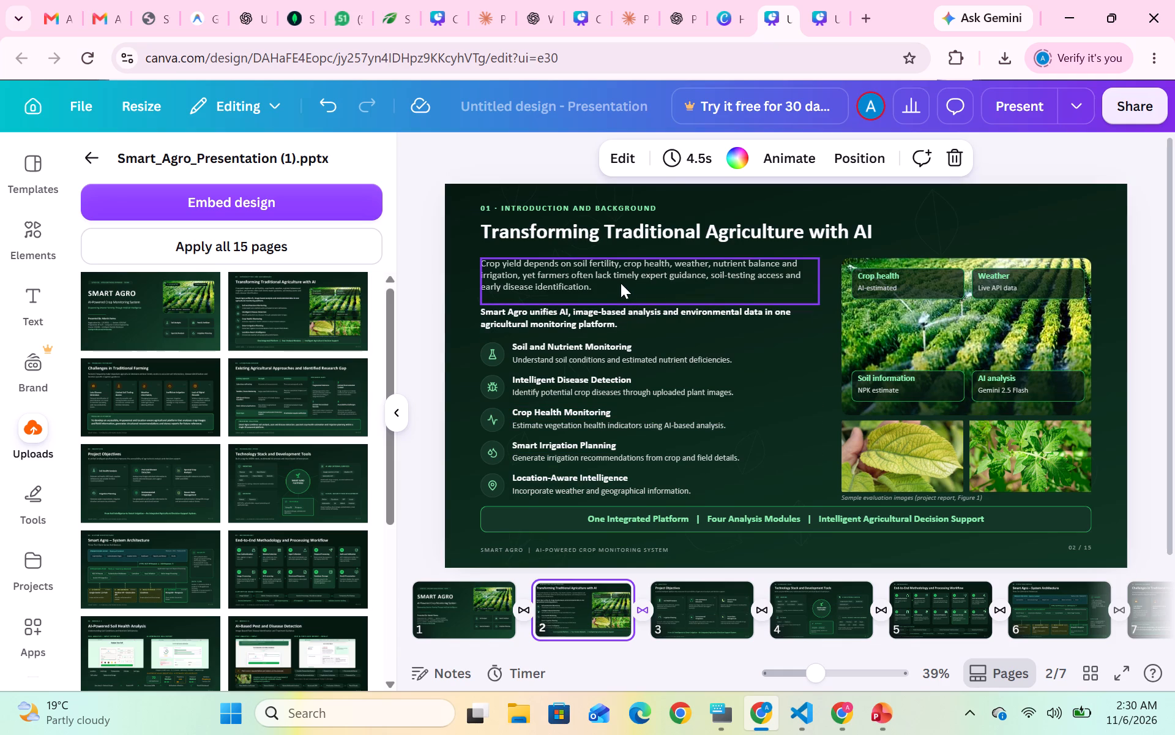
Delete the sample-images caption, the One Integrated Platform banner with its box, and the crop-yield intro paragraph from page 2.
click(898, 502)
key(BackSpace)
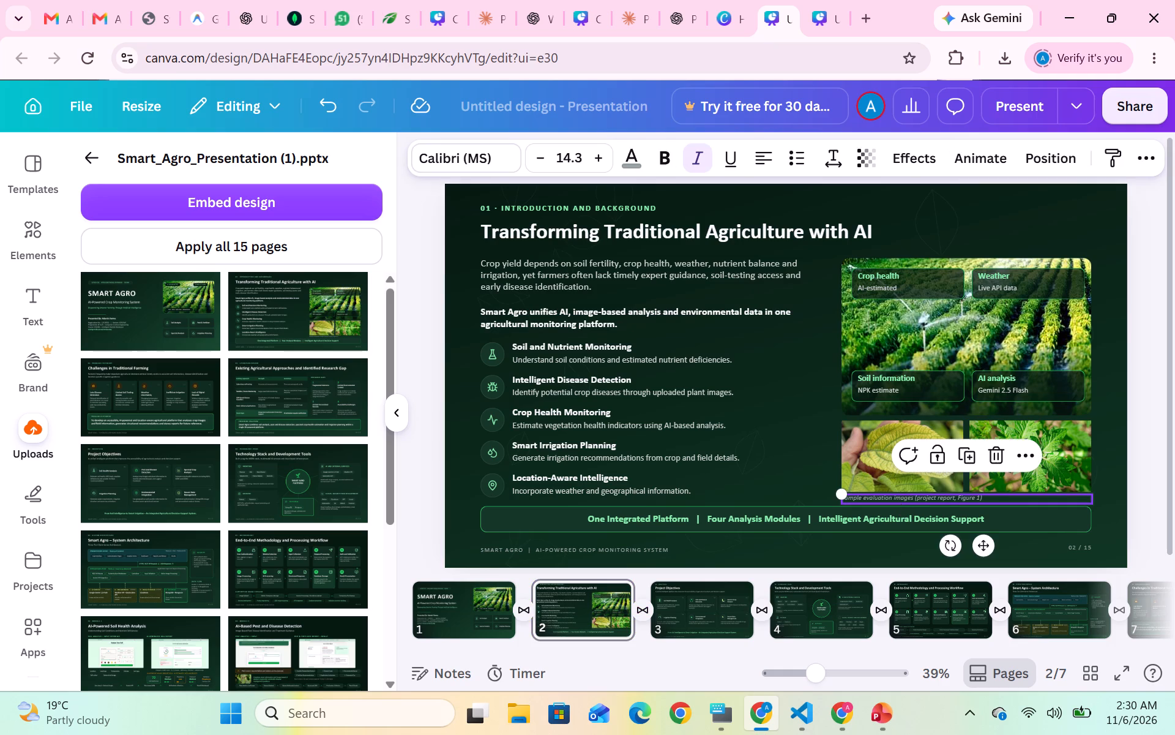
click(747, 522)
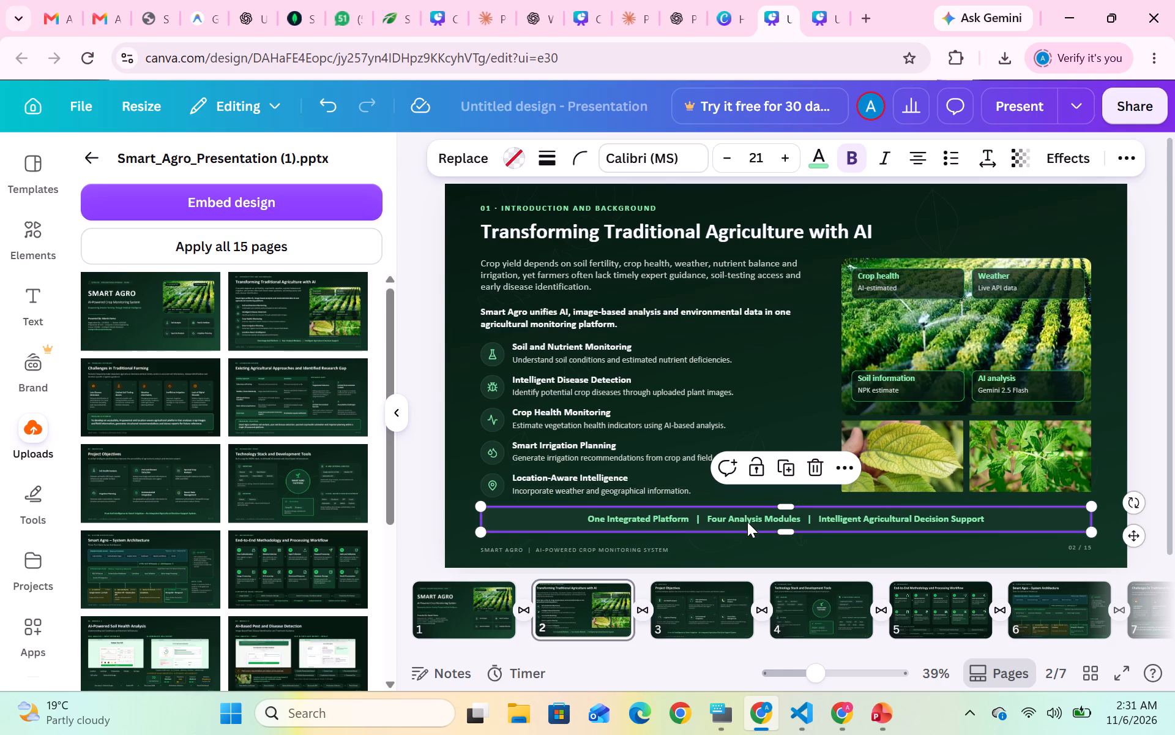
key(BackSpace)
click(729, 525)
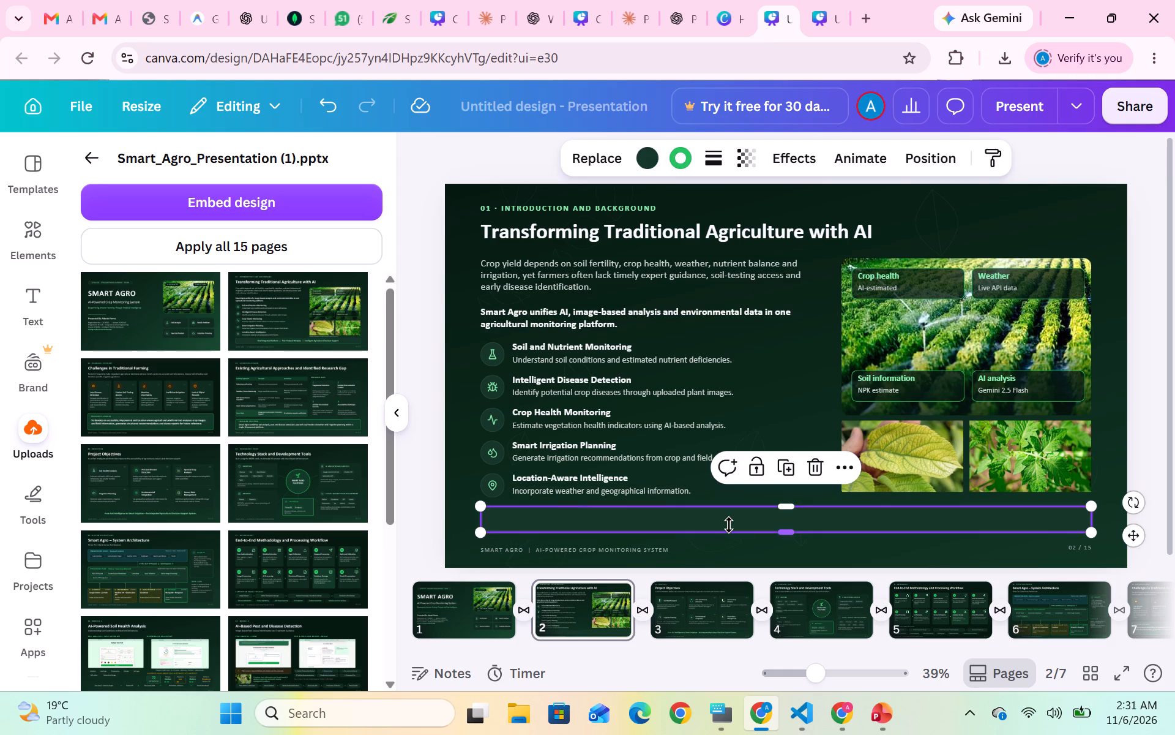
key(BackSpace)
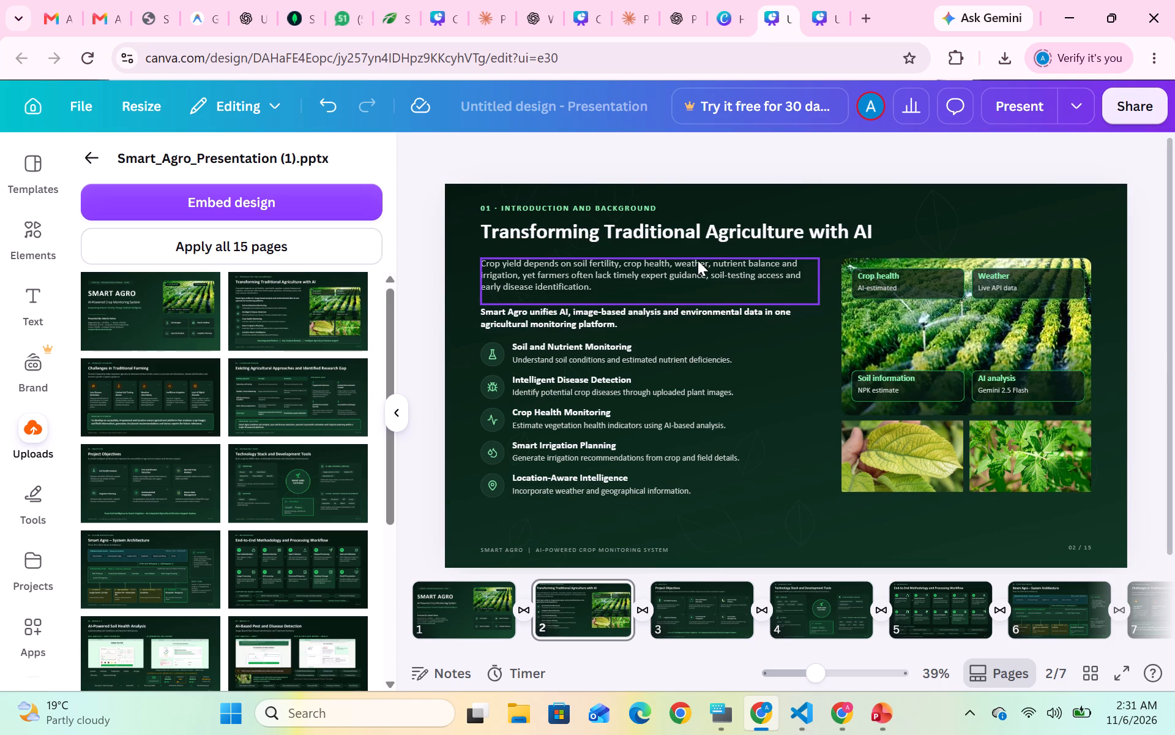
click(607, 263)
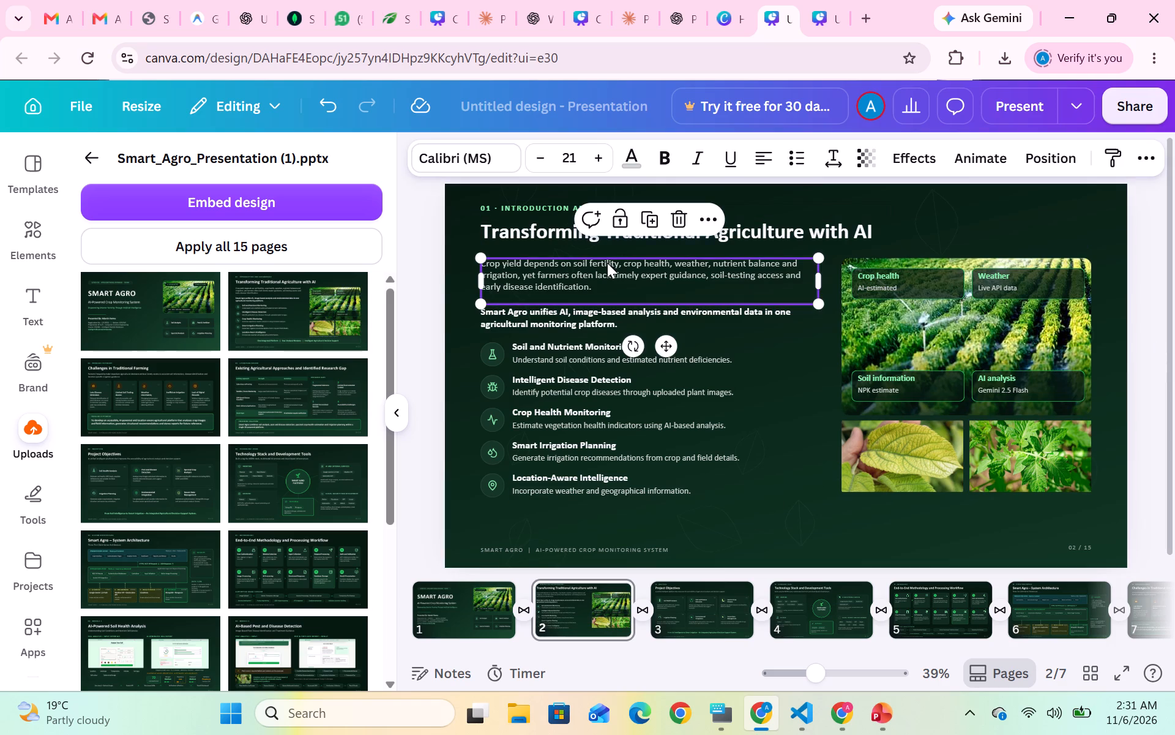
key(BackSpace)
Move page 2's heading down and narrow its text box so it wraps onto two lines beside the field photo.
drag(608, 226, 602, 240)
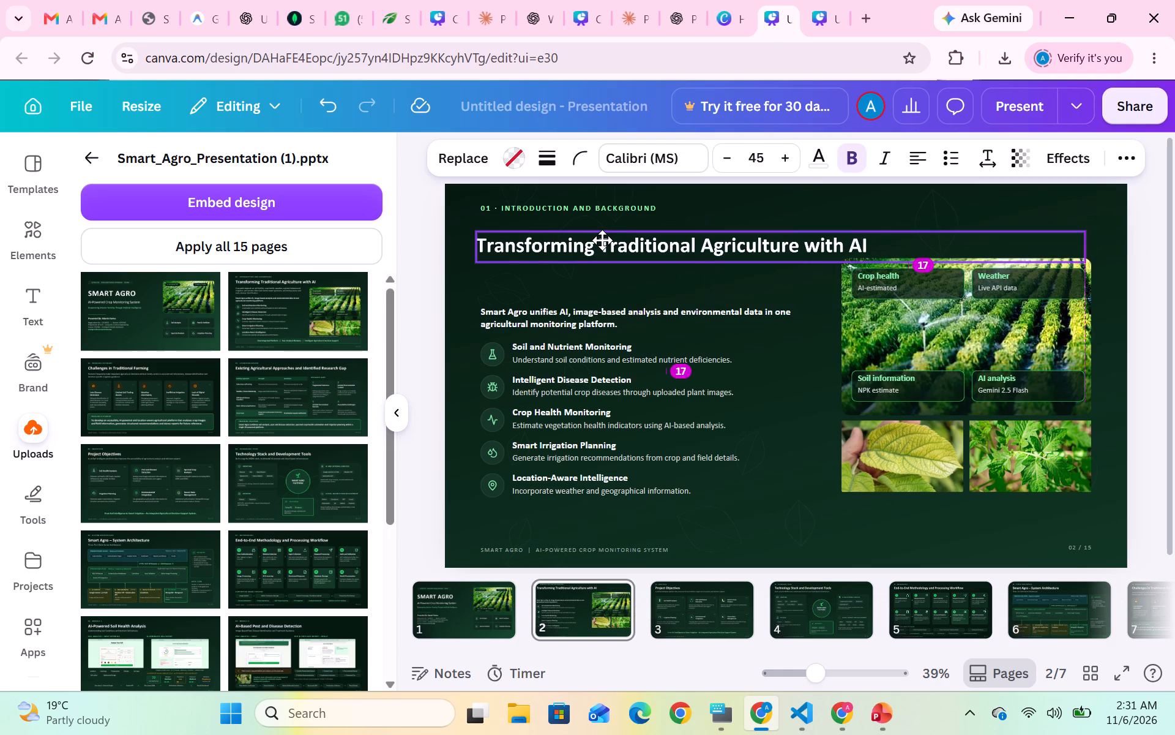
drag(602, 240, 602, 241)
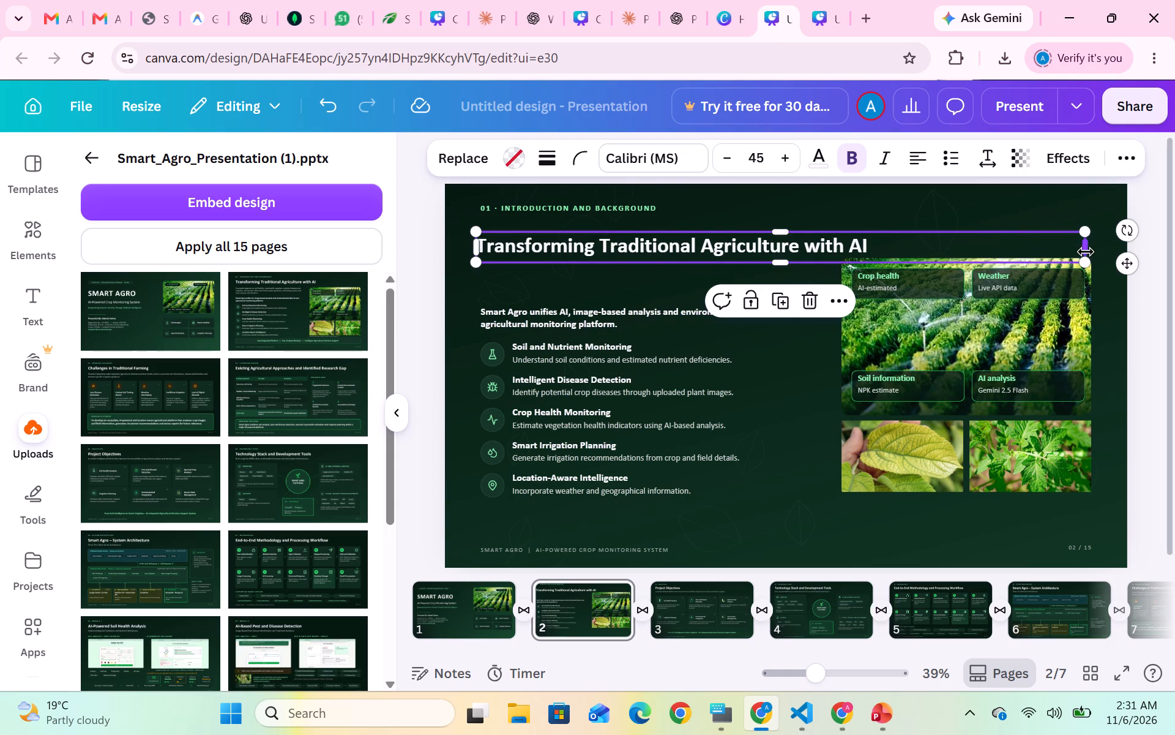
drag(1086, 252, 827, 269)
drag(746, 241, 744, 257)
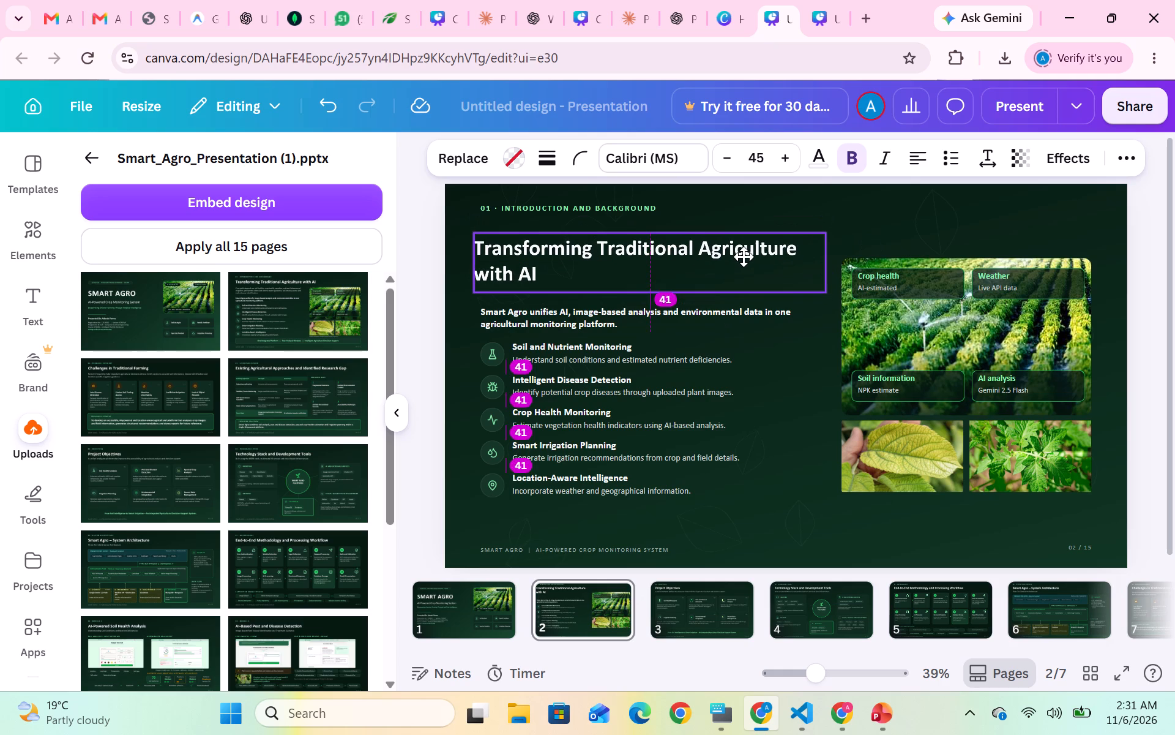
drag(744, 257, 744, 258)
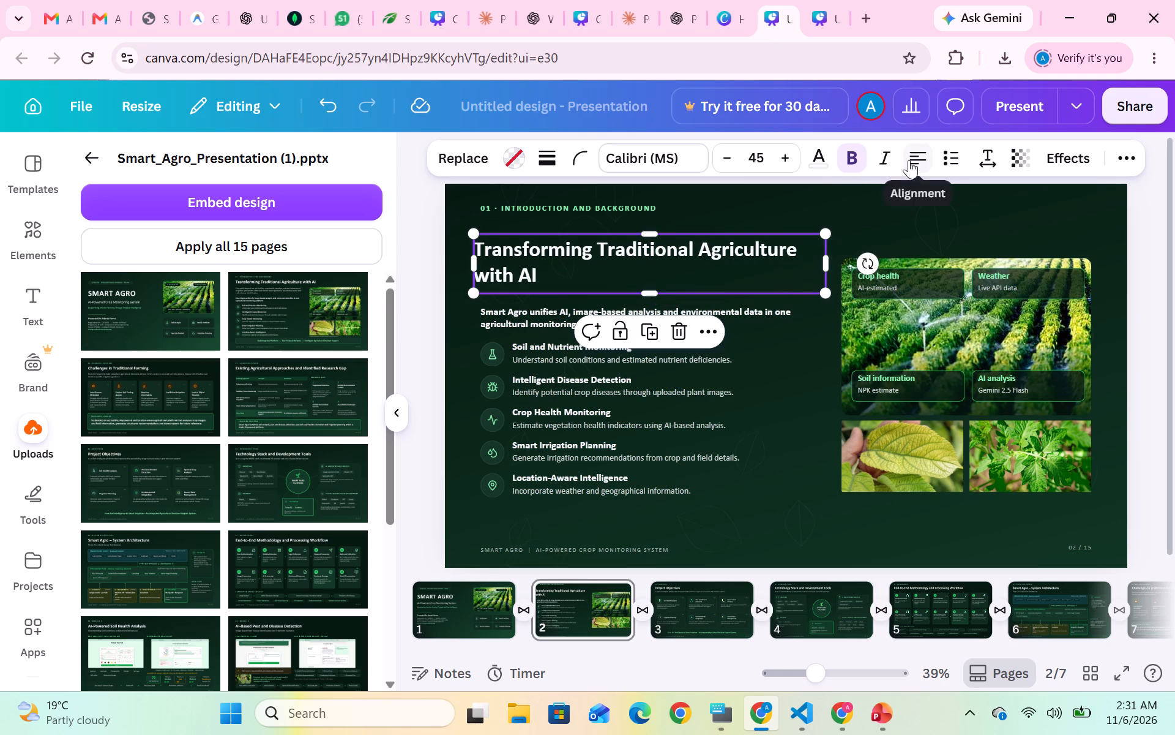
Try the justified and left alignments on page 2's heading, ending with it centred.
click(909, 160)
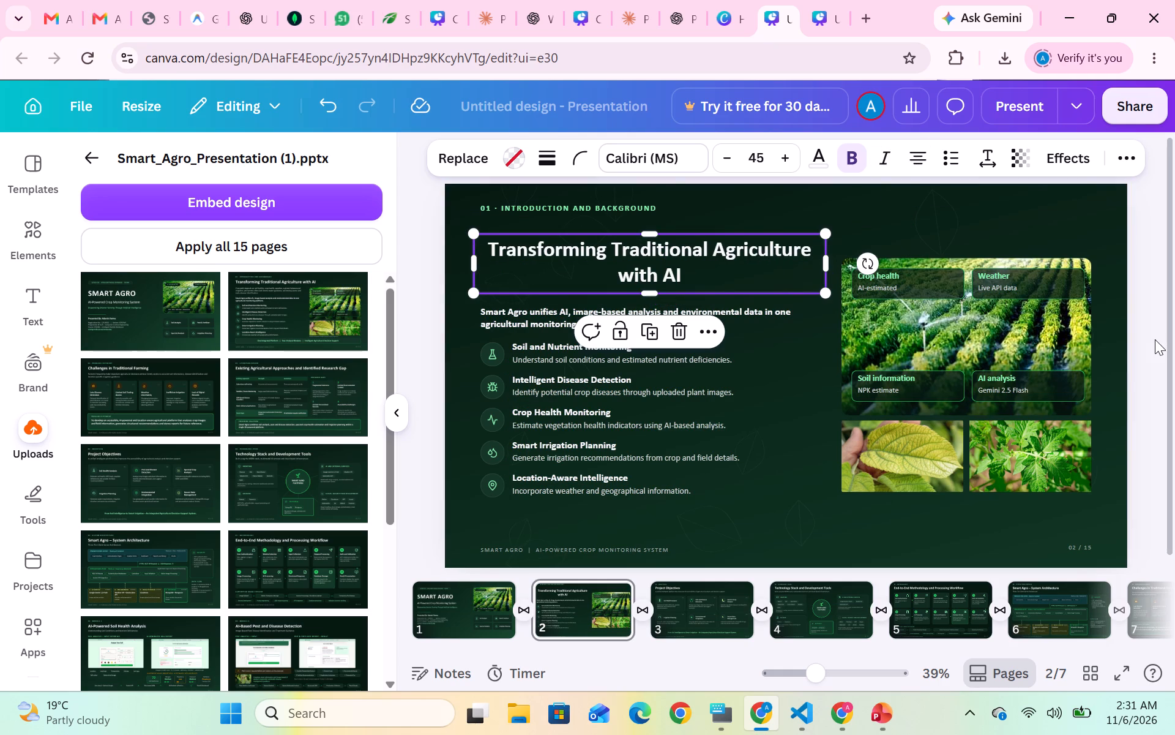
click(1155, 339)
click(724, 274)
click(928, 154)
click(928, 154)
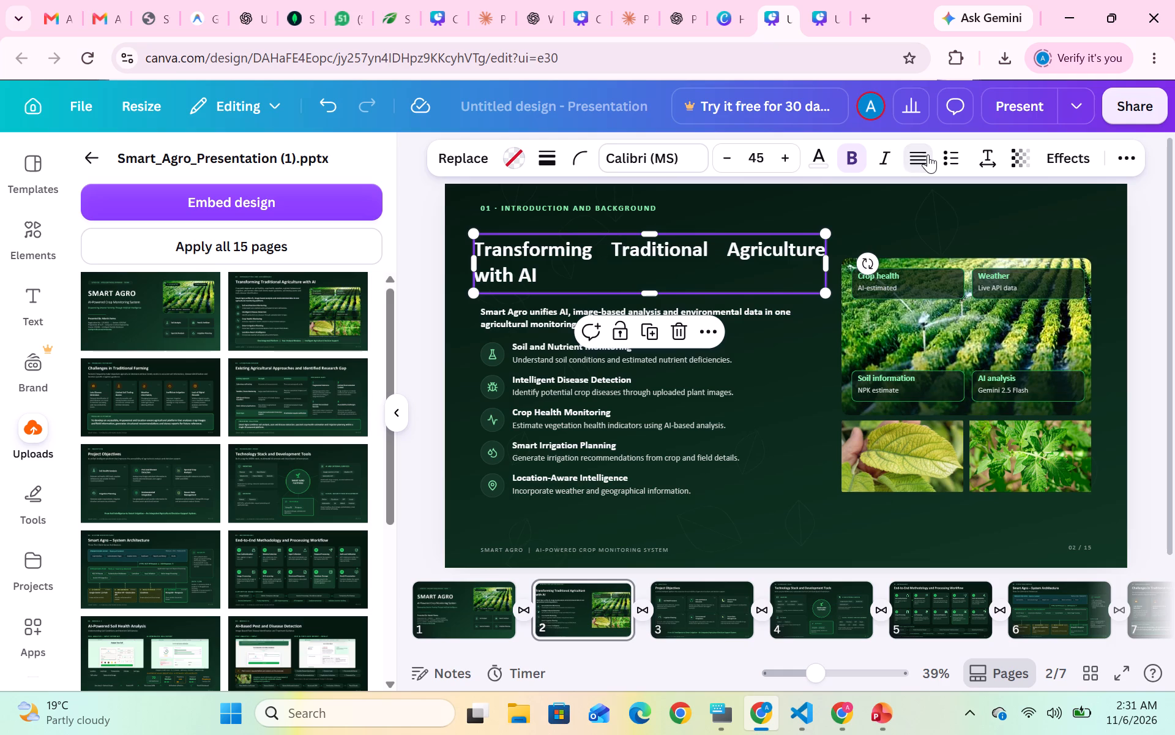
click(928, 154)
click(928, 154)
click(928, 154)
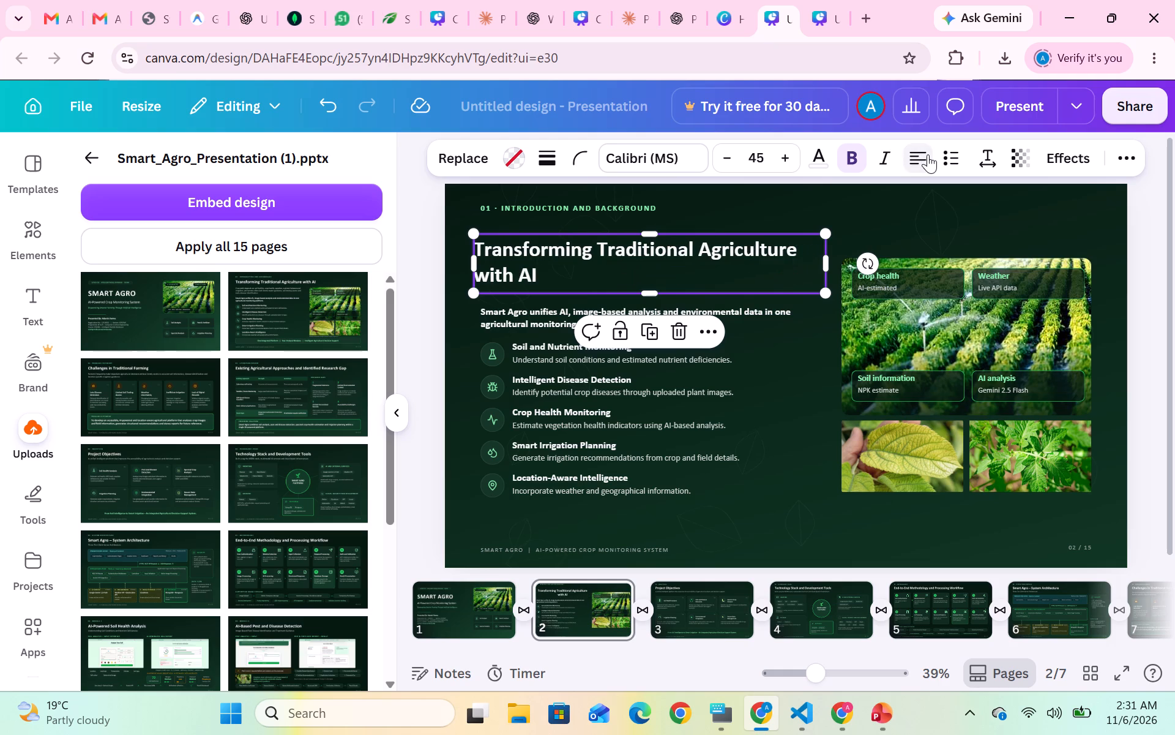
click(1144, 322)
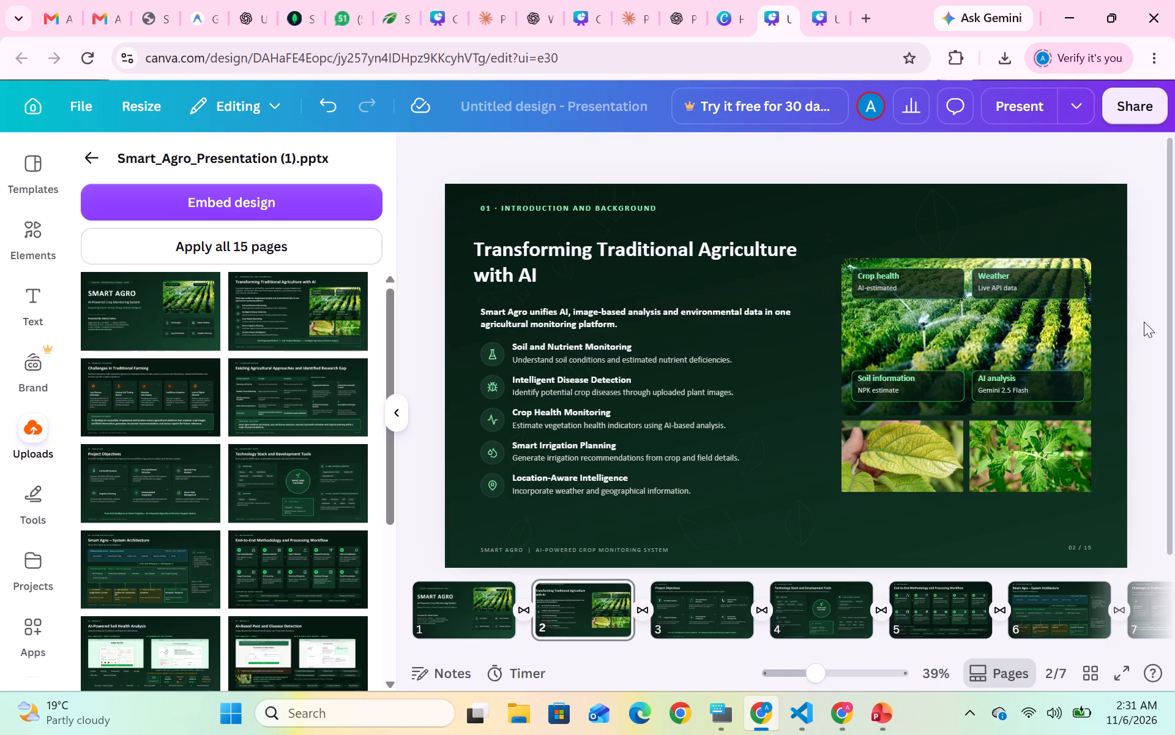
click(759, 257)
click(918, 159)
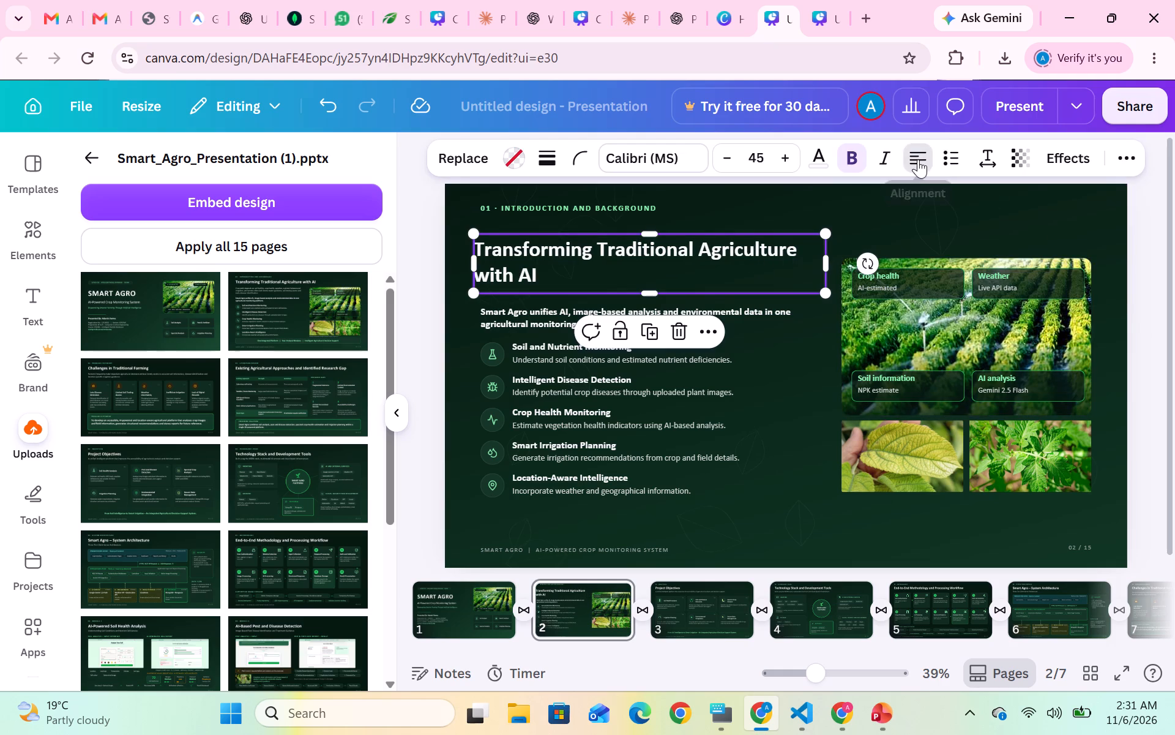
click(1141, 342)
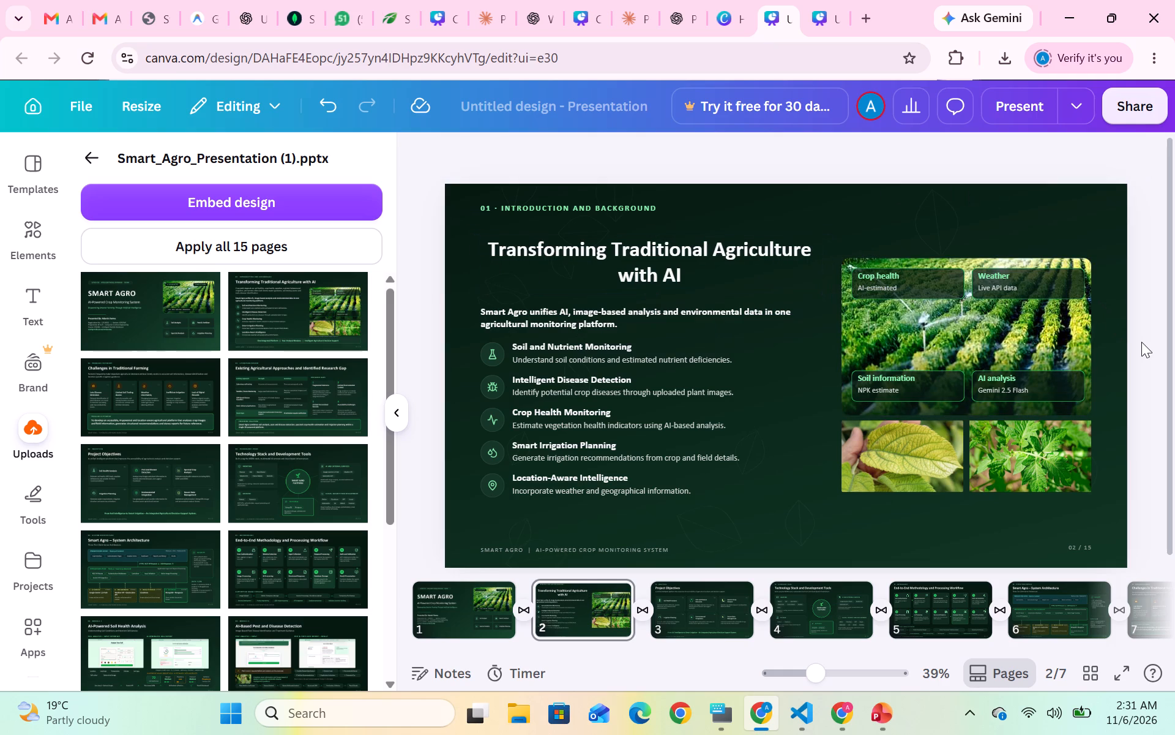
Shift page 2's heading, the bold Smart Agro summary sentence and the five-item feature list slightly down to even out the spacing.
drag(759, 252, 756, 257)
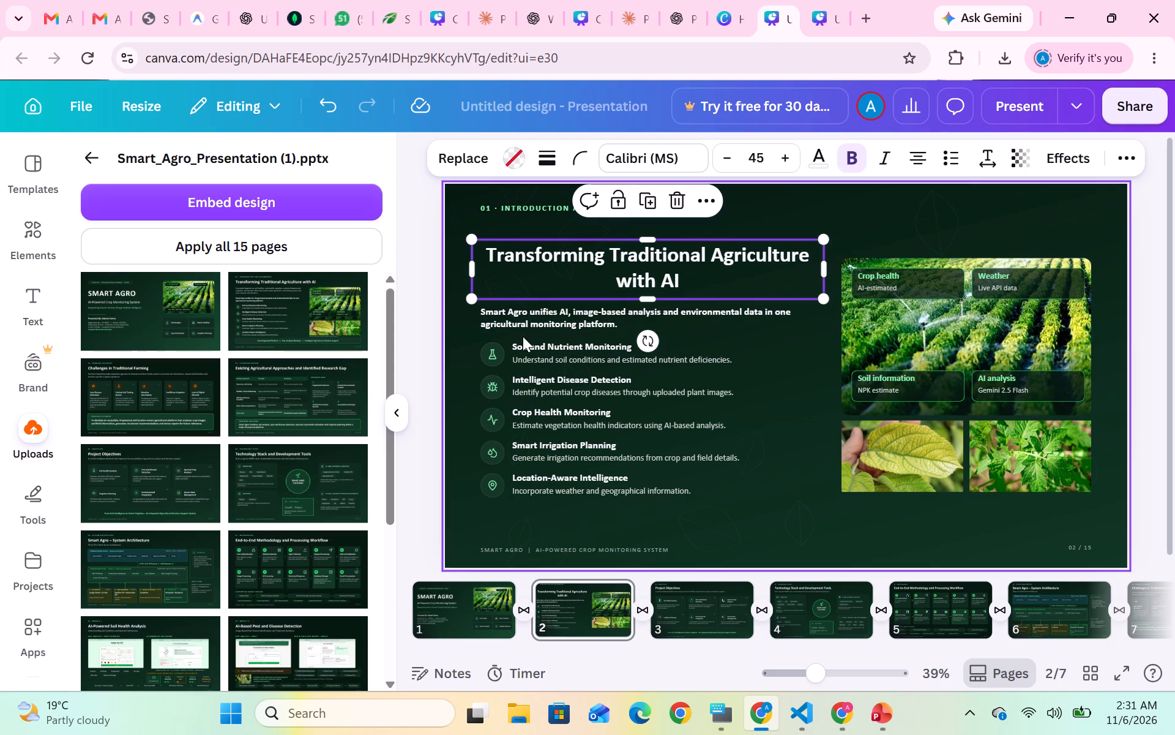
drag(480, 334, 583, 491)
click(606, 309)
drag(629, 388, 629, 401)
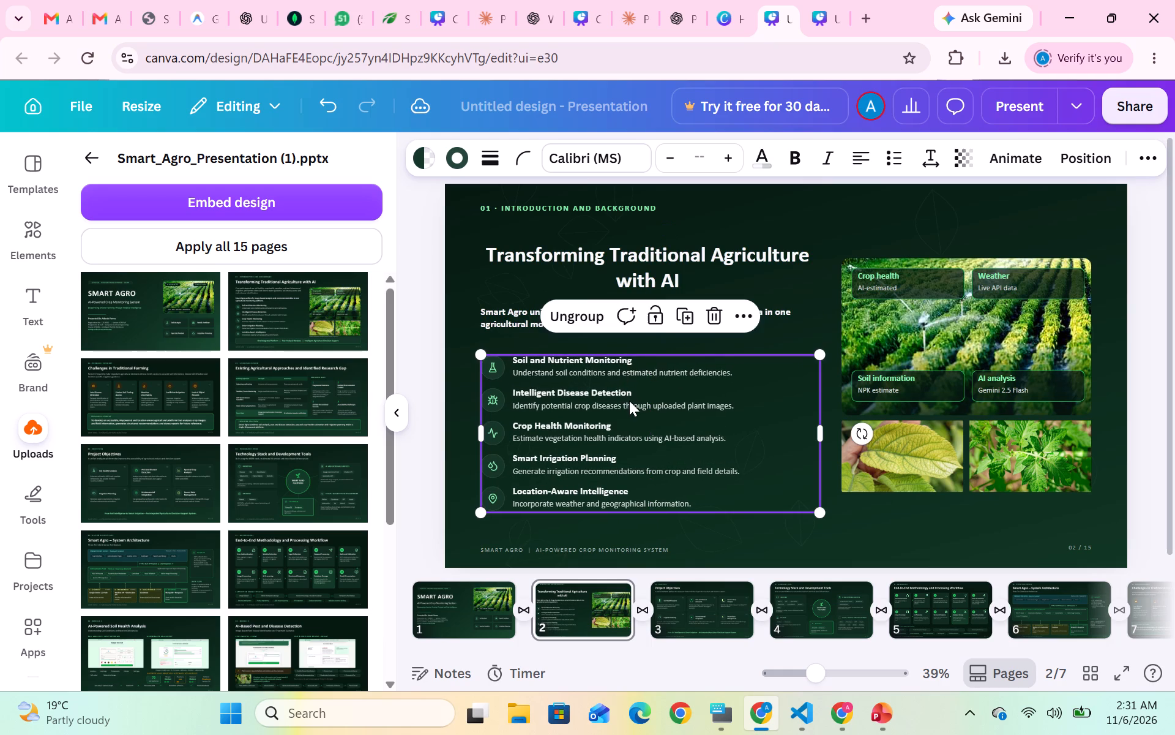
drag(520, 318, 520, 324)
click(1141, 295)
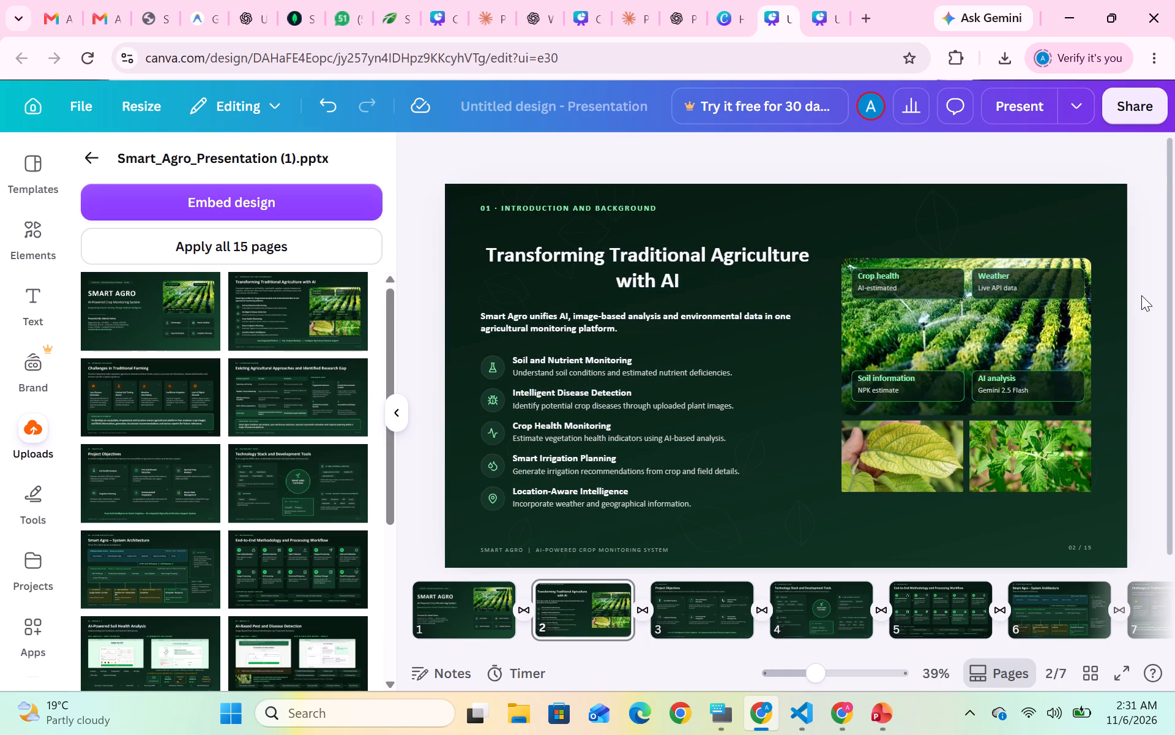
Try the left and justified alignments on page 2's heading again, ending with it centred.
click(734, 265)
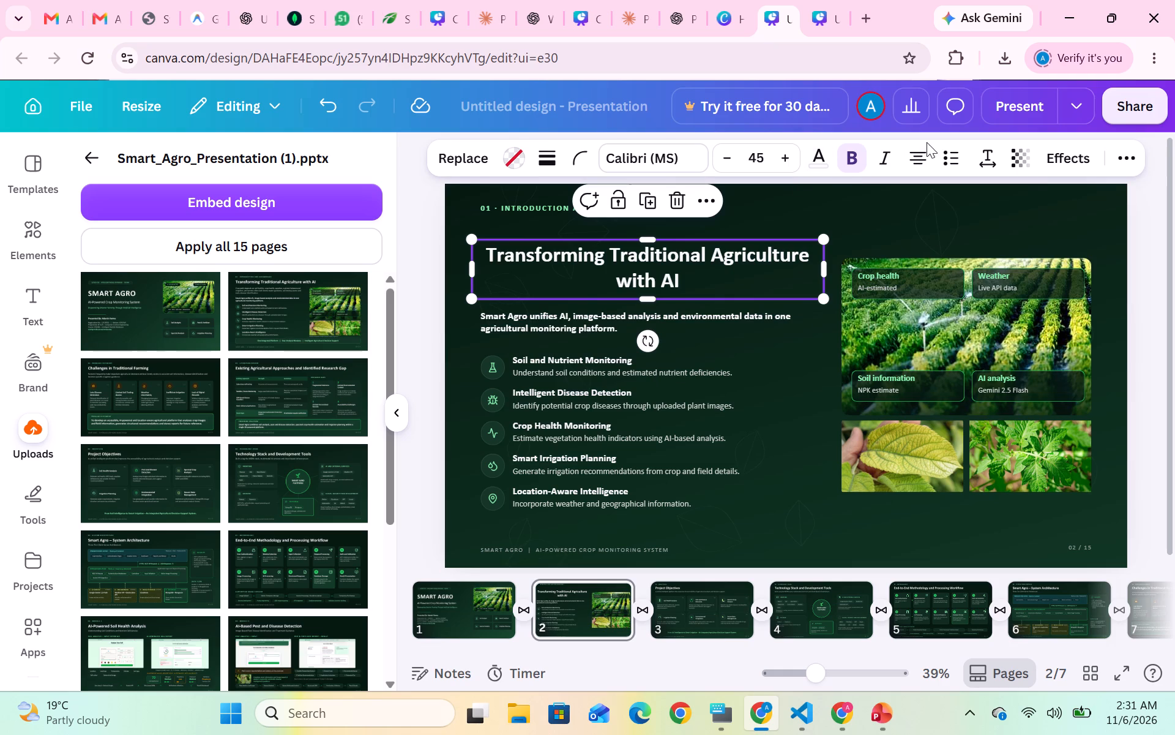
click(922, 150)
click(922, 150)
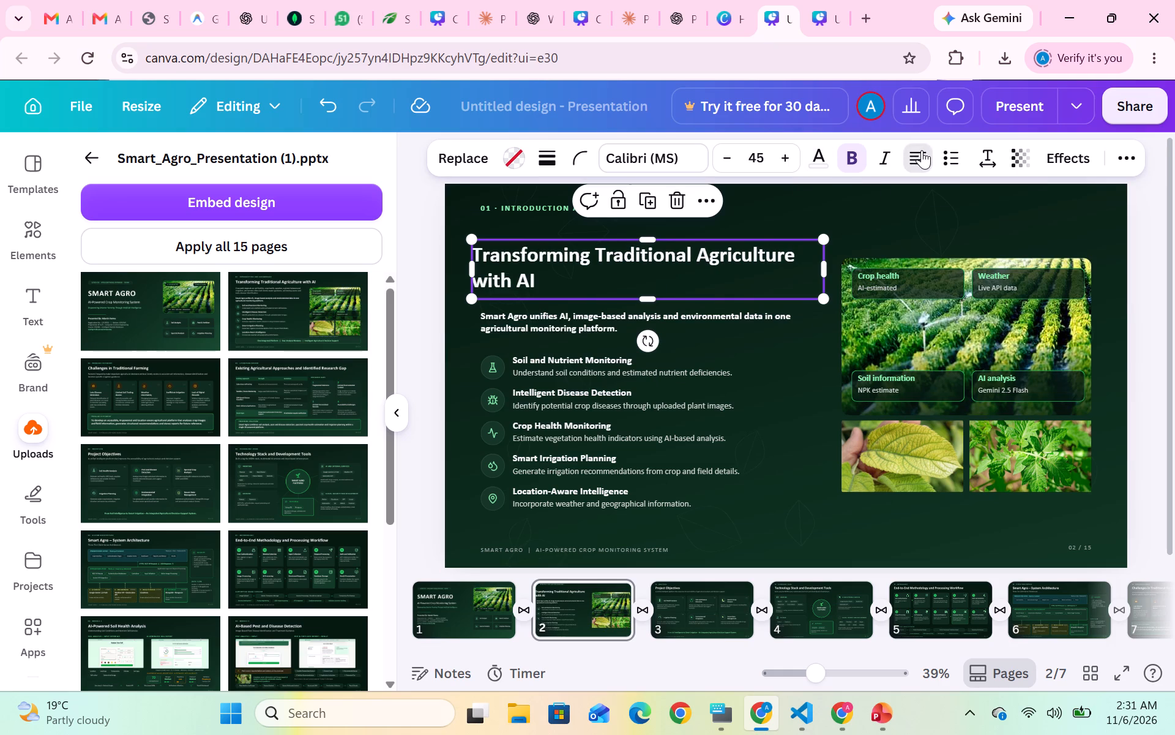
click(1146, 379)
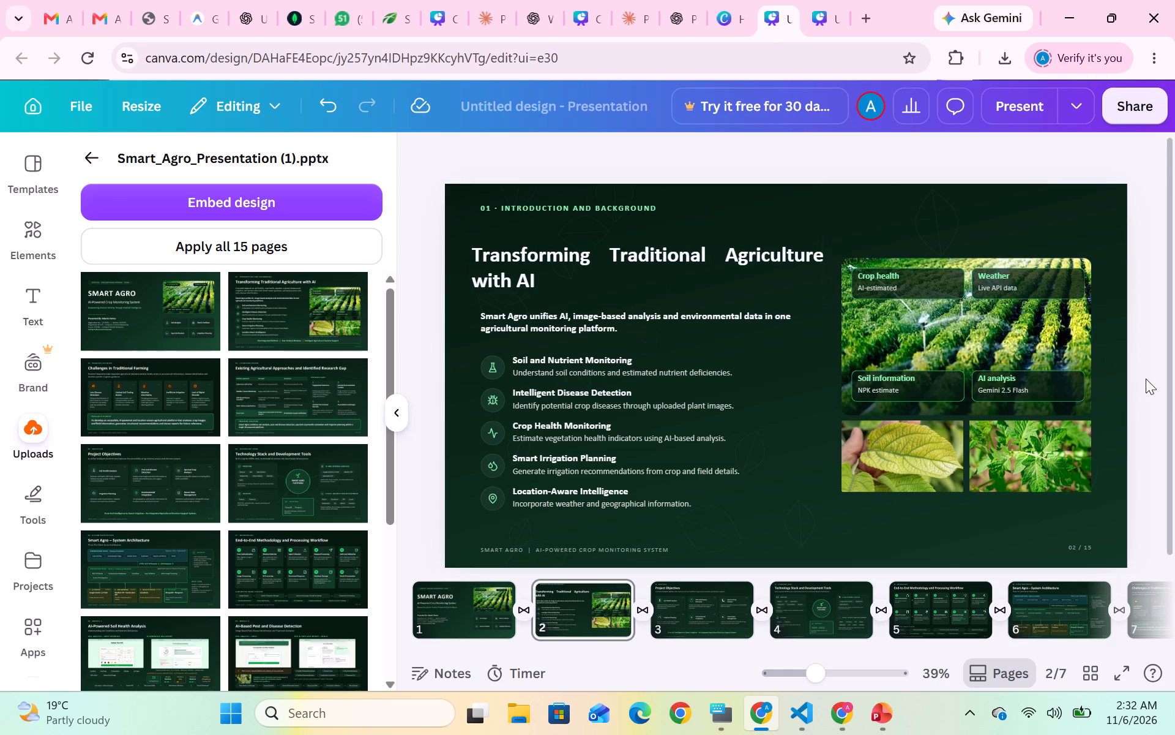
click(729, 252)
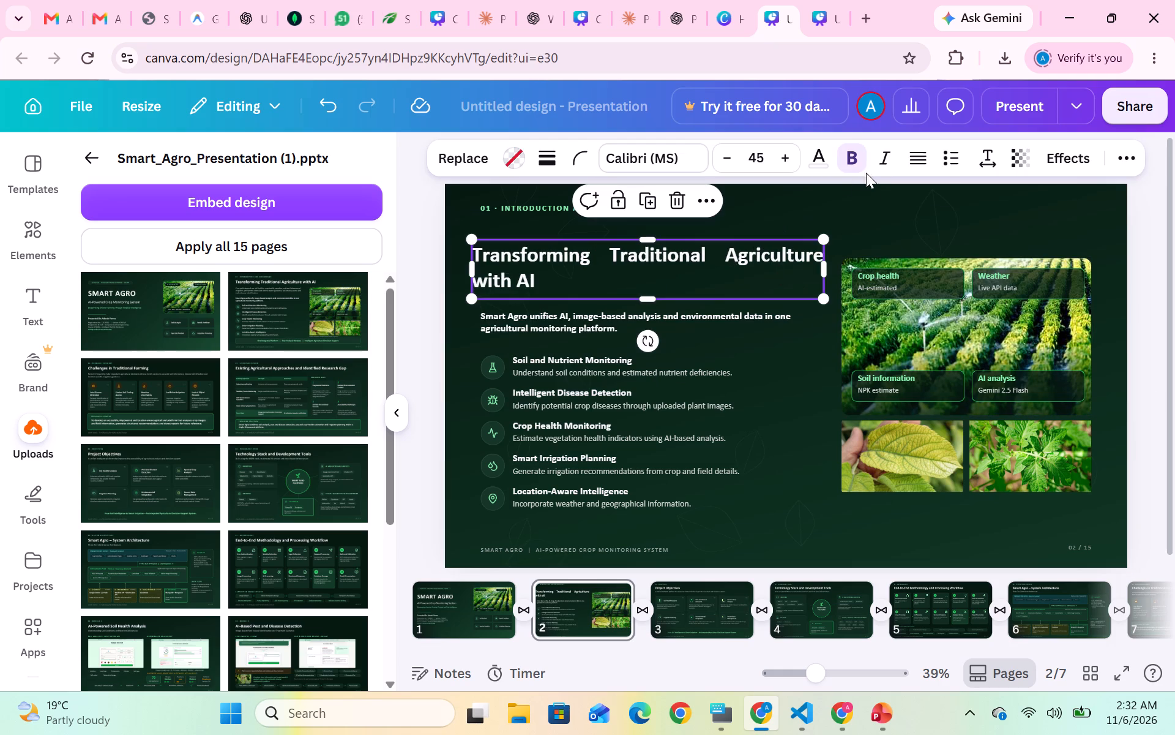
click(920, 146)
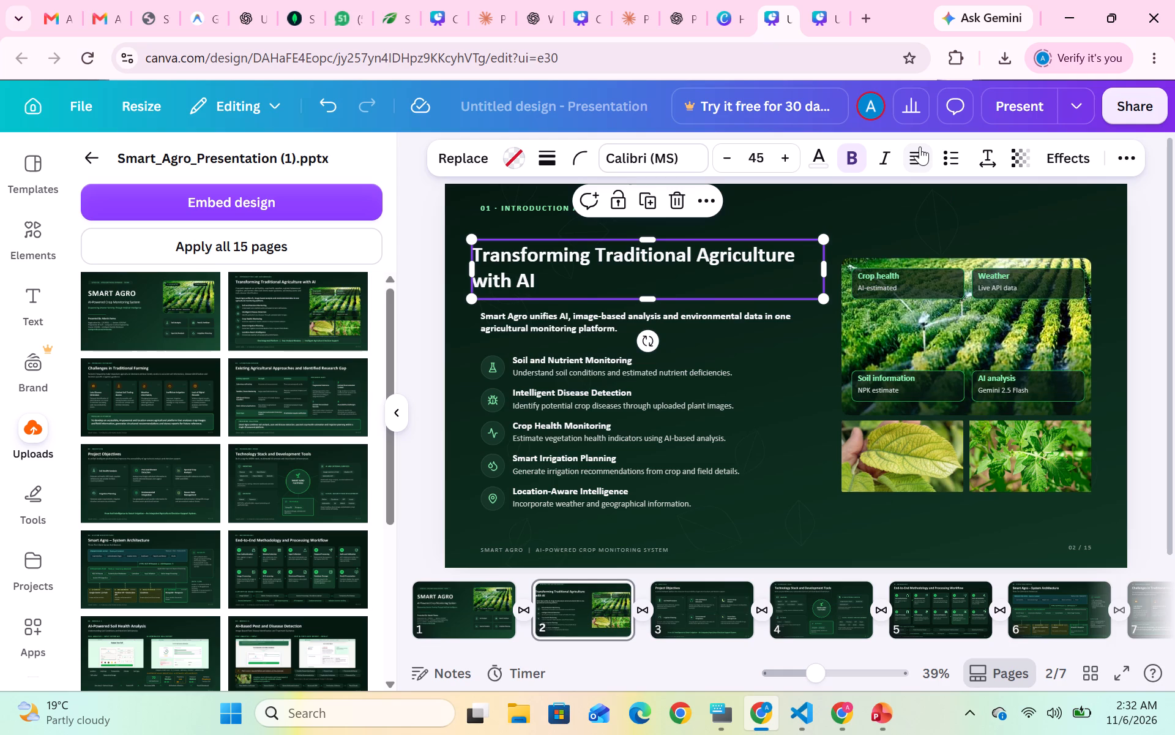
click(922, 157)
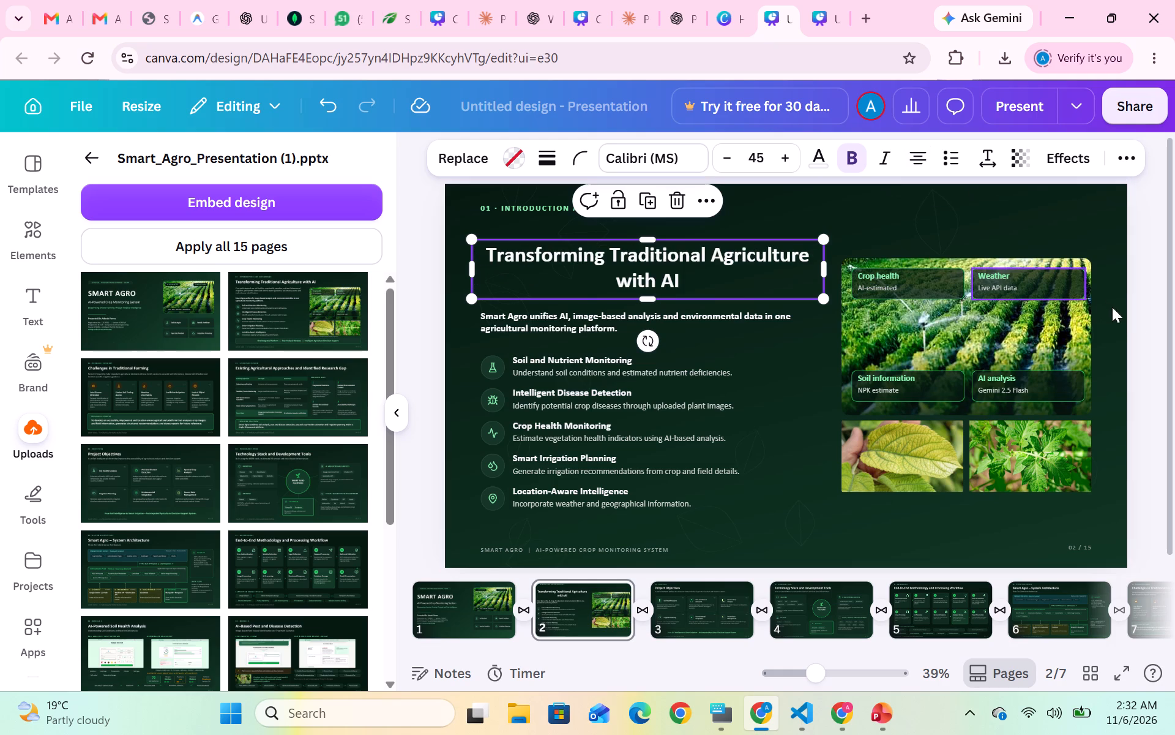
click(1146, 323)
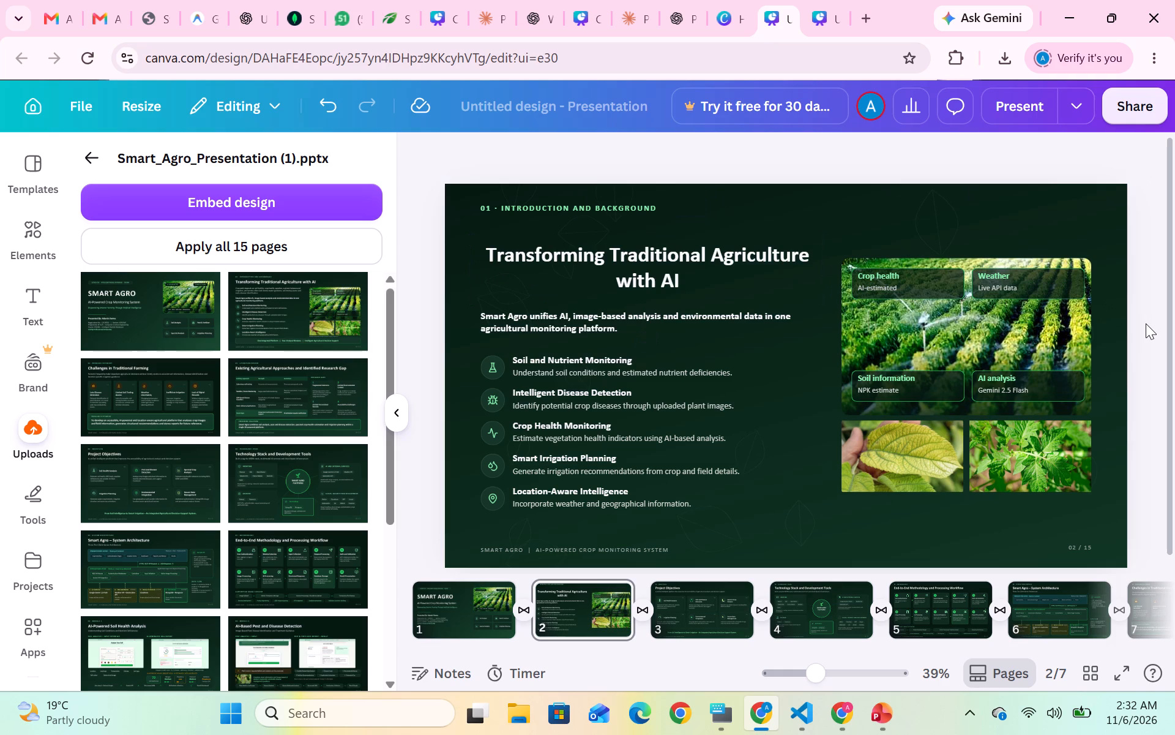
View the Project Objectives slide on page 3 and return to page 2.
click(714, 617)
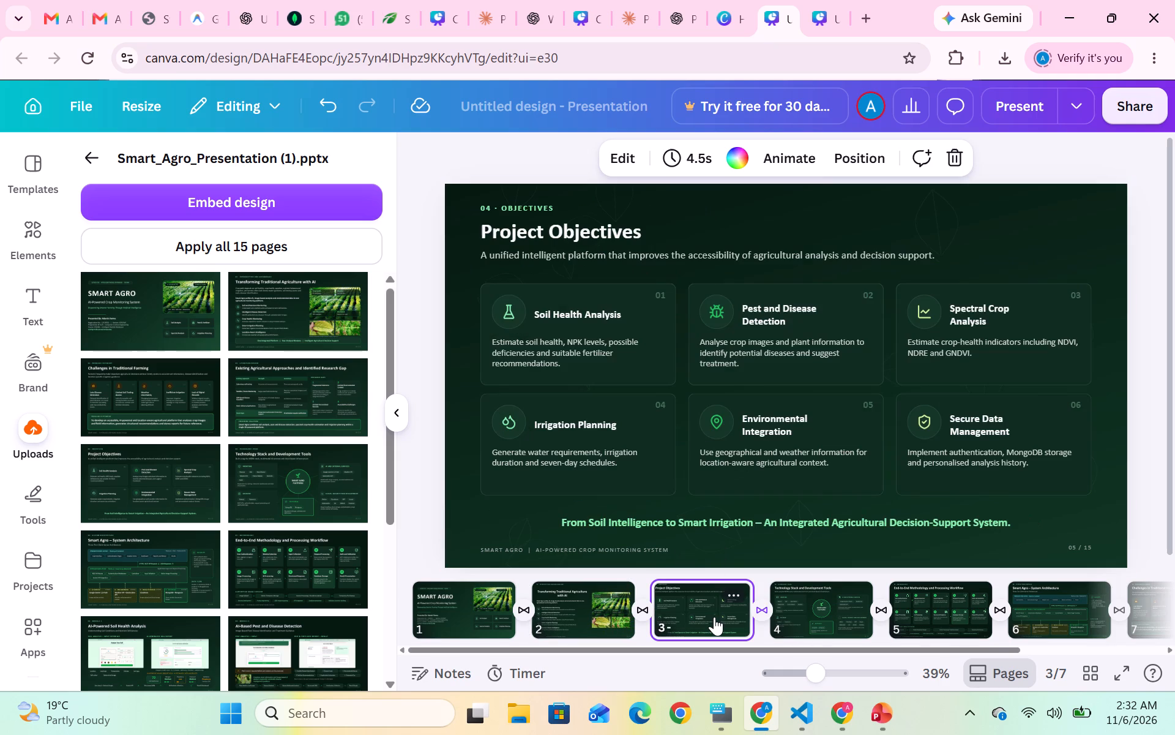
click(578, 609)
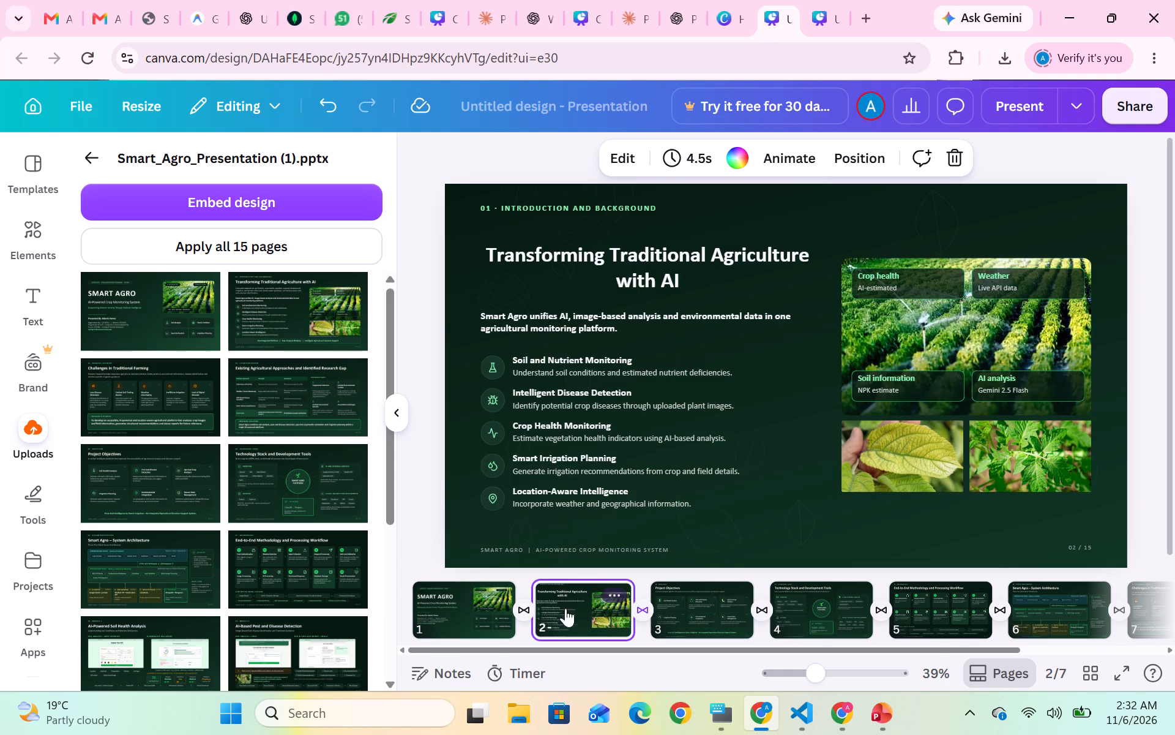
View the title slide on page 1 and return to page 2.
click(453, 617)
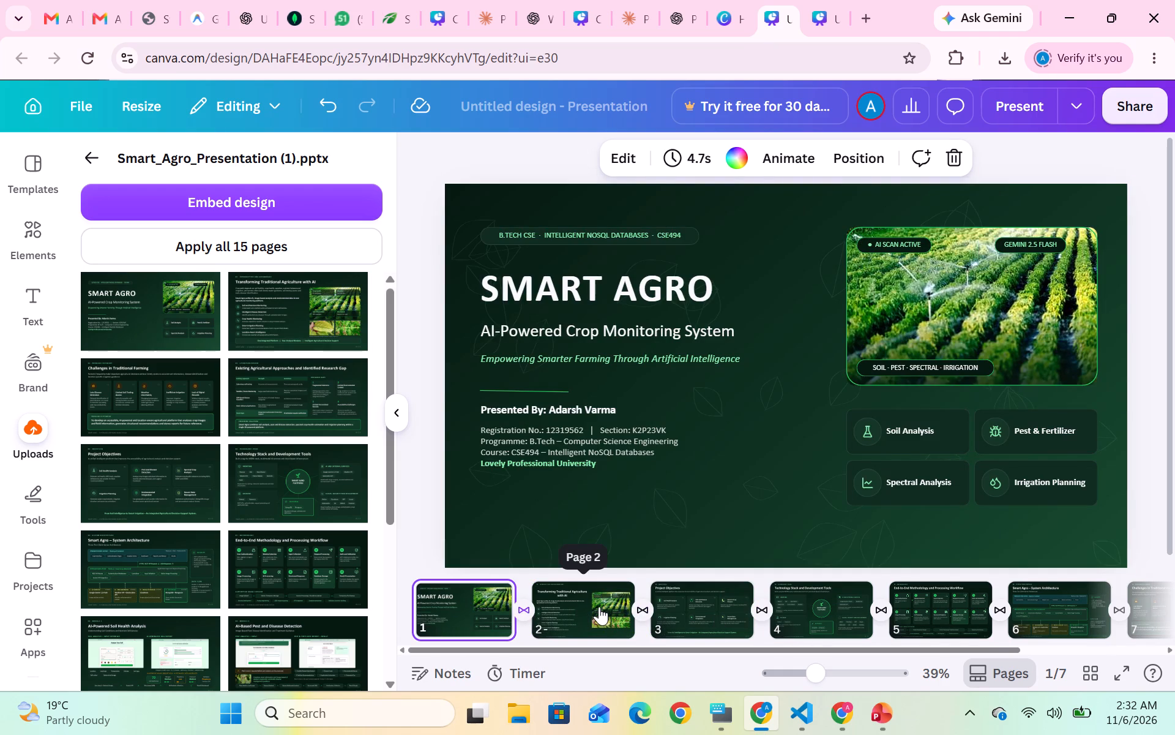
click(599, 607)
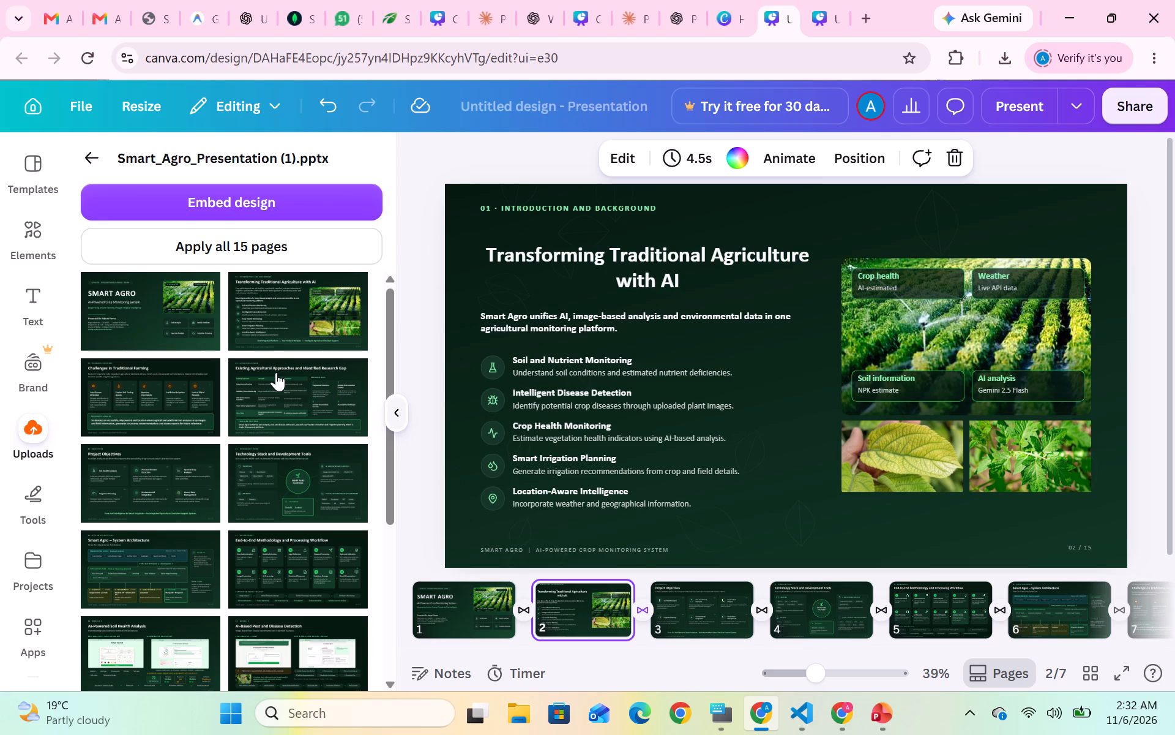
click(638, 606)
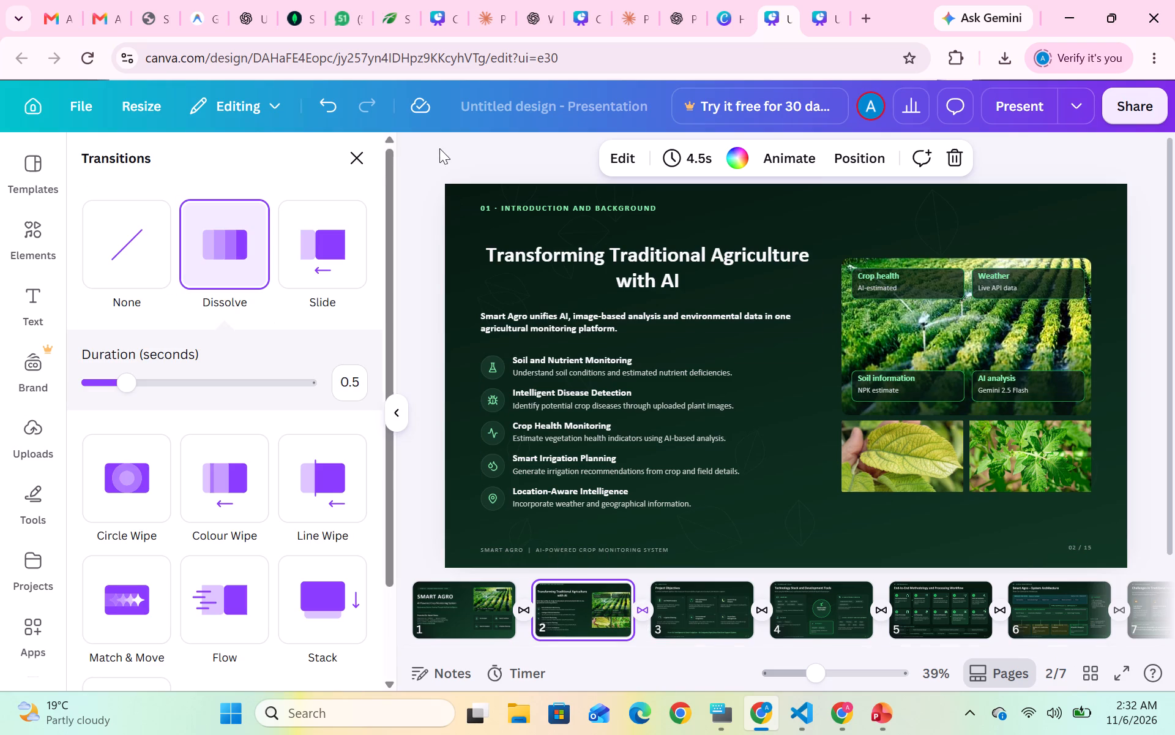
click(365, 160)
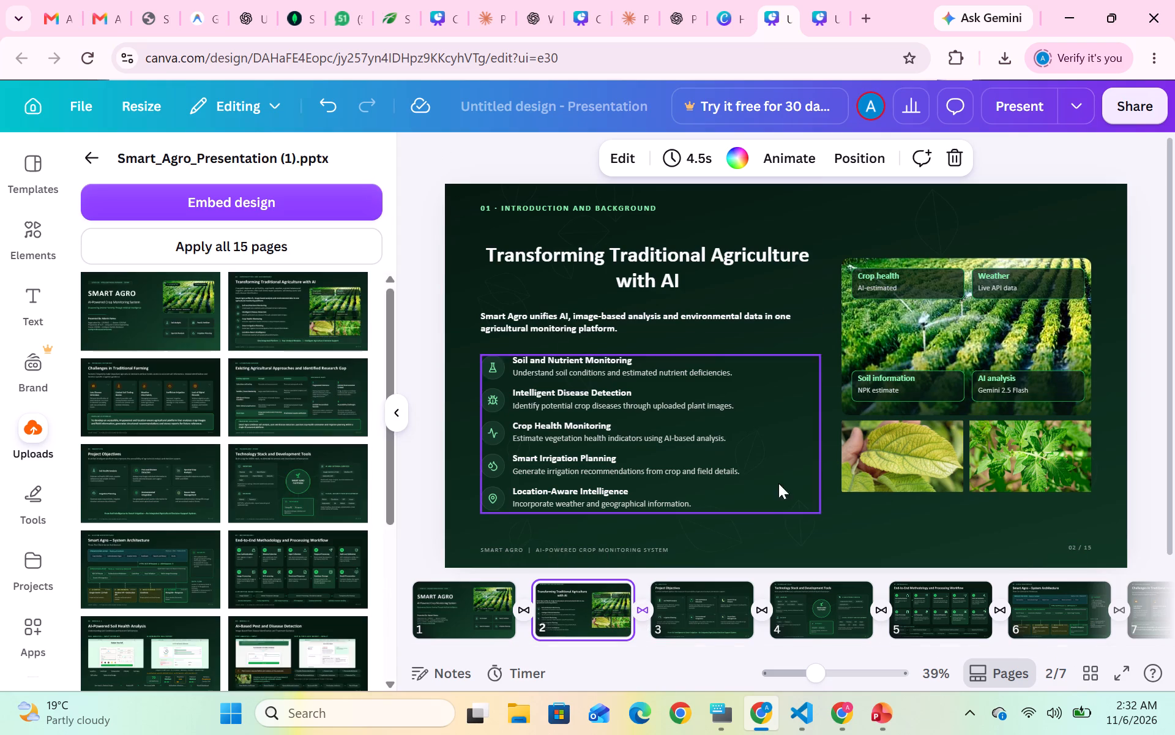
Add a new page, move it to position 3 and fill it with the Challenges in Traditional Farming slide from Smart_Agro_Presentation (1).pptx.
scroll(918, 597, left, 9)
click(1092, 604)
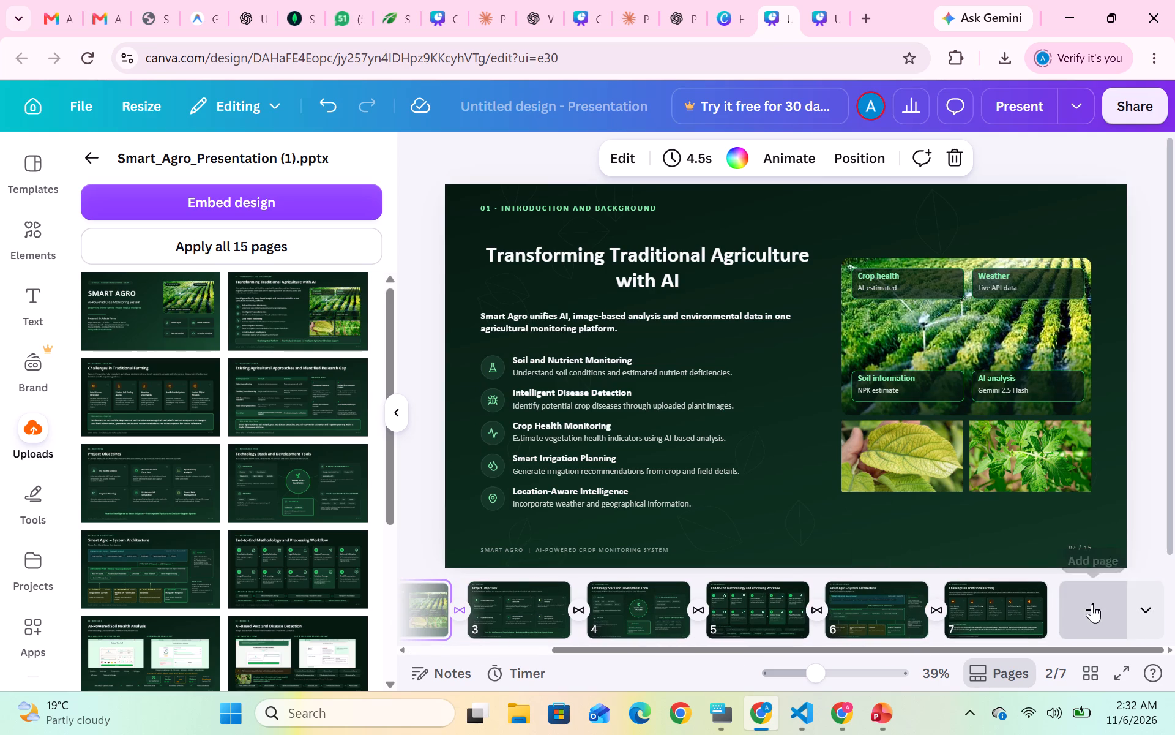
drag(1012, 604, 744, 590)
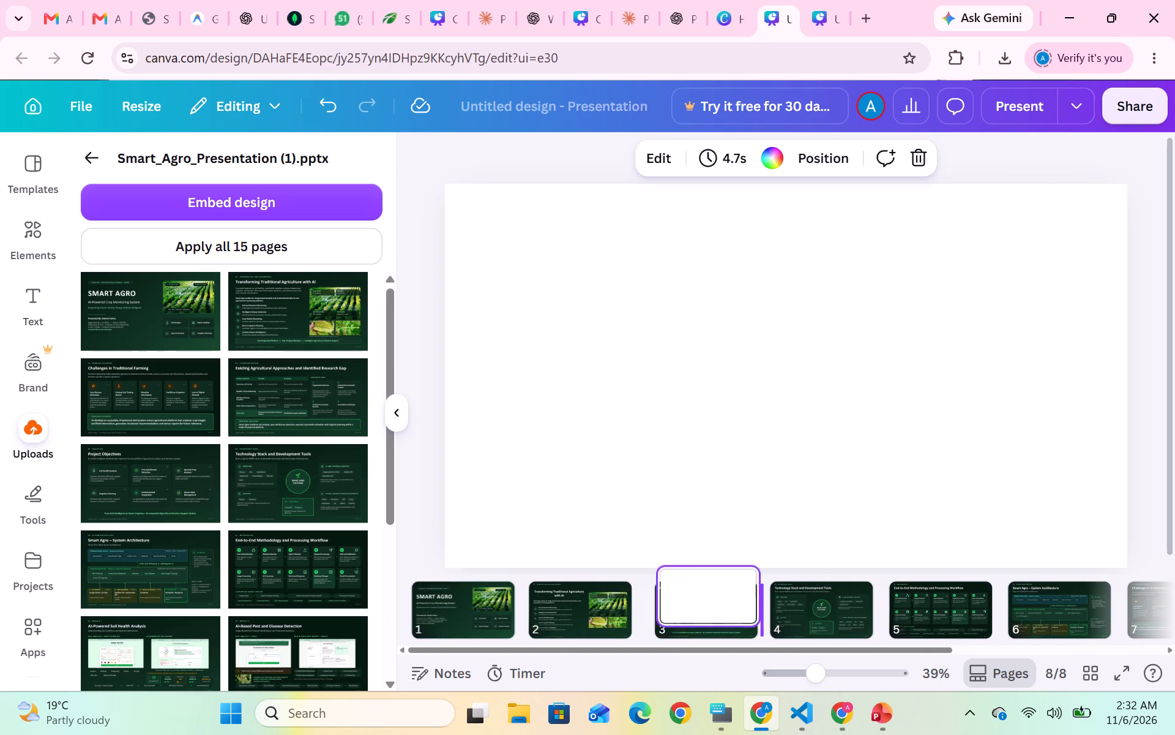
drag(744, 590, 693, 604)
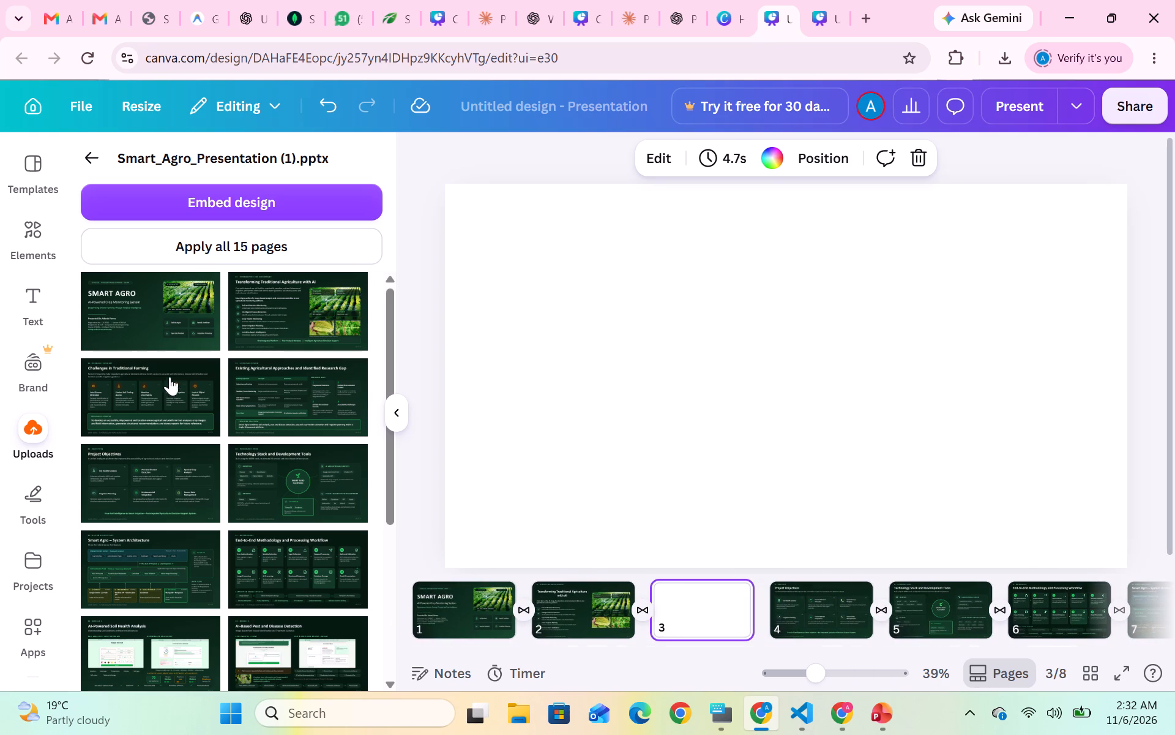
click(160, 381)
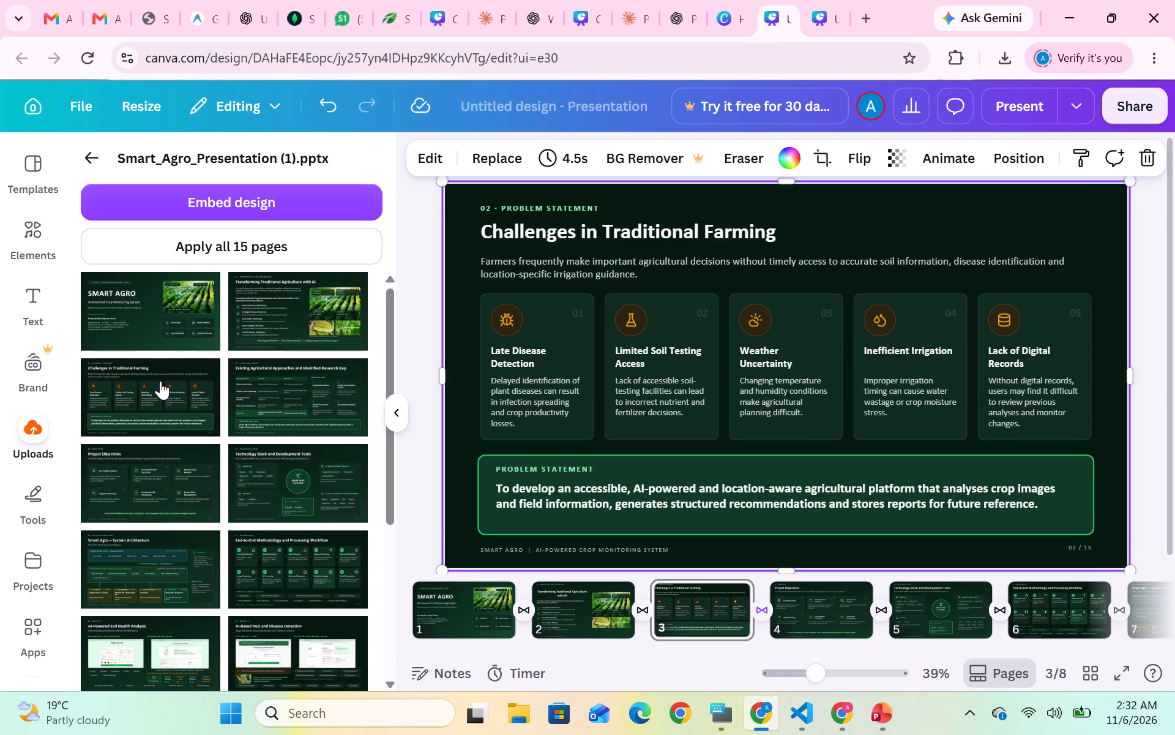
Add a new page, move it to position 4 and fill it with the Existing Agricultural Approaches and Identified Research Gap slide.
scroll(680, 622, left, 3)
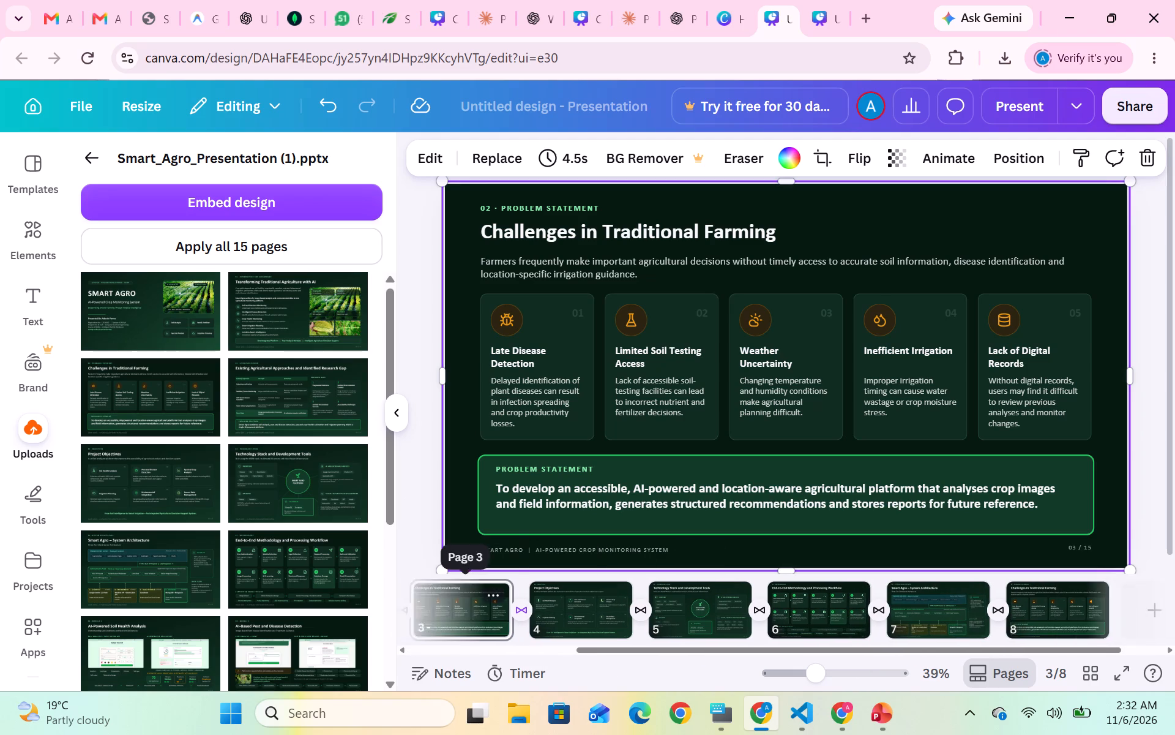
click(1145, 614)
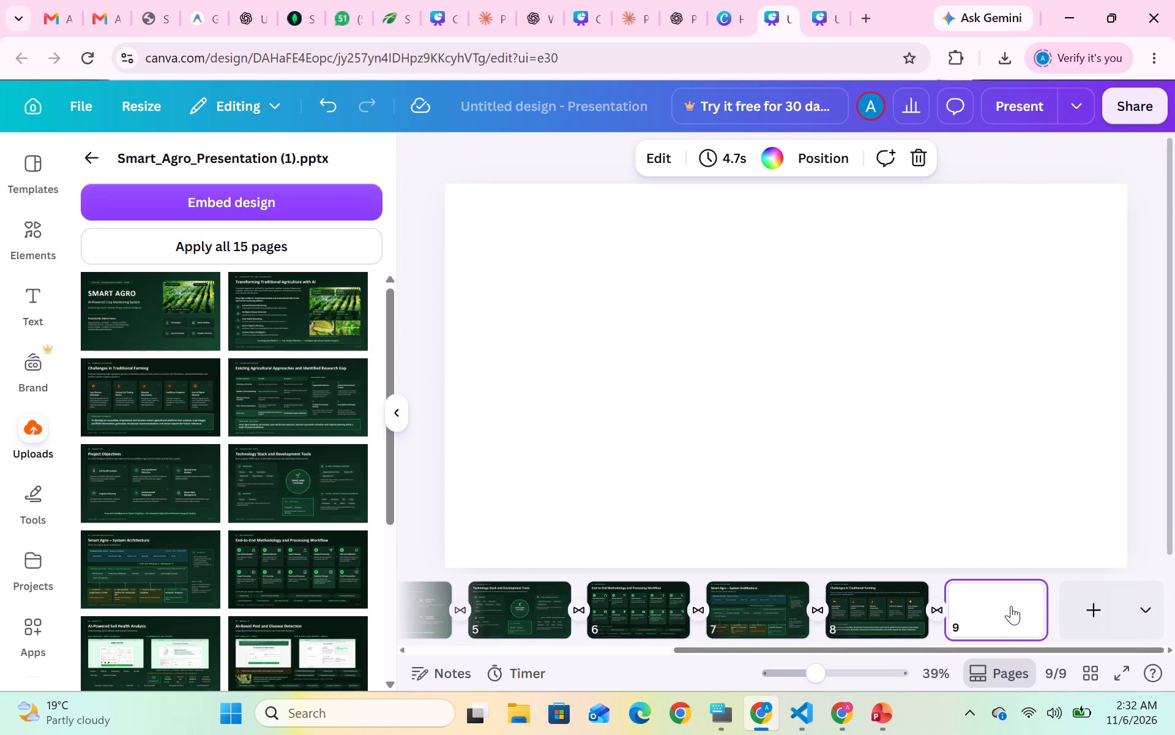
drag(994, 606, 780, 605)
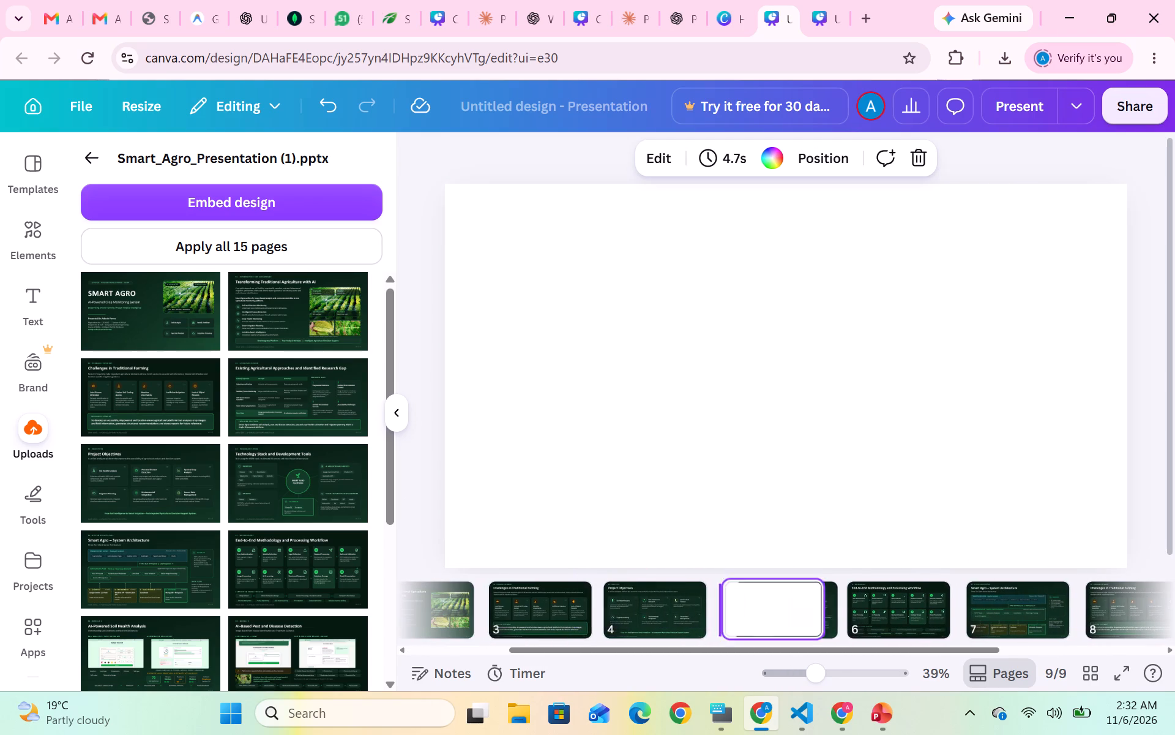
drag(780, 605, 638, 611)
click(553, 609)
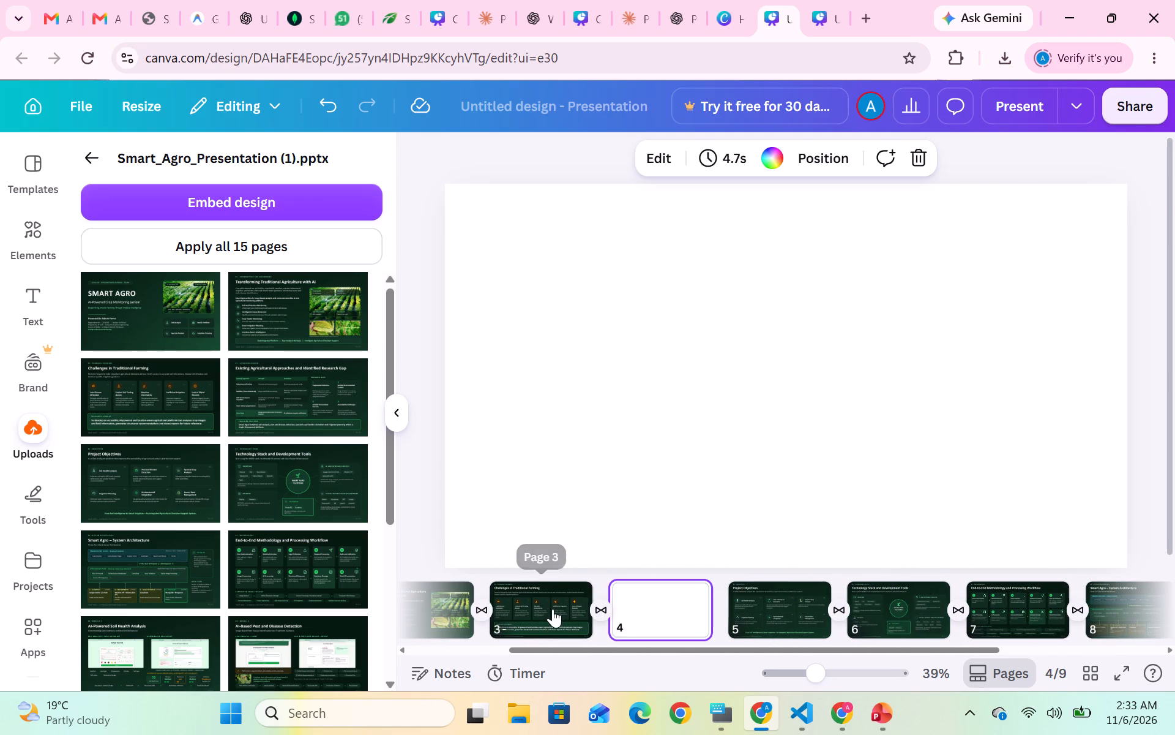
click(655, 610)
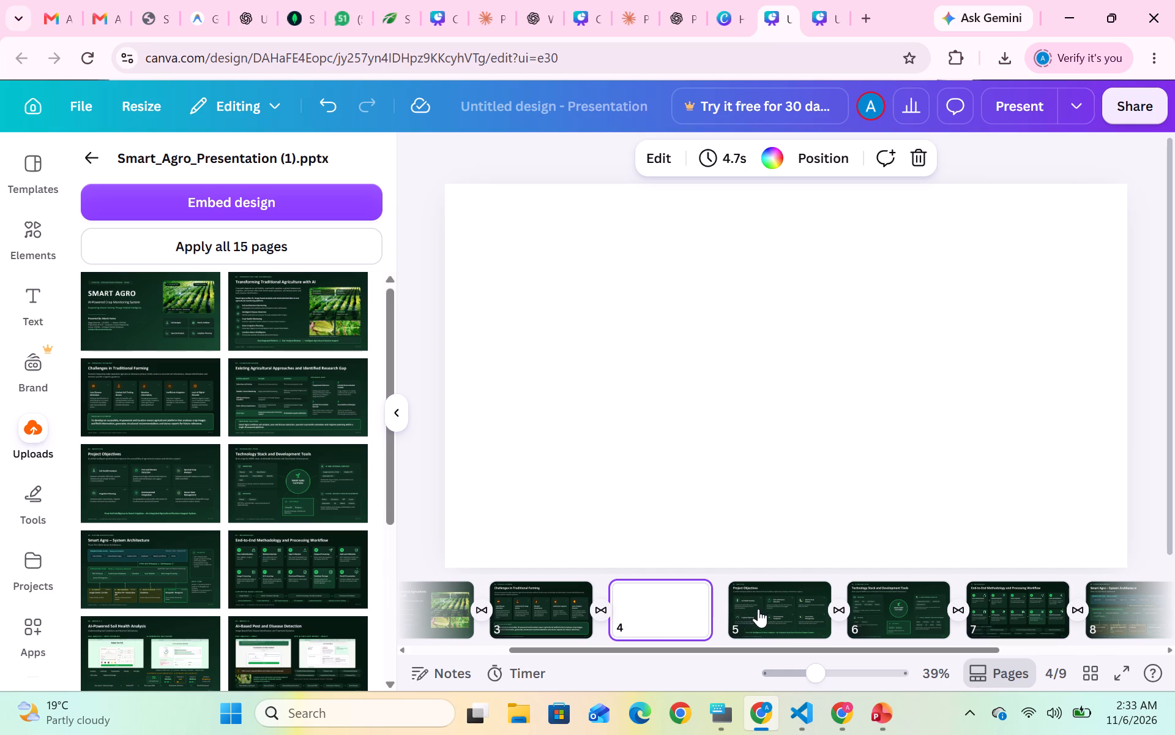
click(759, 611)
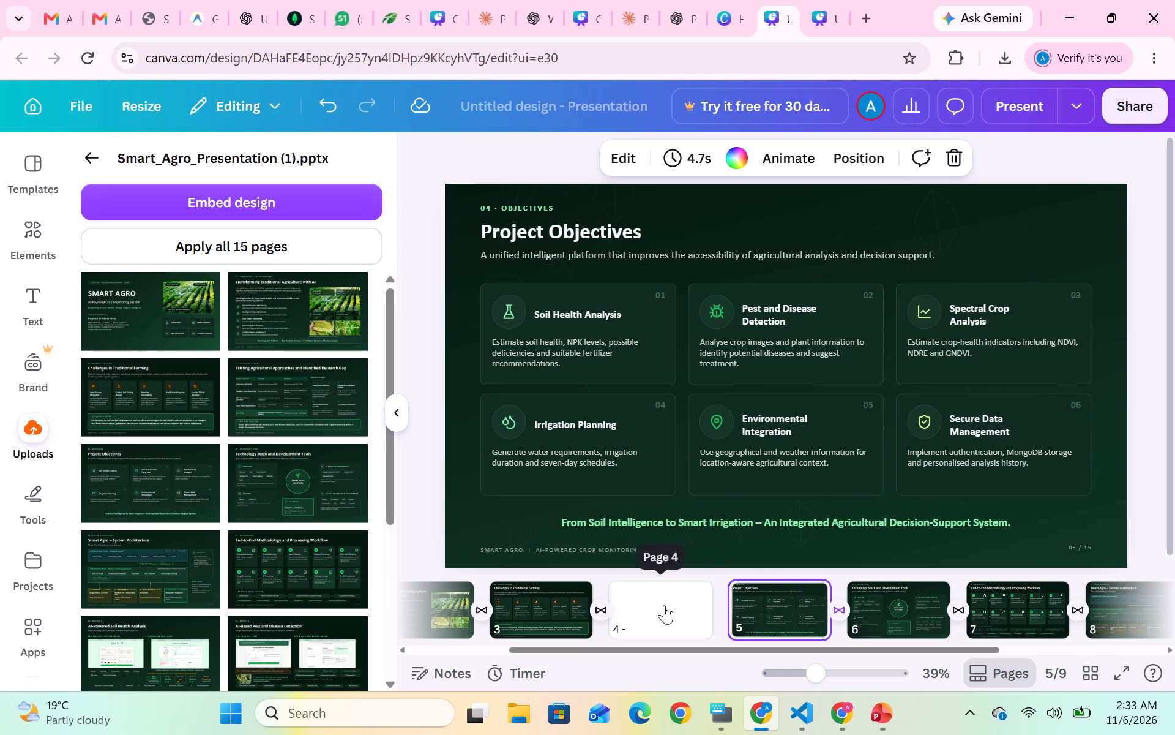
click(664, 605)
click(327, 400)
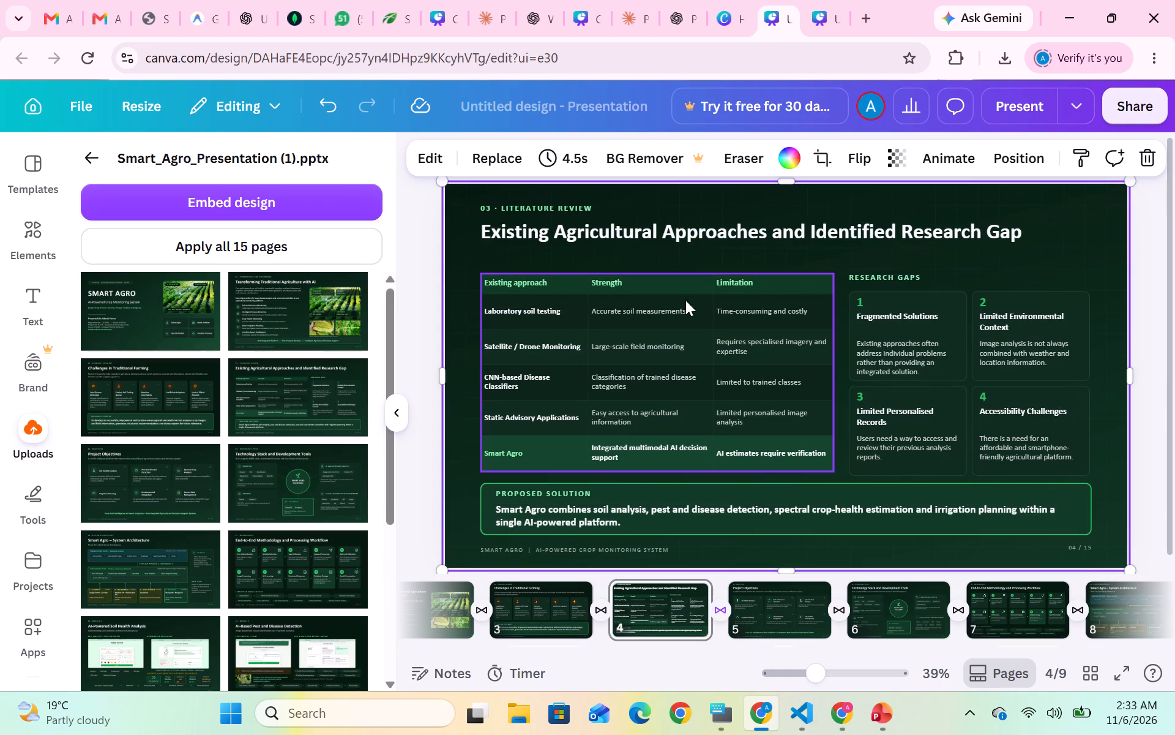
Check the slides from page 5 onward and move the System Architecture slide ahead of the End-to-End Methodology slide, as page 7.
click(781, 616)
scroll(781, 616, left, 1)
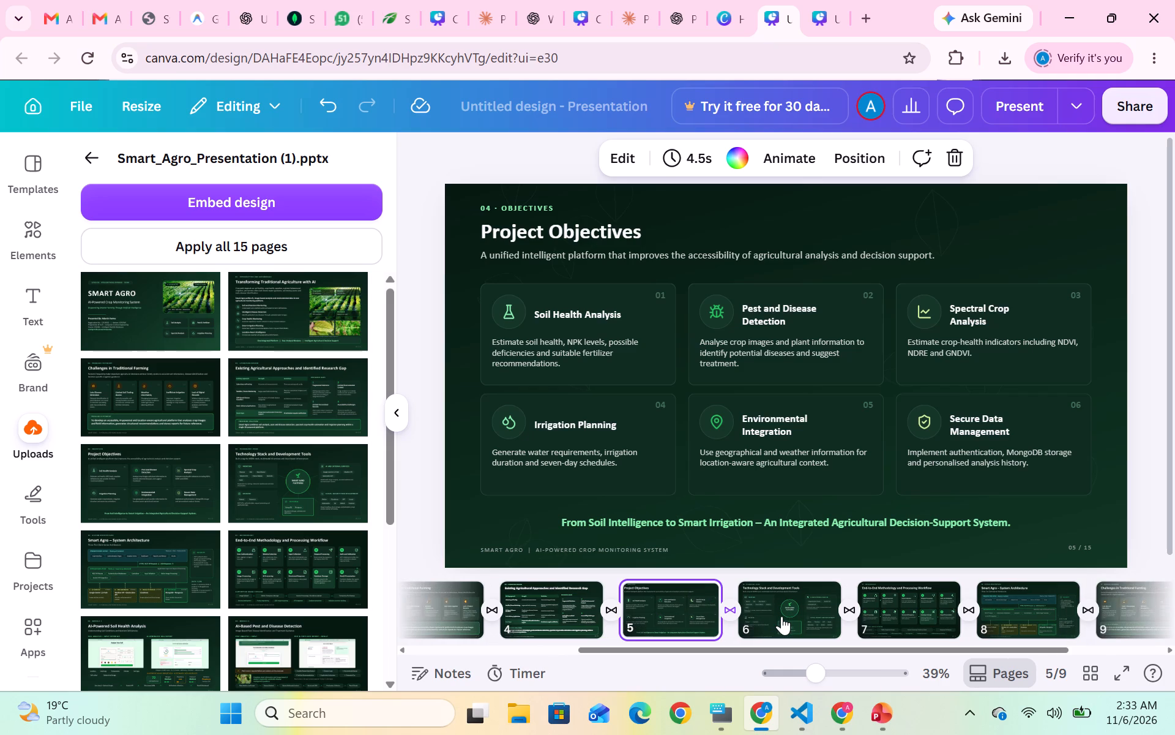
scroll(781, 616, left, 1)
click(781, 616)
scroll(781, 616, left, 1)
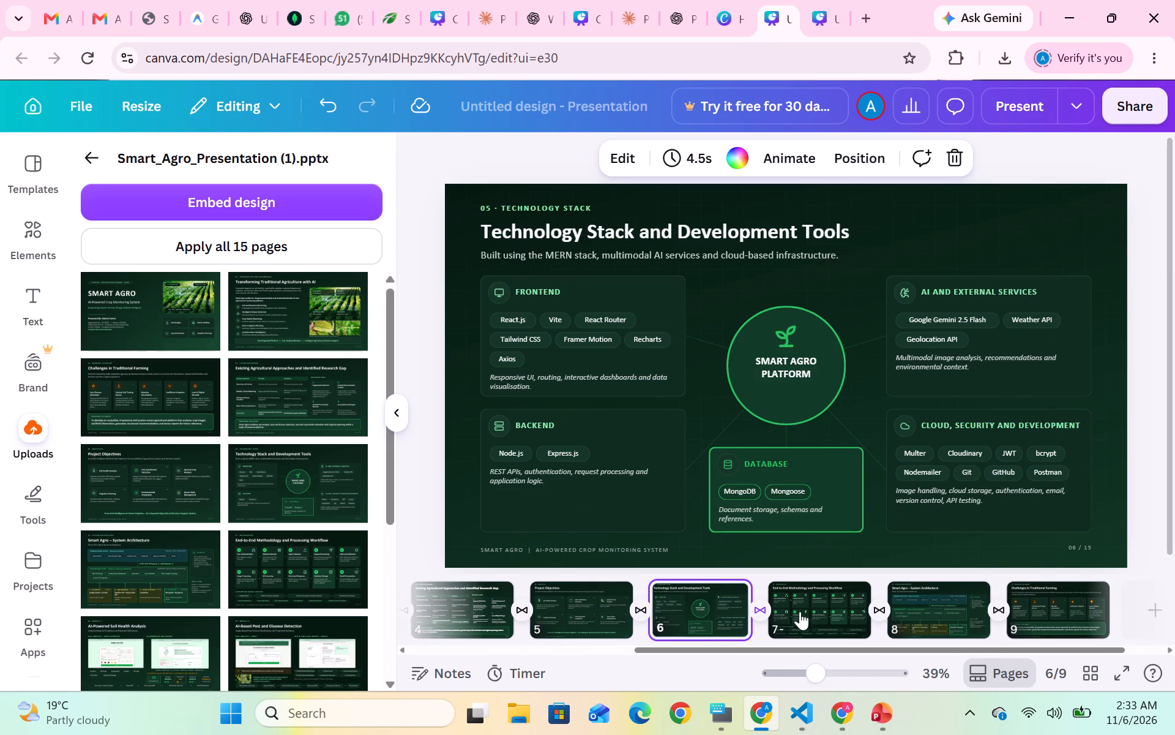
click(811, 609)
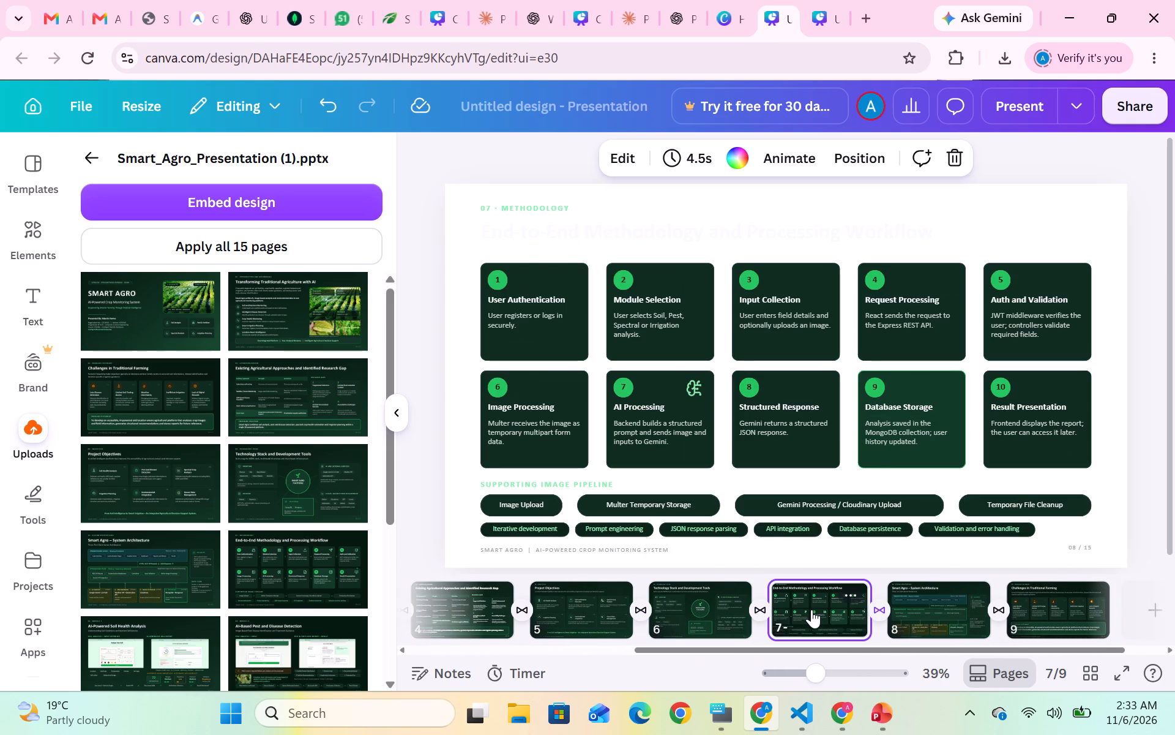
click(901, 613)
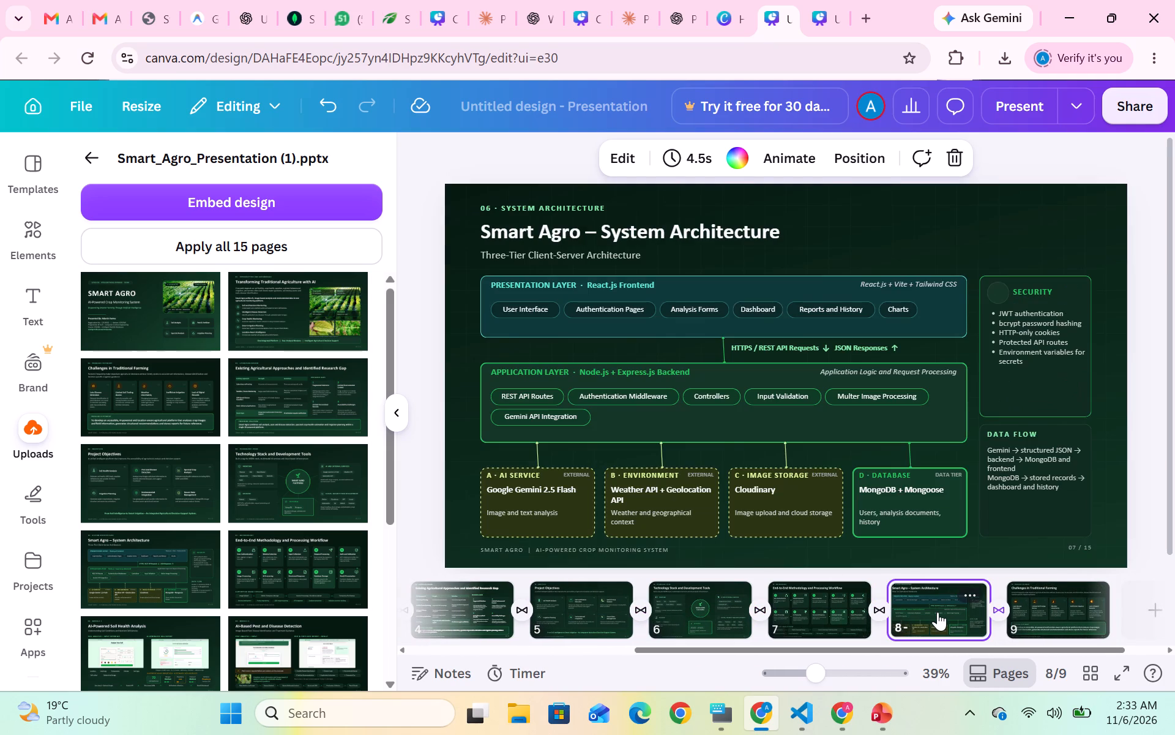
drag(938, 612, 732, 618)
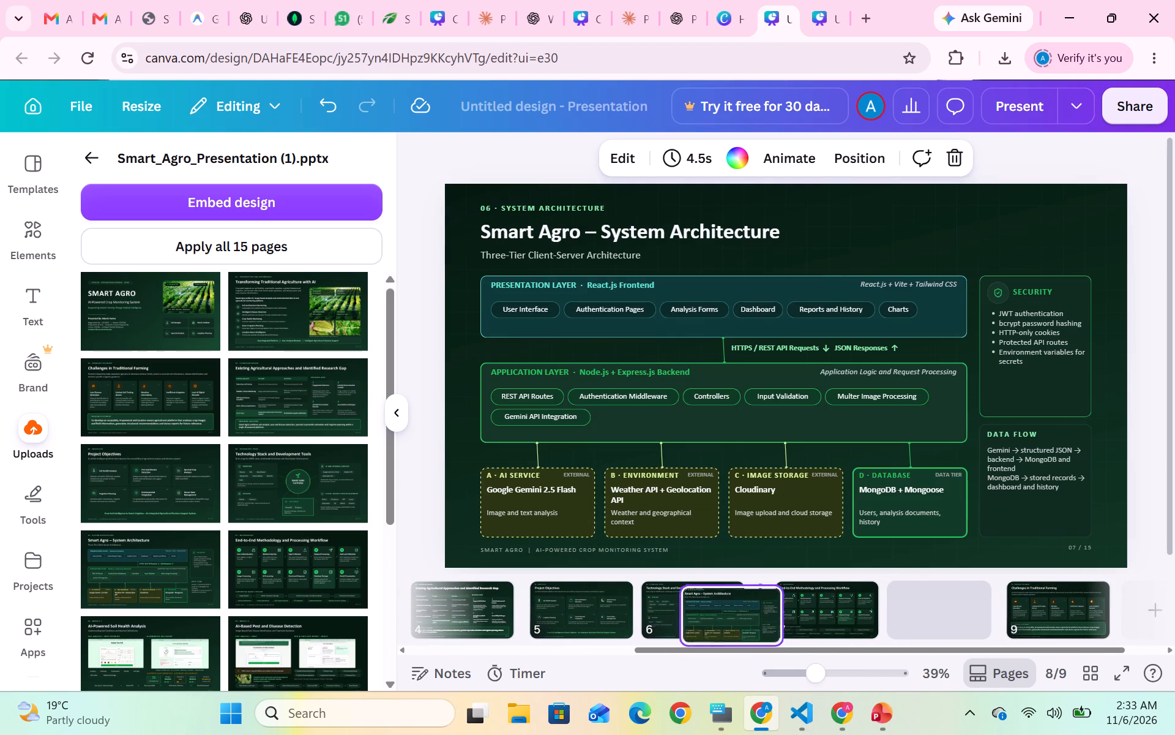
drag(732, 618, 744, 617)
click(933, 612)
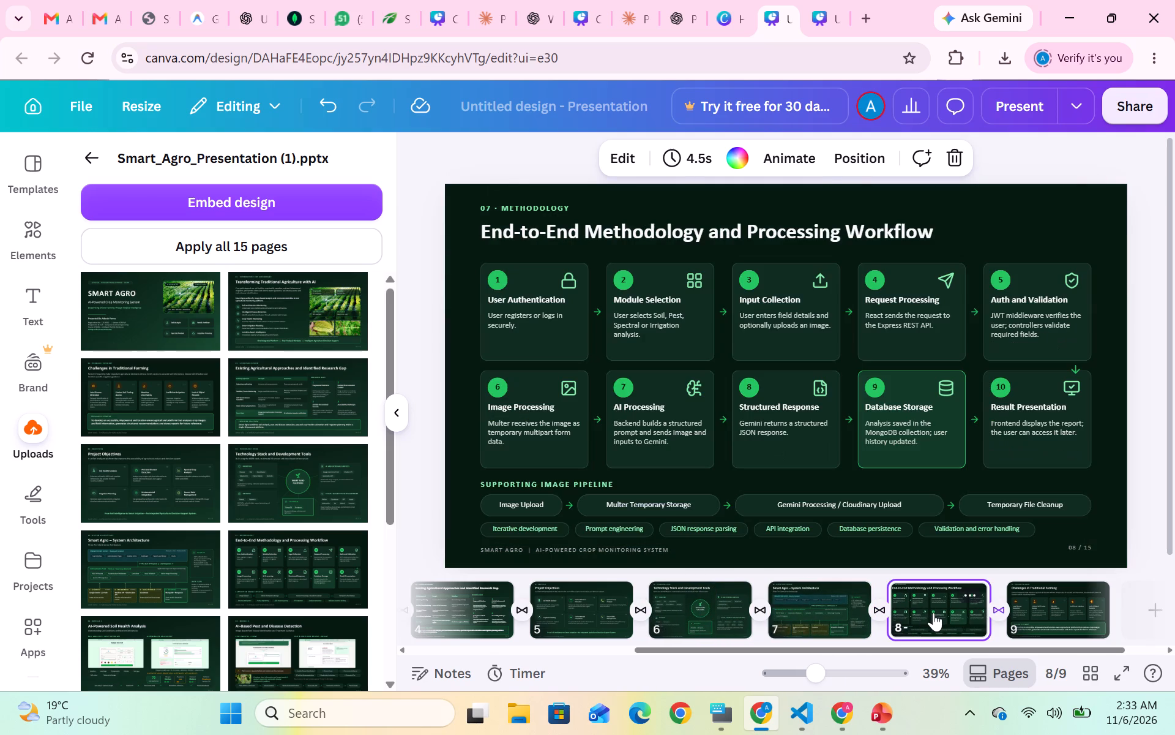
Delete the duplicate Challenges in Traditional Farming slide on page 9.
scroll(933, 612, left, 1)
click(992, 610)
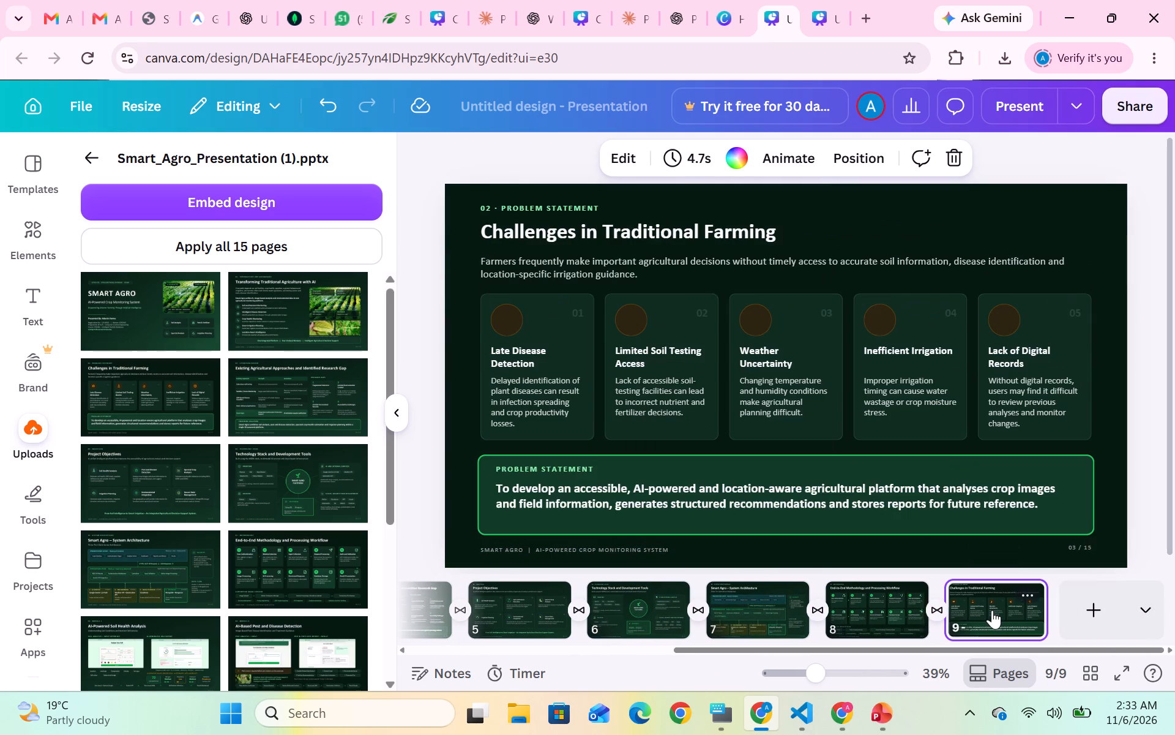
click(1023, 591)
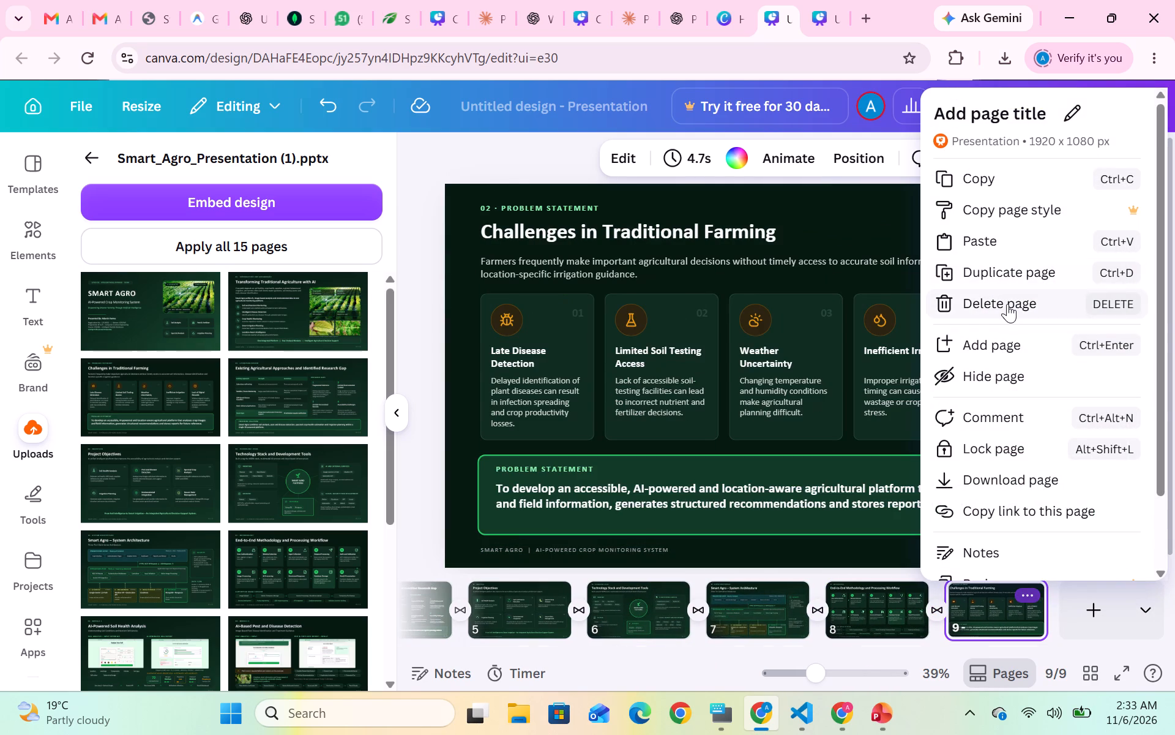
click(1007, 304)
Add a new page 9 after the methodology slide and fill it with the AI-Powered Soil Health Analysis slide.
click(890, 614)
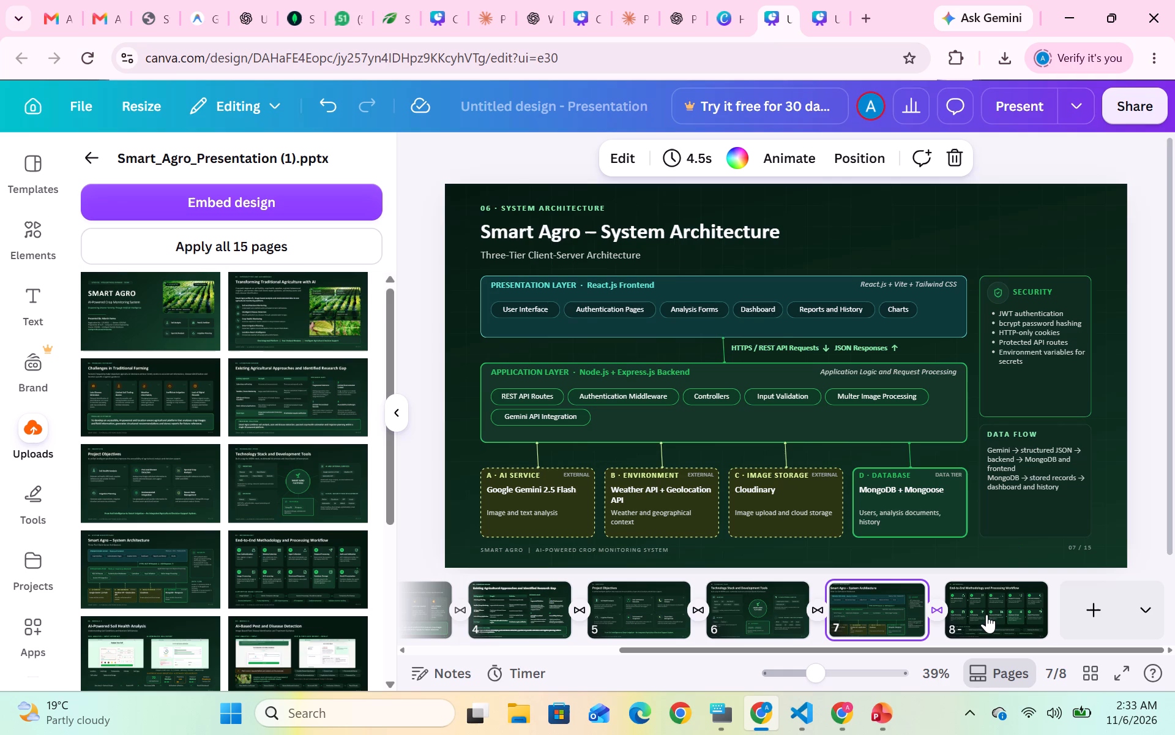
click(987, 614)
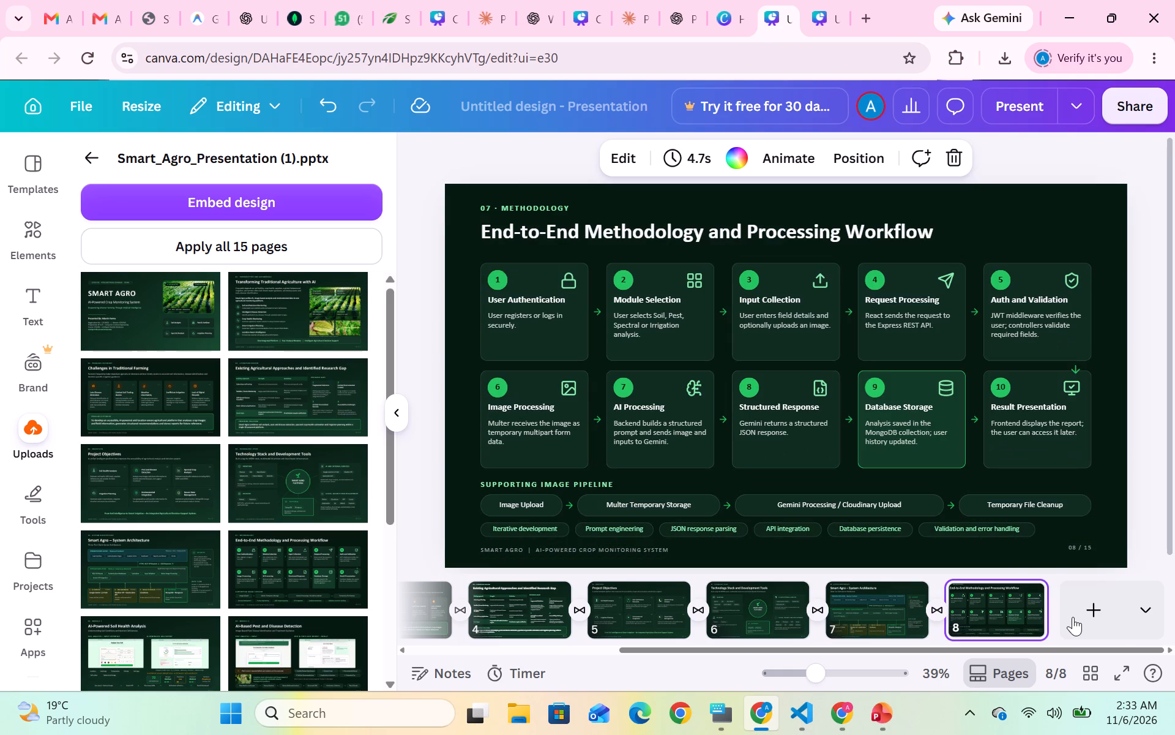
click(1078, 618)
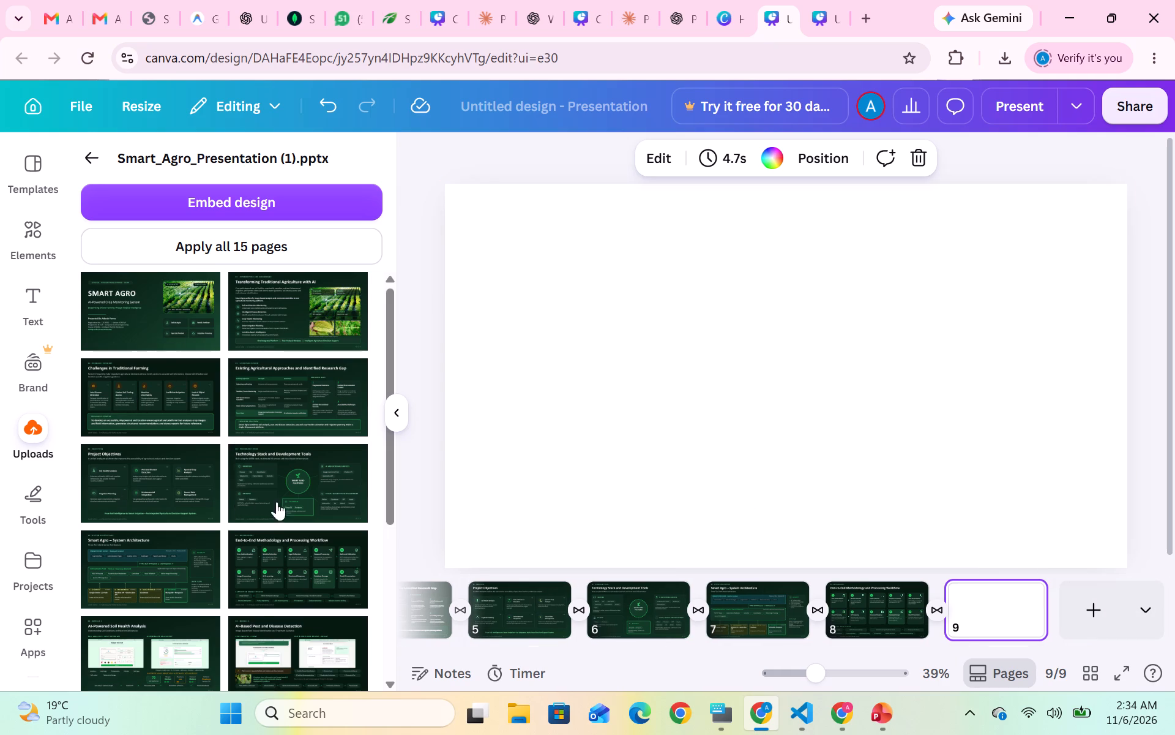
scroll(255, 595, down, 2)
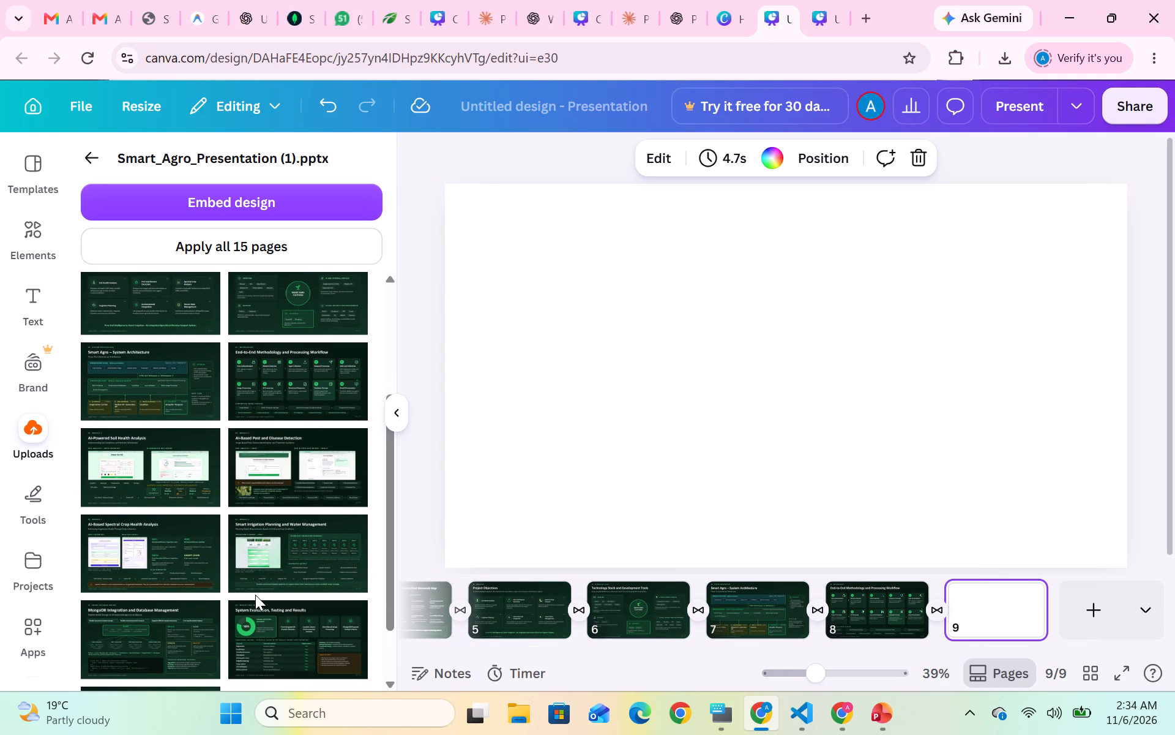
scroll(178, 456, down, 1)
click(148, 400)
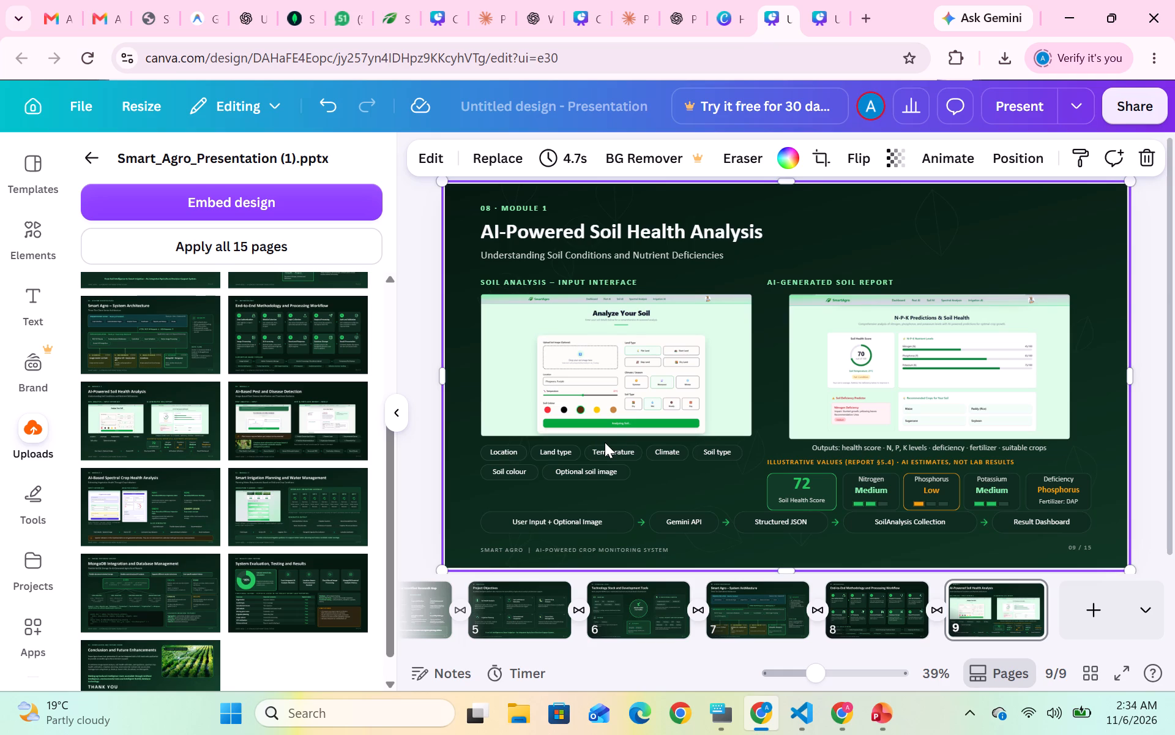
Delete the orange "Illustrative values" caption line above the soil score cards on page 9.
click(780, 462)
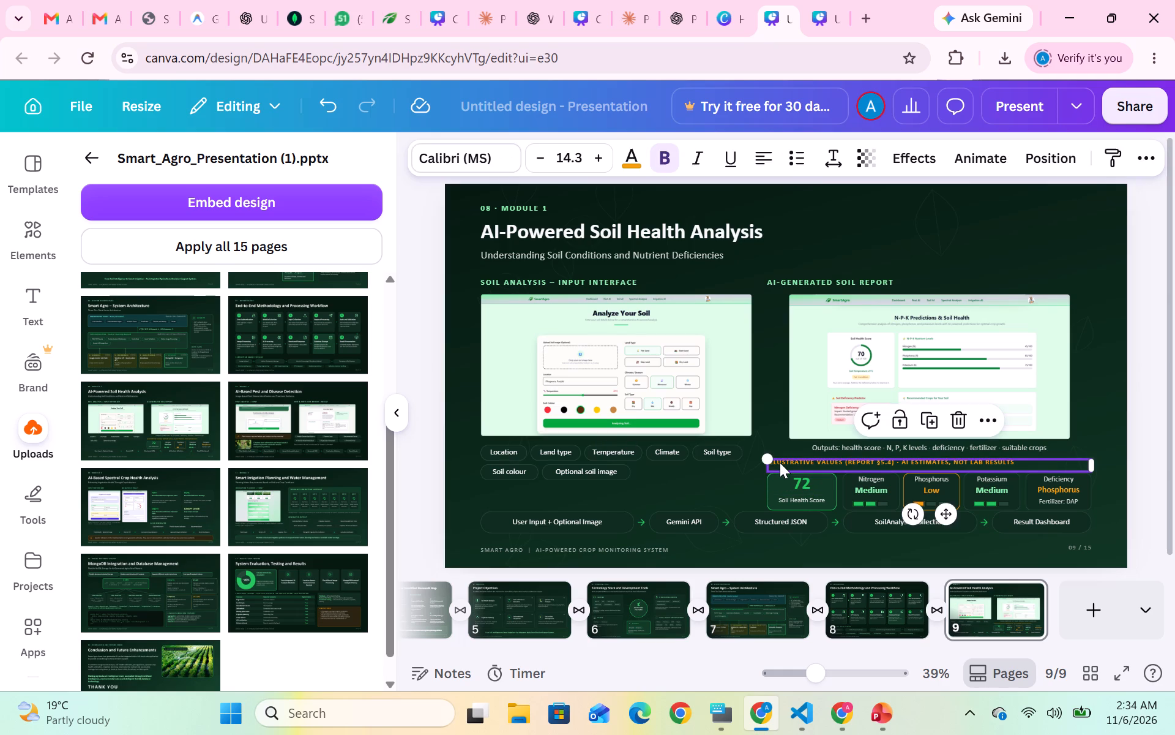
key(BackSpace)
Group the Soil Health Score, nutrient and deficiency cards on page 9 and move them up slightly, just beneath the Outputs line.
click(800, 481)
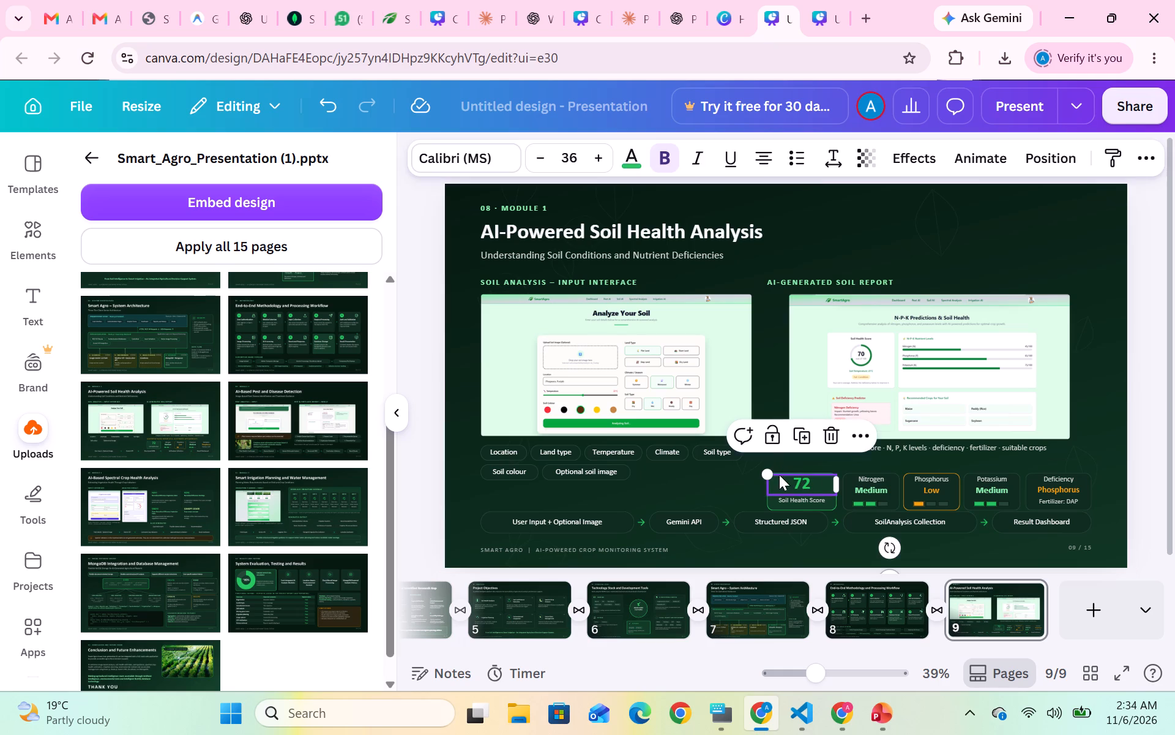
click(750, 475)
drag(750, 475, 1045, 503)
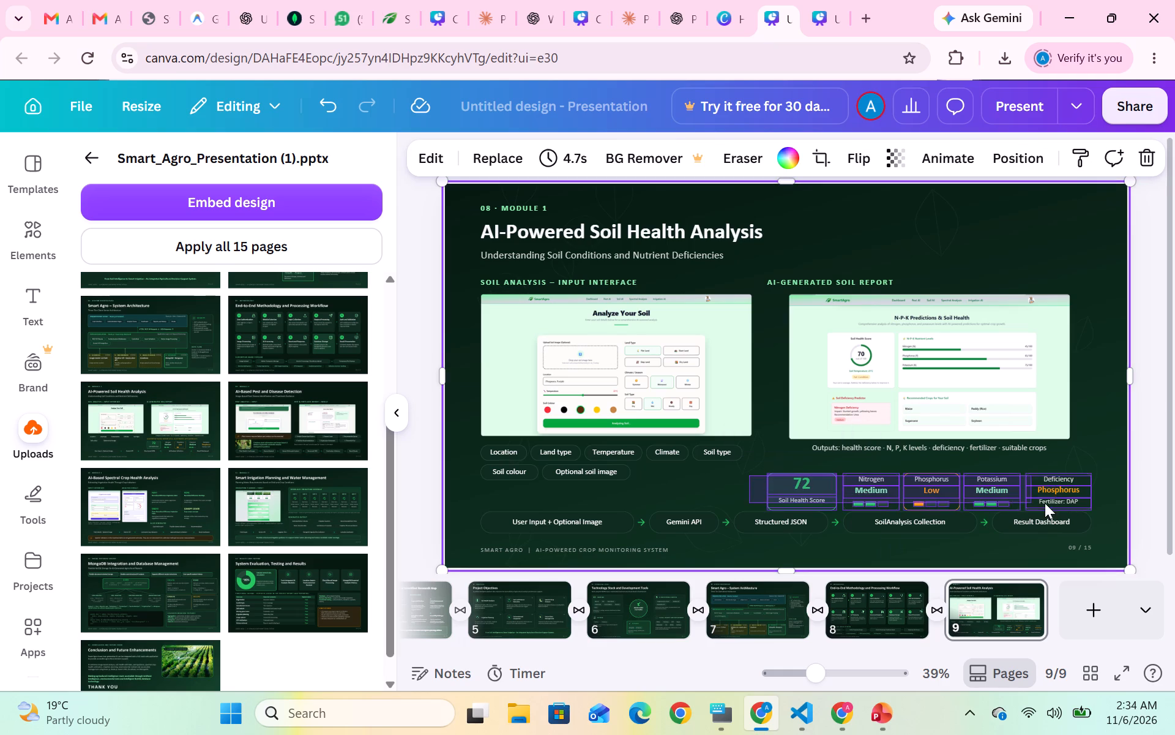
drag(1045, 503, 1062, 500)
click(886, 434)
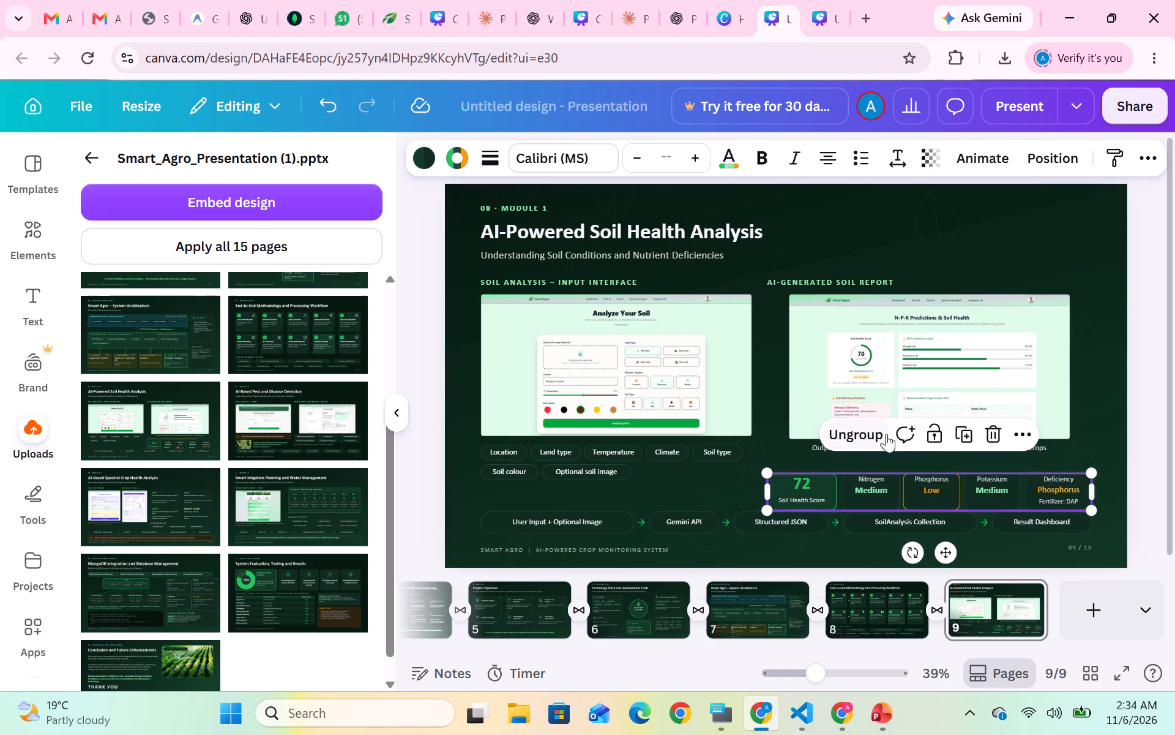
drag(938, 481, 936, 468)
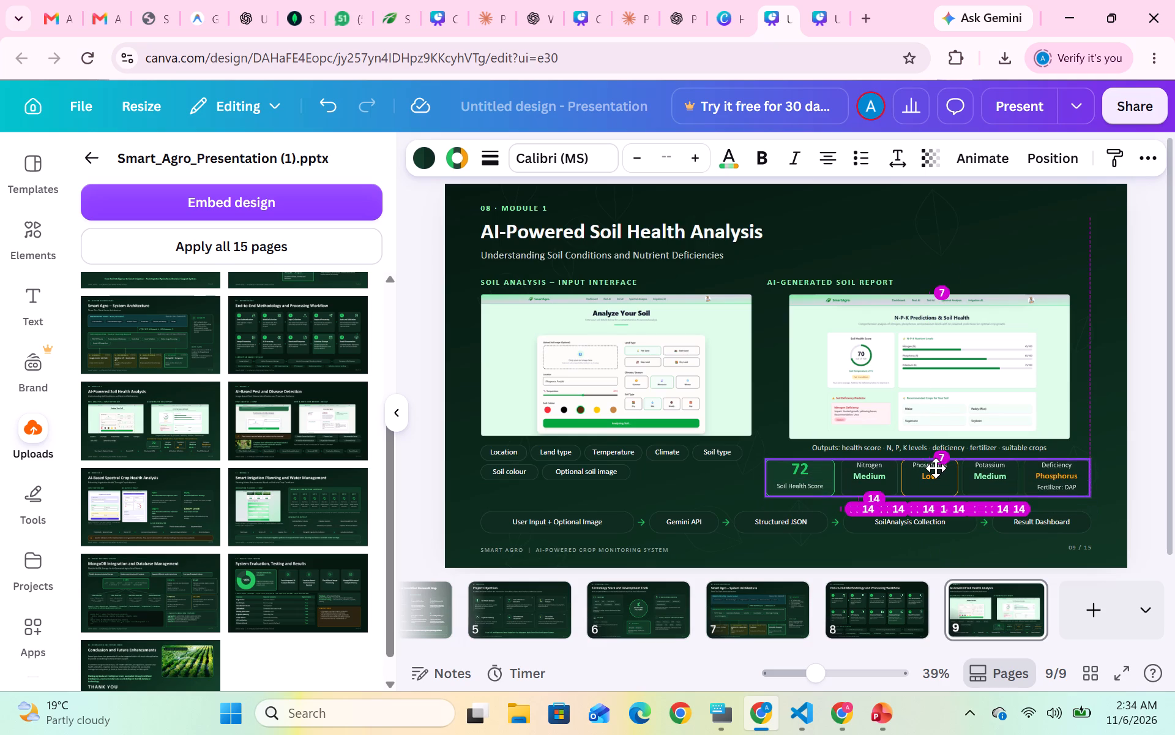
drag(936, 468, 936, 467)
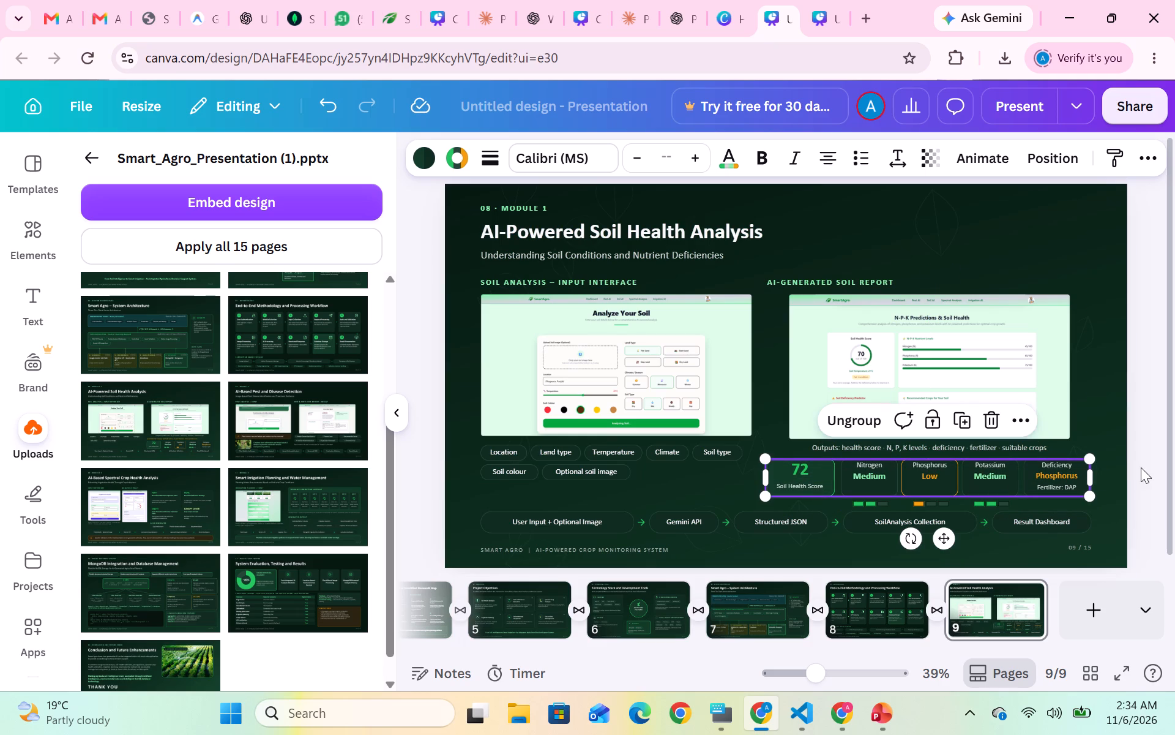
click(1146, 467)
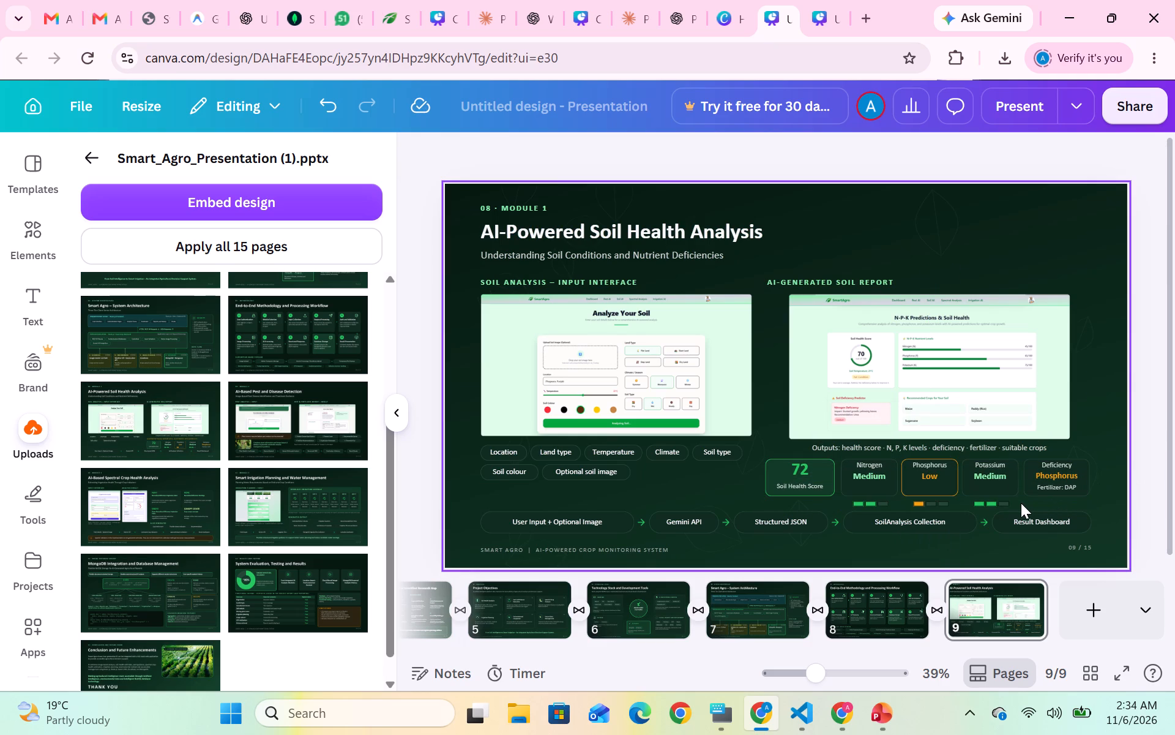
Group the small level bars beneath the Nitrogen, Phosphorus and Potassium cards on page 9.
drag(1021, 503, 861, 503)
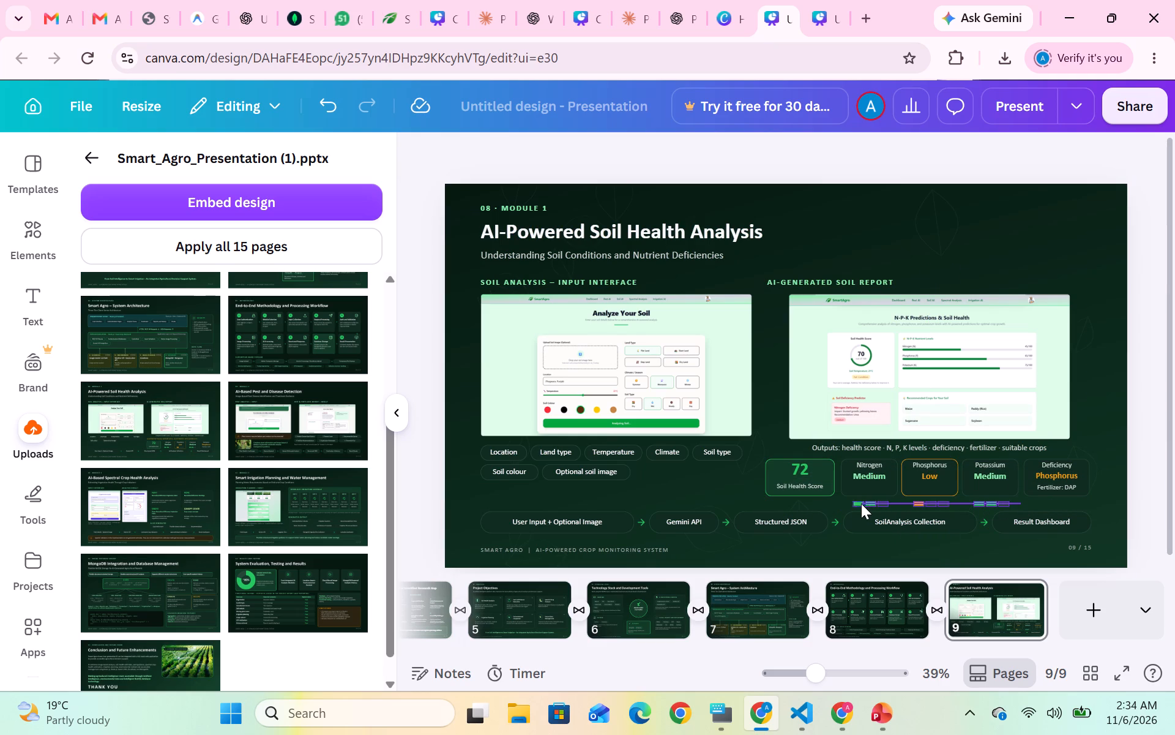
drag(861, 503, 855, 505)
click(870, 464)
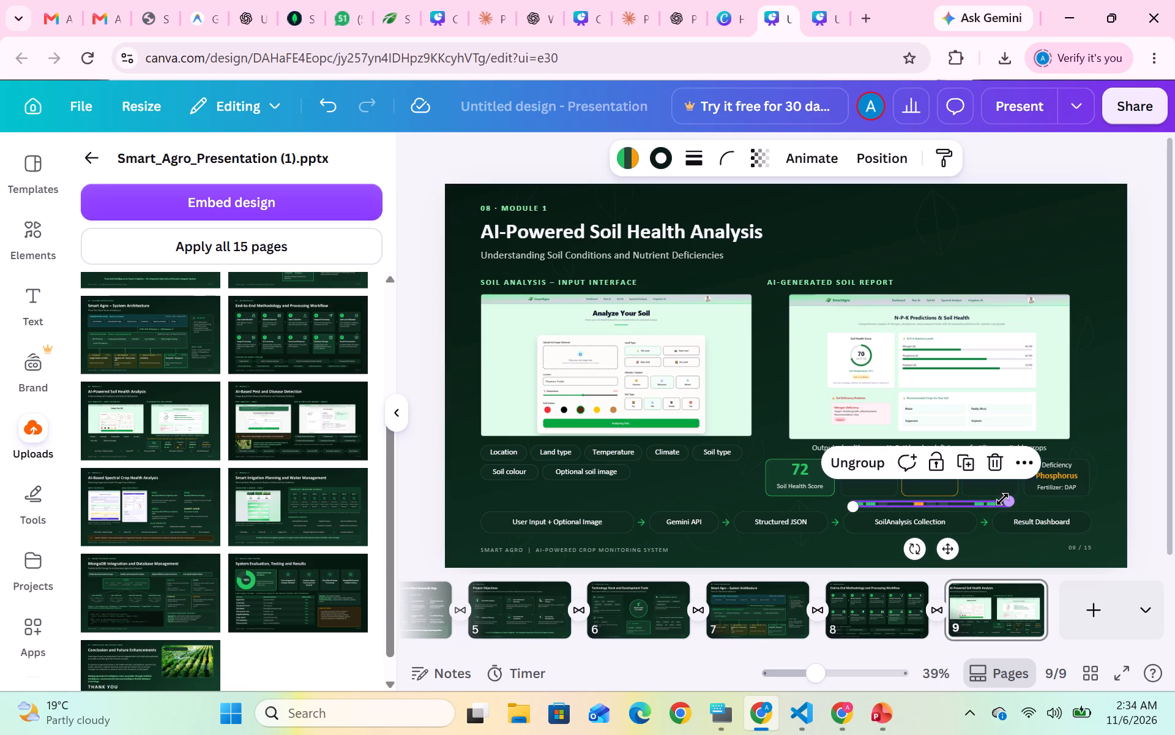
click(1102, 502)
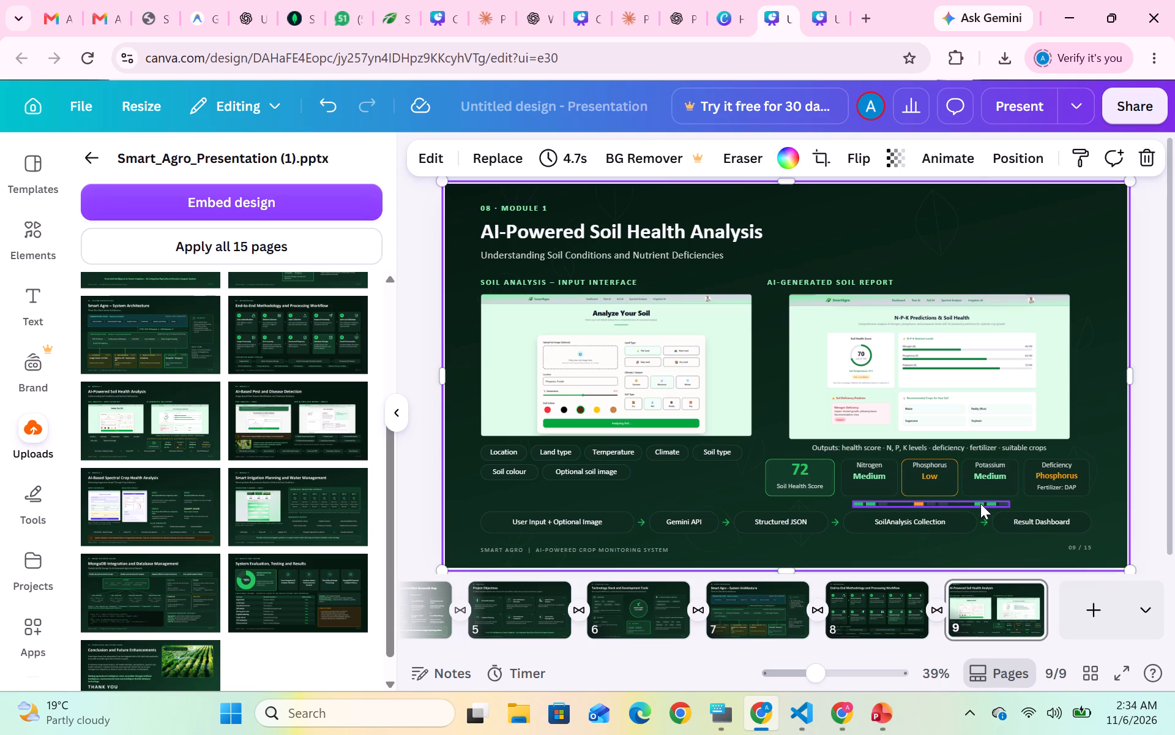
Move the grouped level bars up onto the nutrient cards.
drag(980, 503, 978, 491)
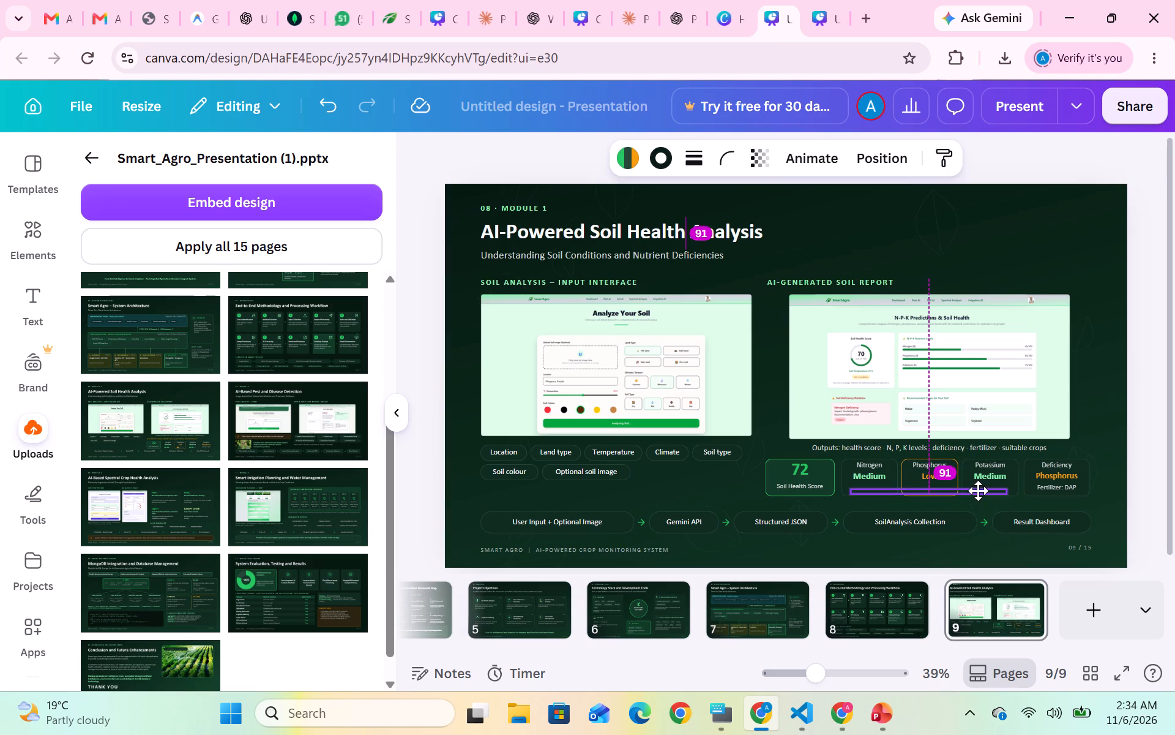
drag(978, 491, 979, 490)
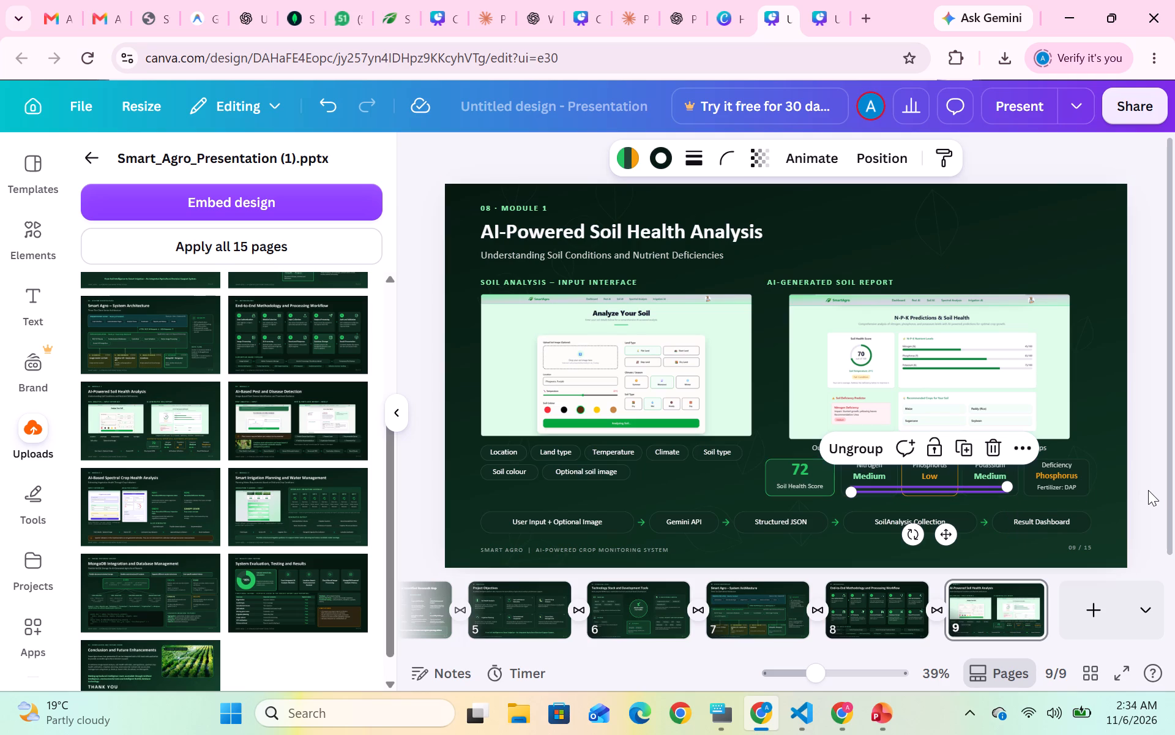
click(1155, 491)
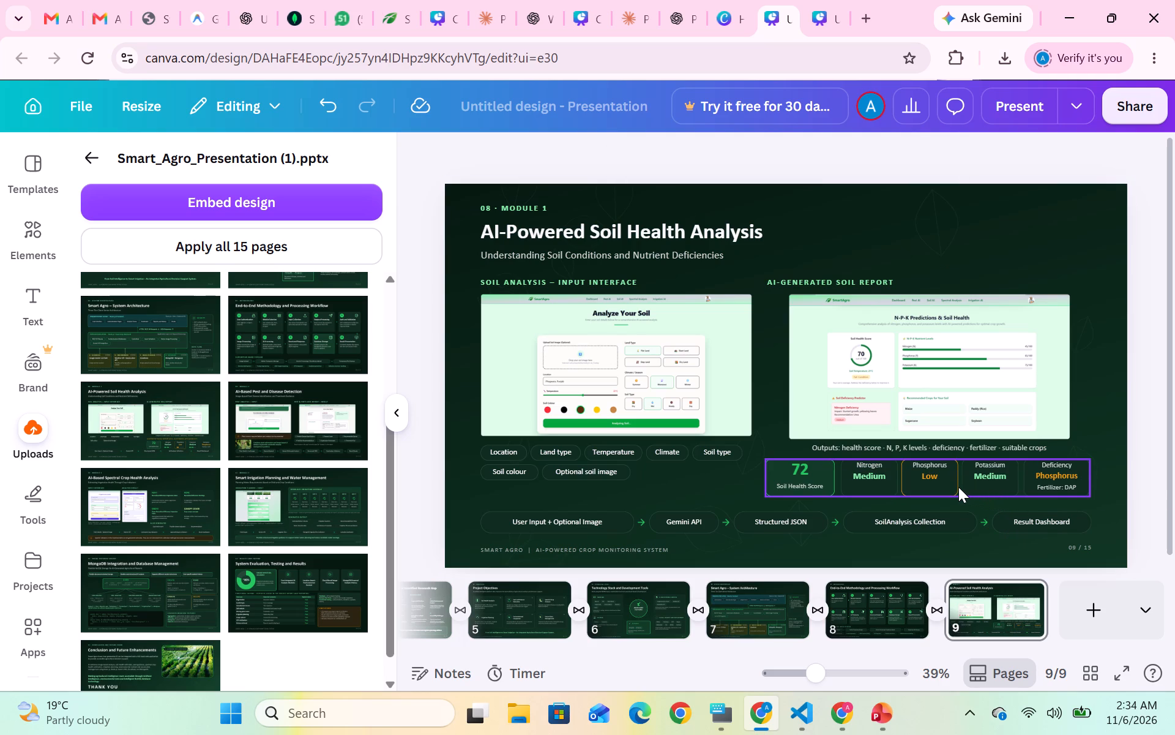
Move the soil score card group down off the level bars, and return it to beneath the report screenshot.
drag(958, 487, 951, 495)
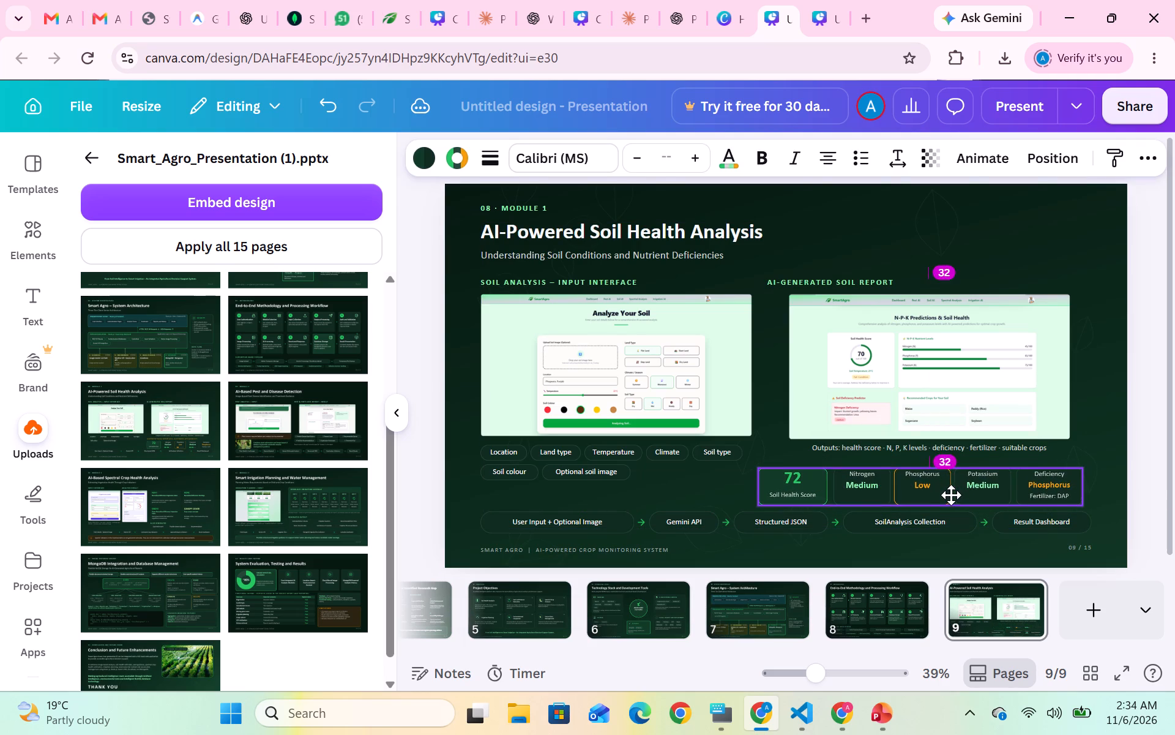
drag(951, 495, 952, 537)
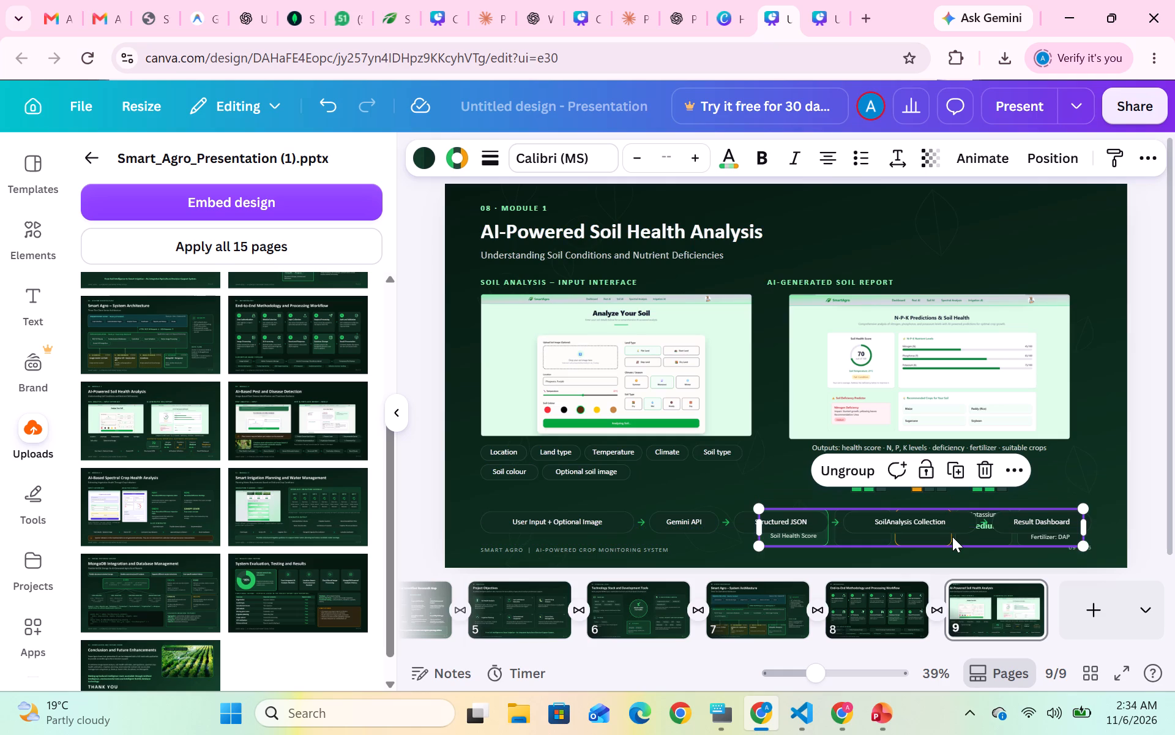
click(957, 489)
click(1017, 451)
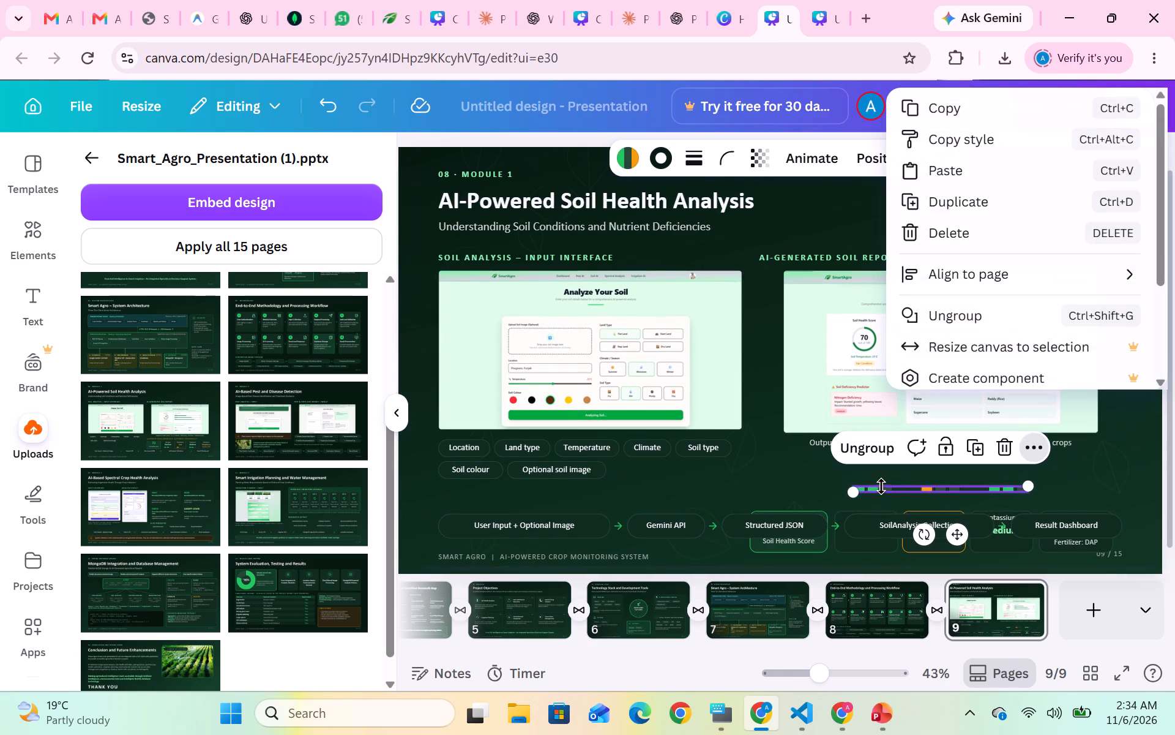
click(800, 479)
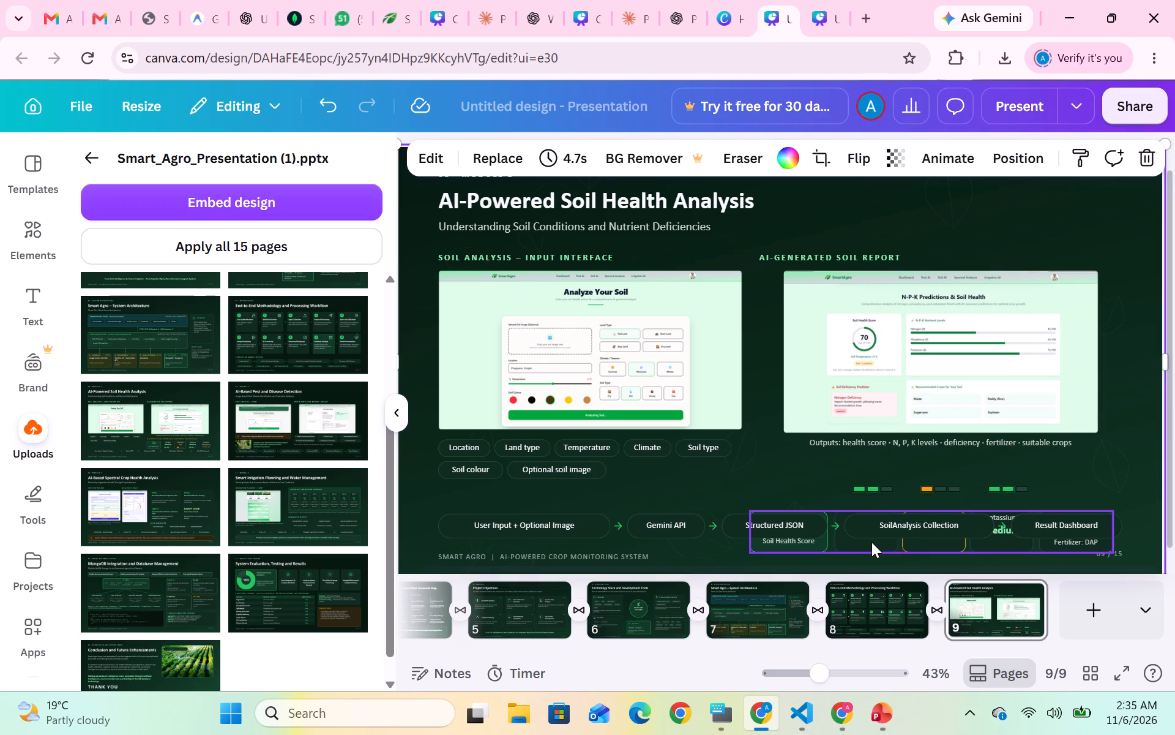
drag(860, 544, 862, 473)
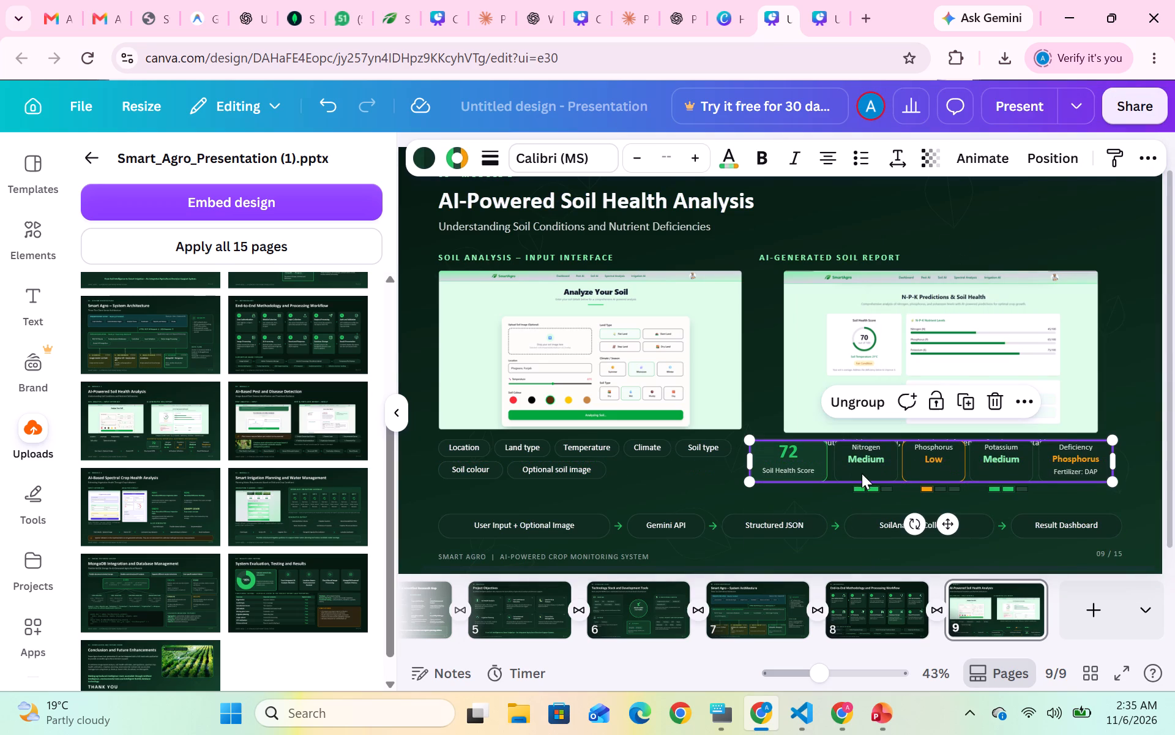
Move the level bars down to the footer, clear of the cards, and place the card group just beneath the Outputs line.
drag(884, 491, 891, 561)
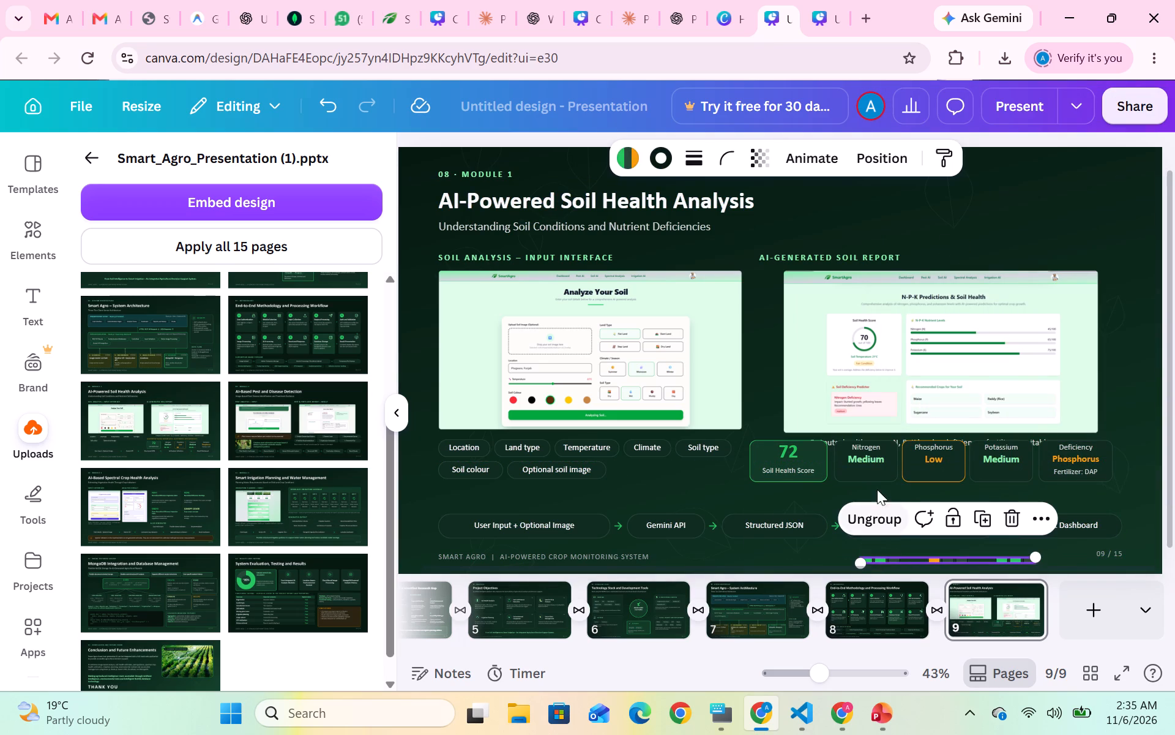
drag(876, 469, 880, 486)
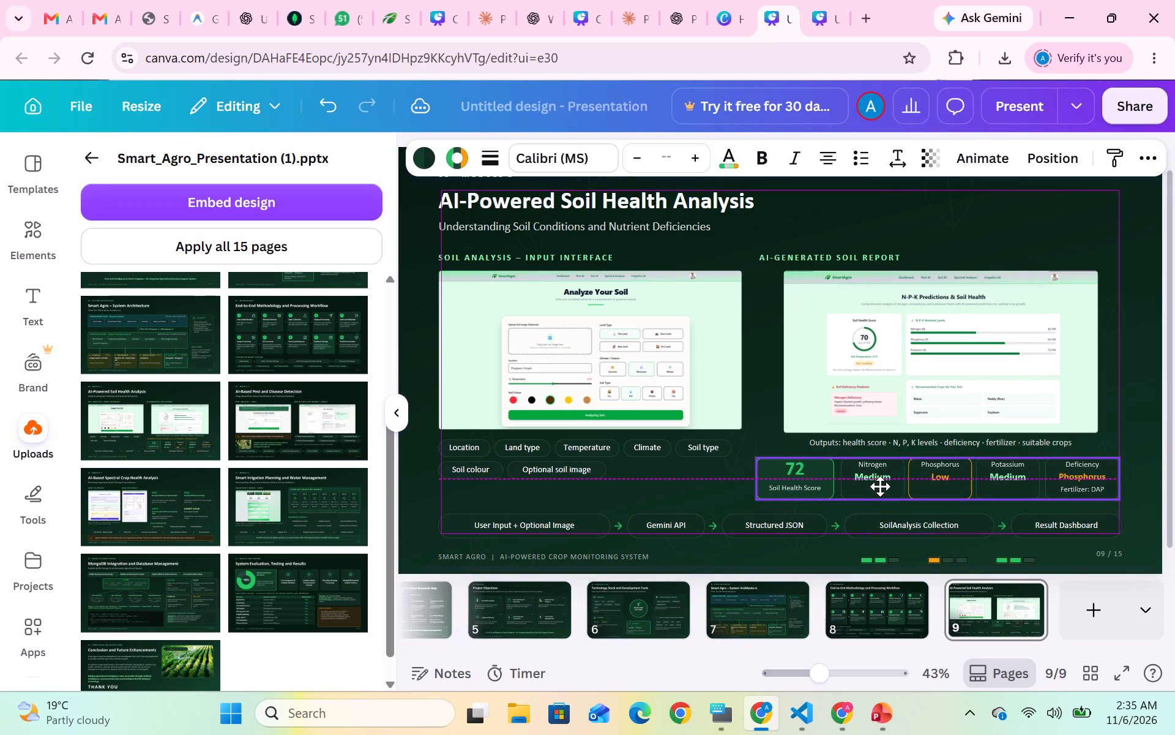
drag(880, 486, 882, 486)
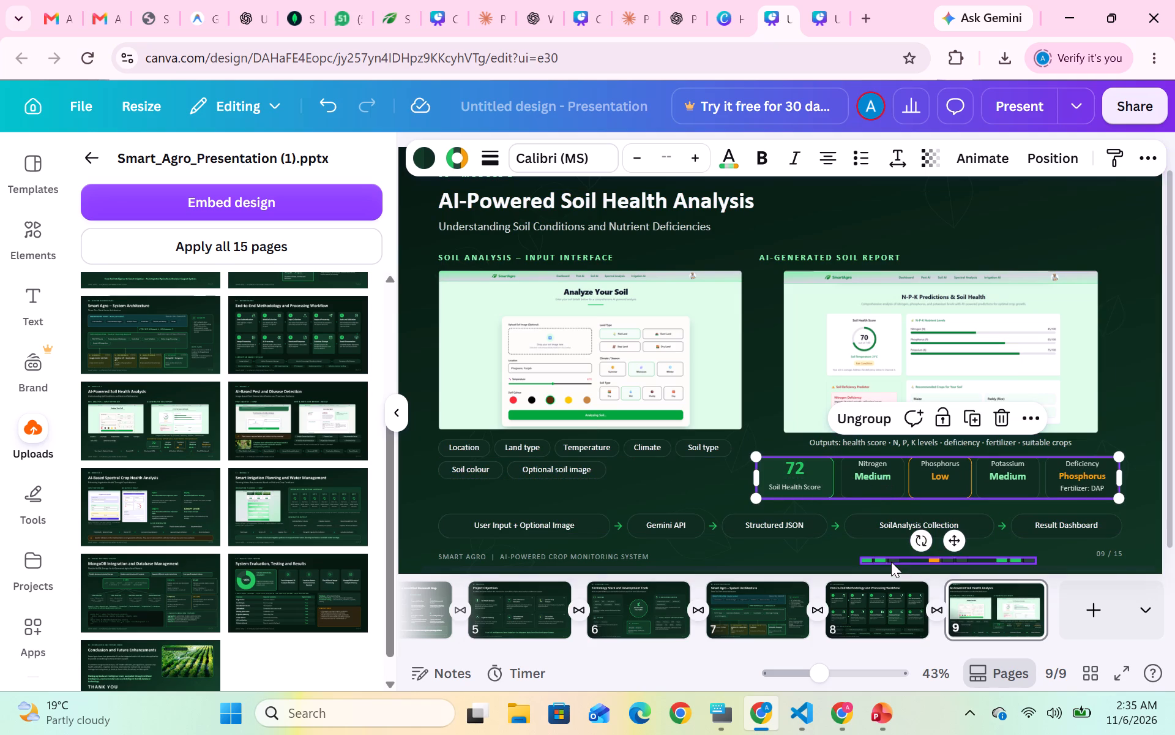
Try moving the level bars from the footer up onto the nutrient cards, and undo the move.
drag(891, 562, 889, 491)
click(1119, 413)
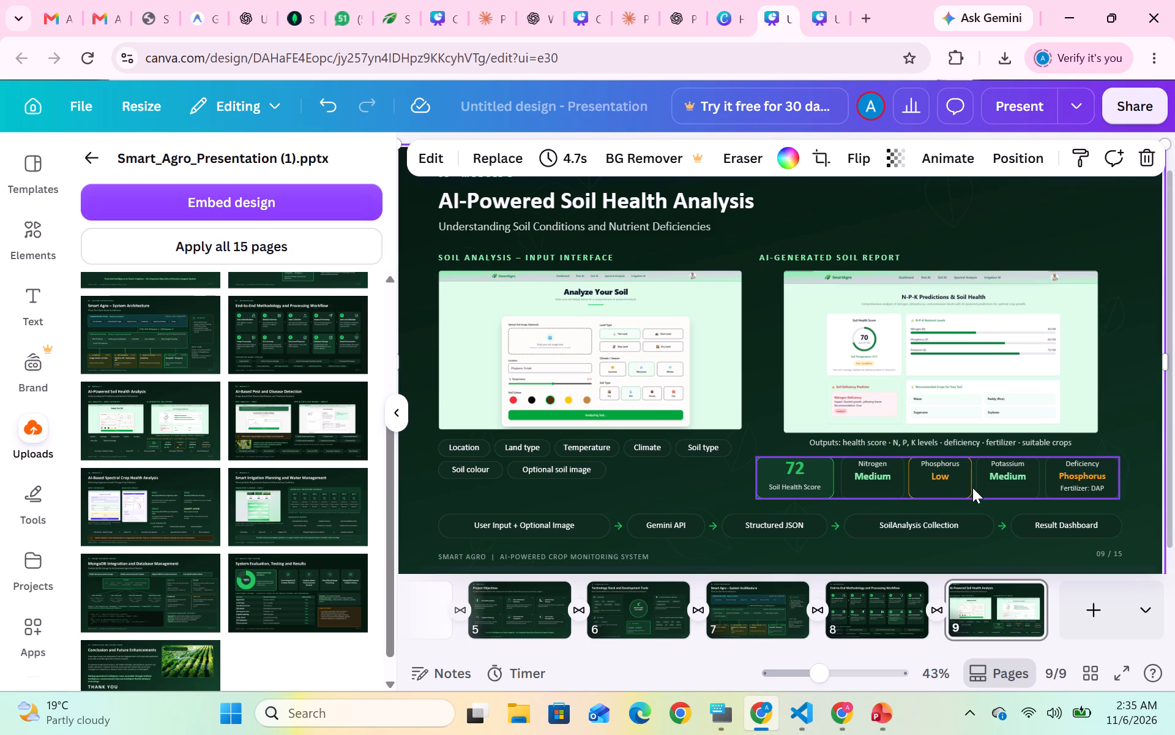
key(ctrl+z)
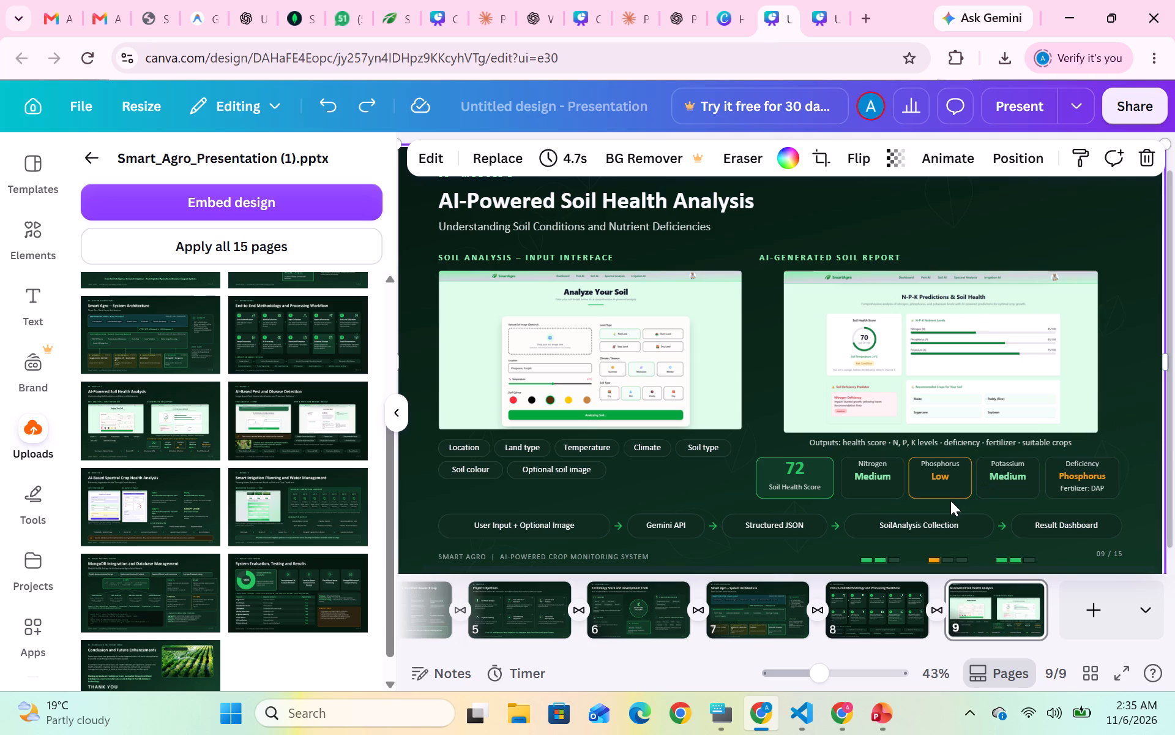
Move the level bars onto the nutrient cards, bring them to the front, and align them beneath the Medium, Low and Medium labels.
drag(917, 561, 919, 489)
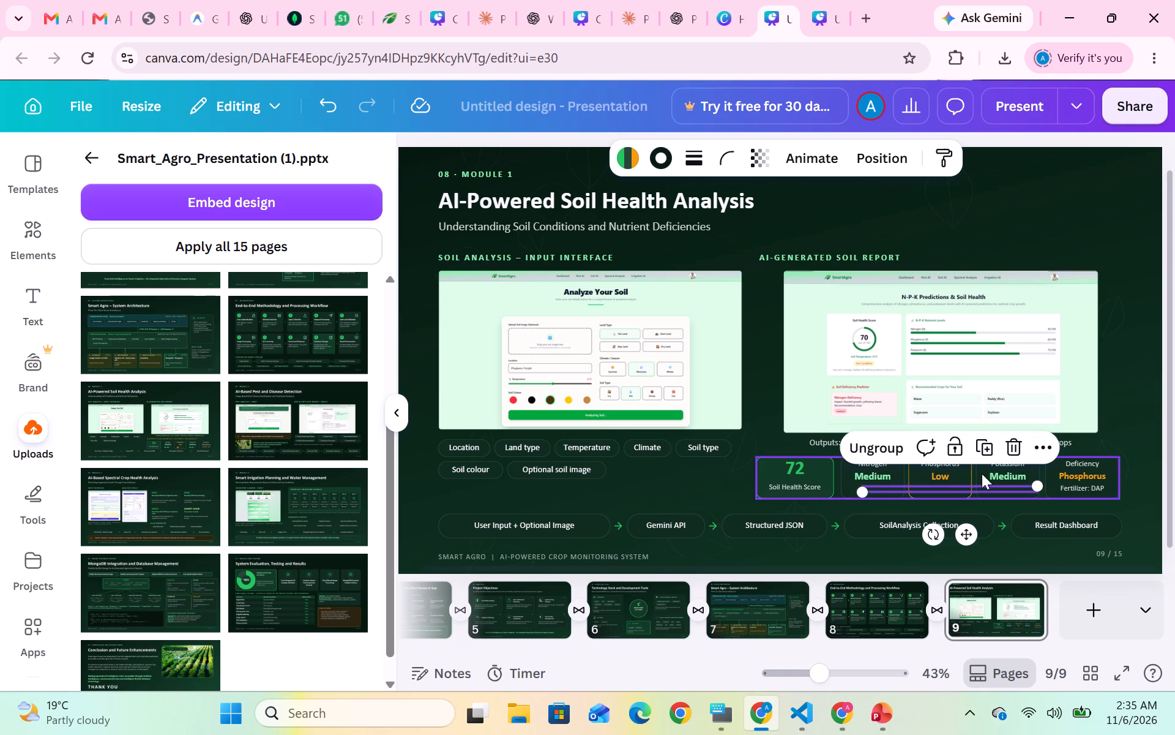
click(1039, 448)
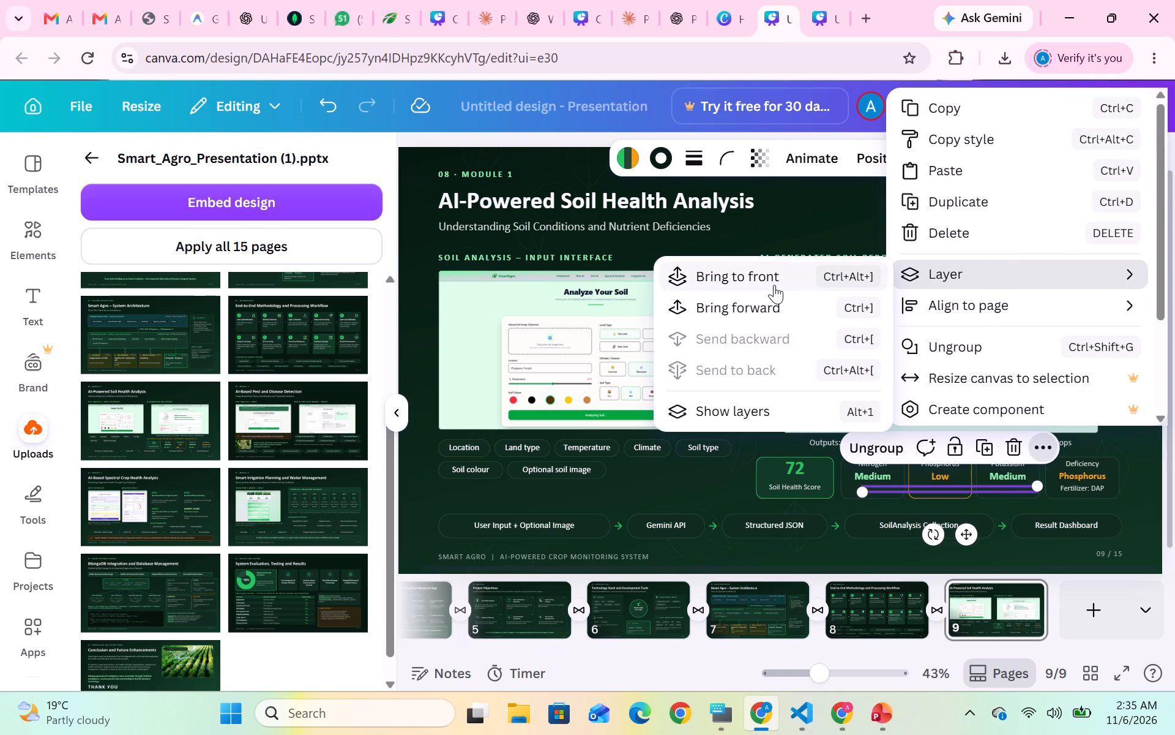
click(774, 285)
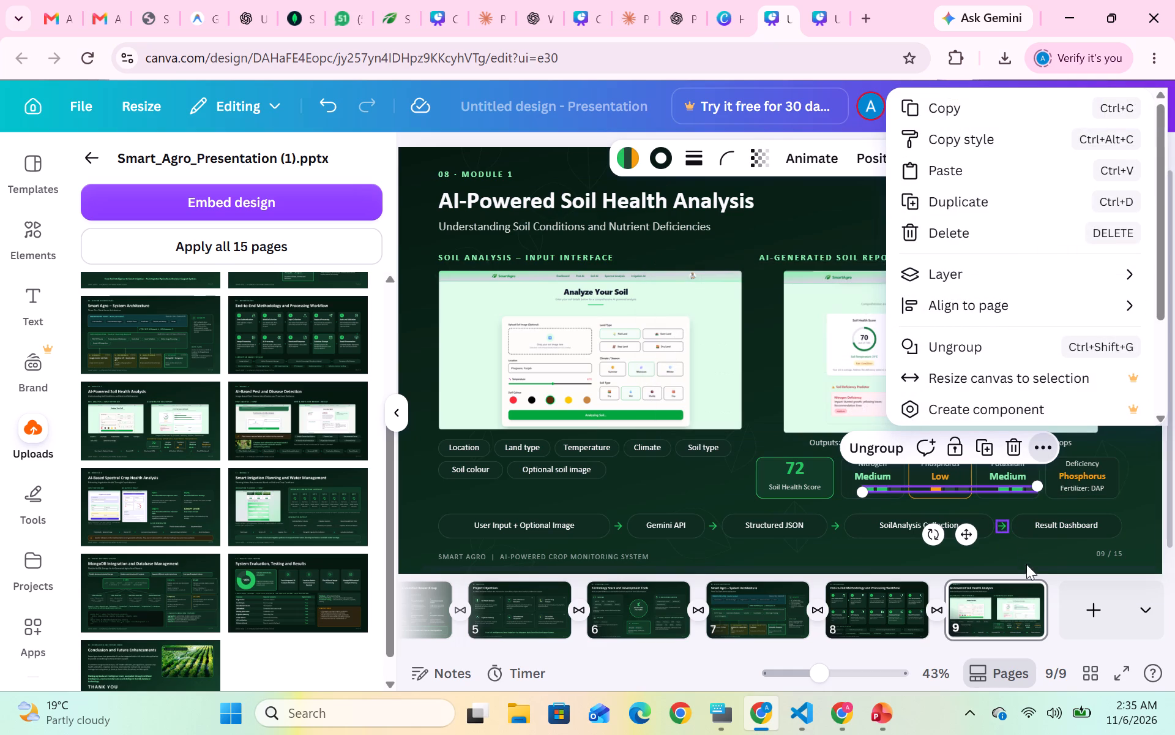
click(1027, 565)
click(1015, 542)
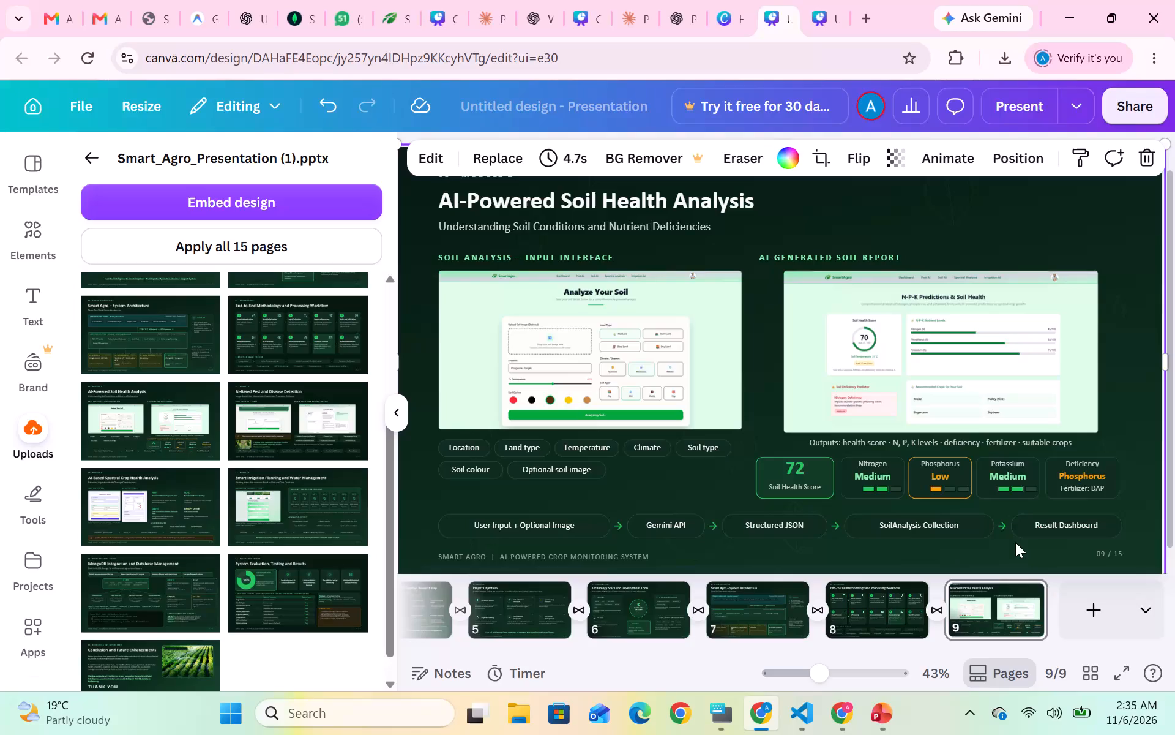
click(999, 490)
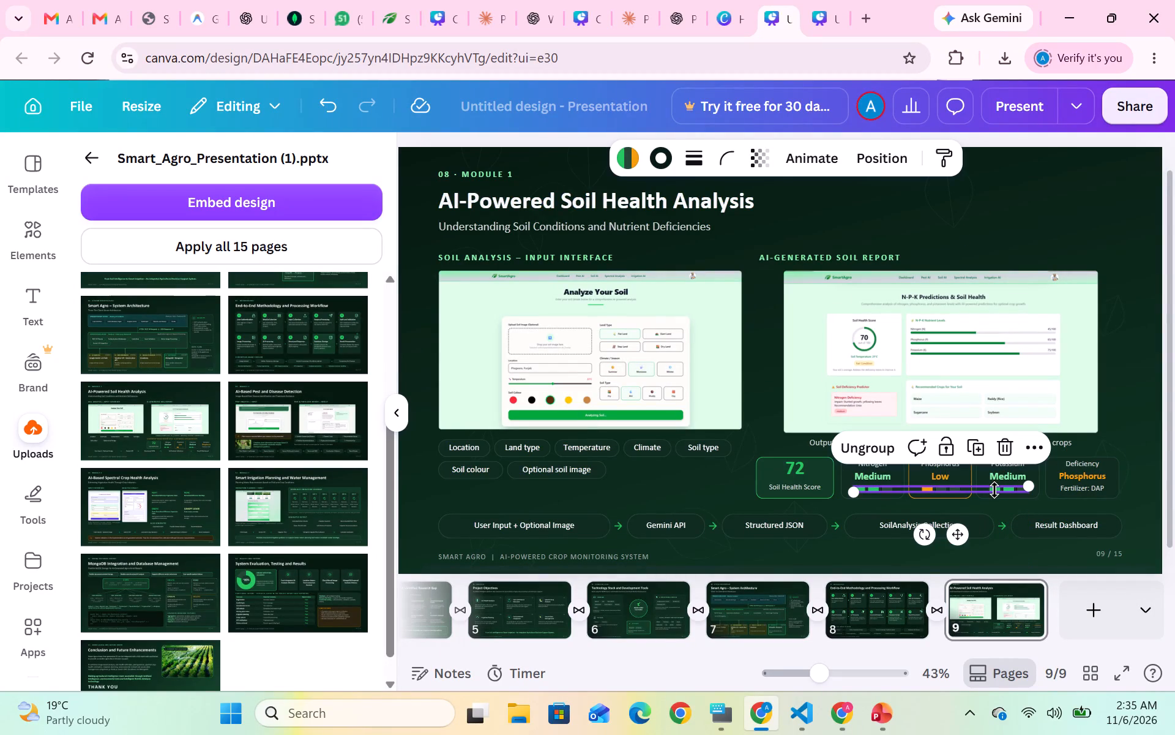
click(1005, 546)
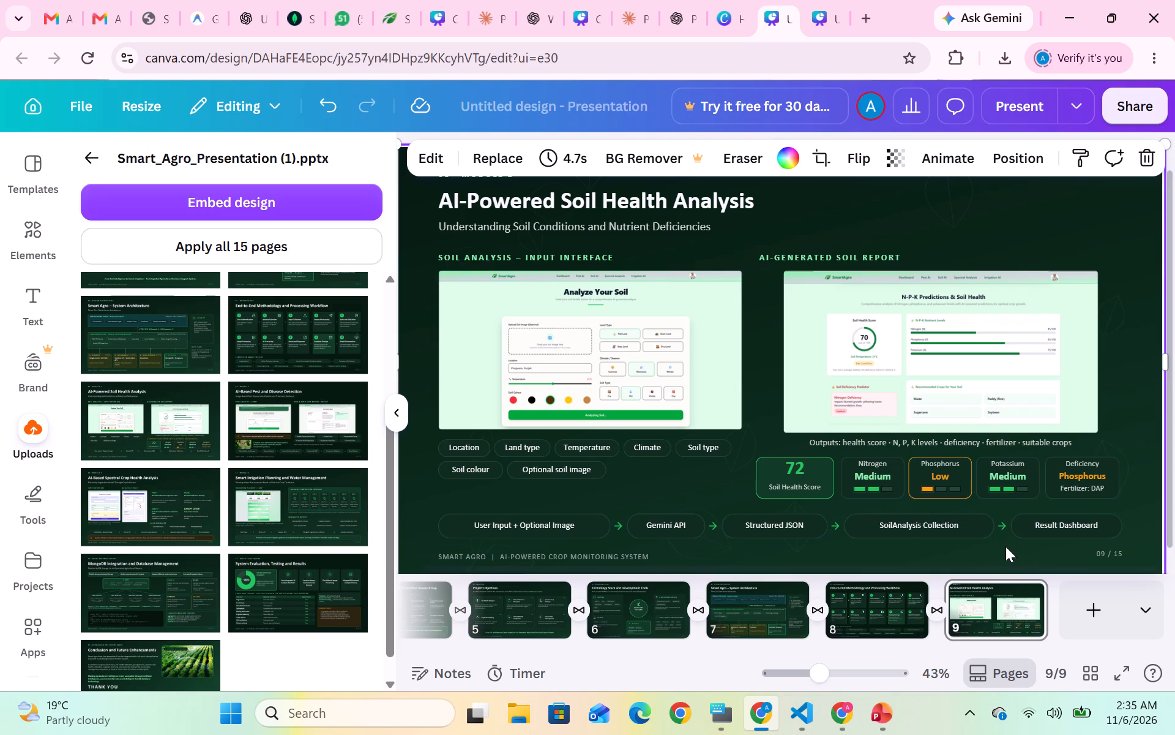
Add a new page 10 after the soil health slide and fill it with the AI-Based Pest and Disease Detection slide.
scroll(993, 617, left, 1)
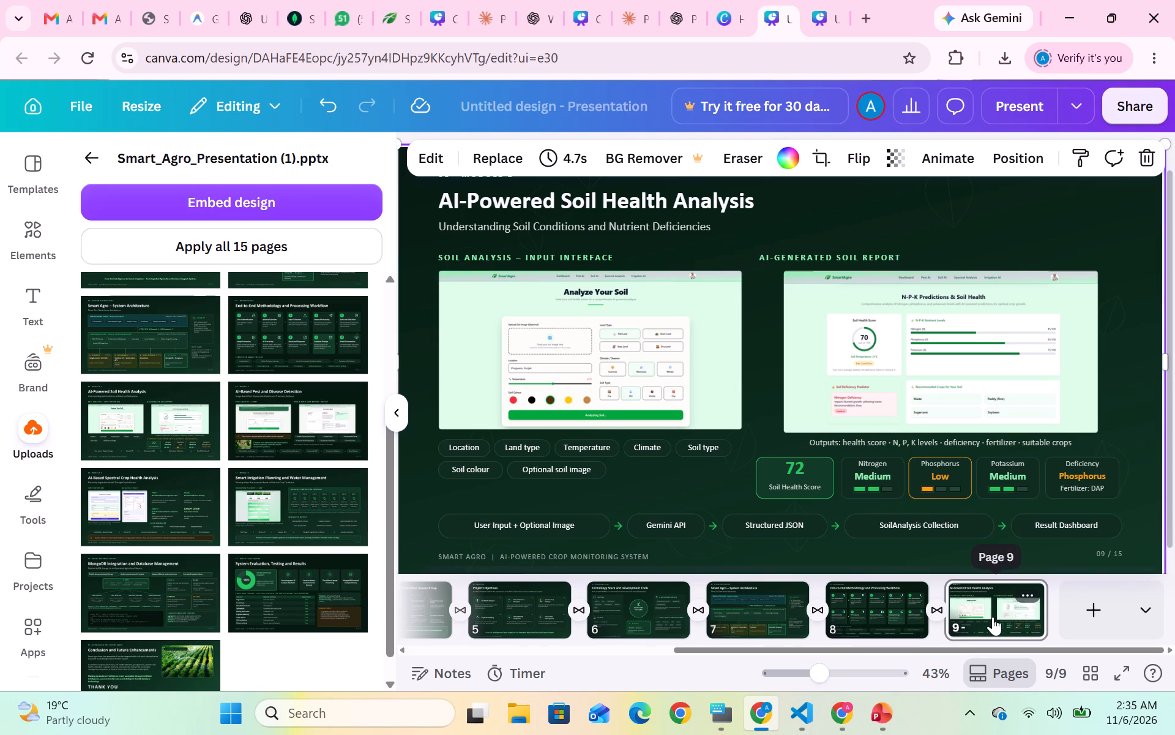
click(1086, 616)
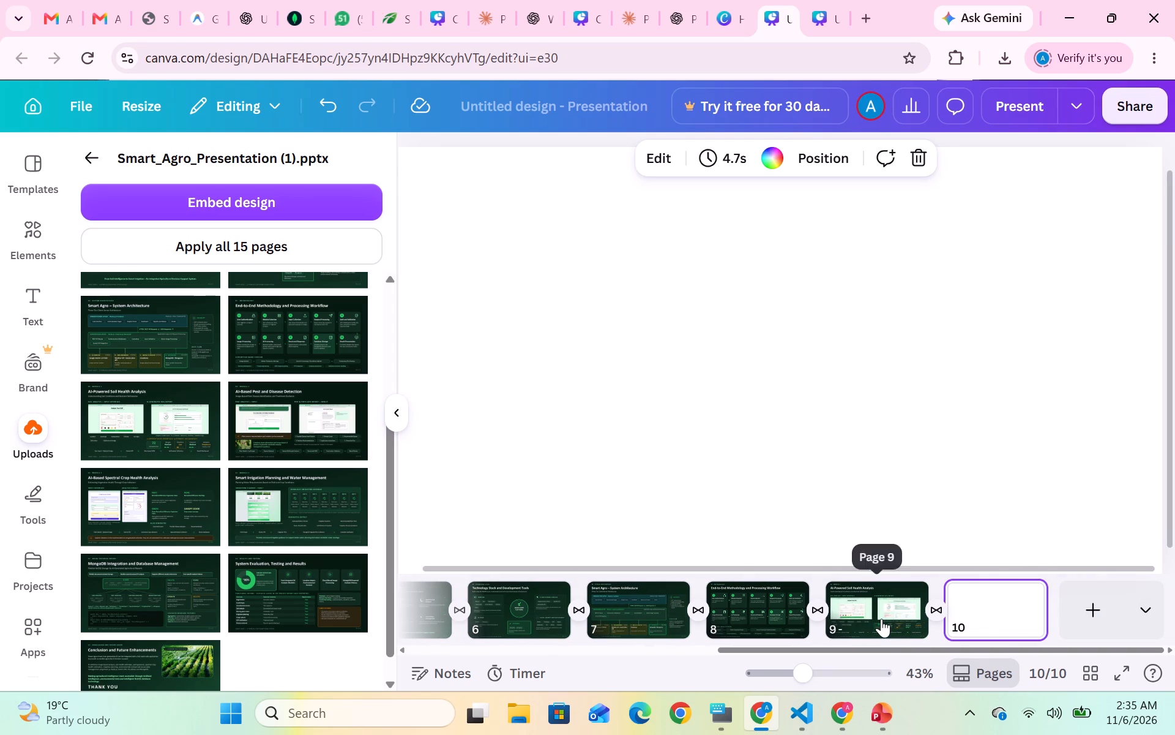
click(881, 619)
scroll(822, 400, up, 1)
scroll(822, 400, down, 1)
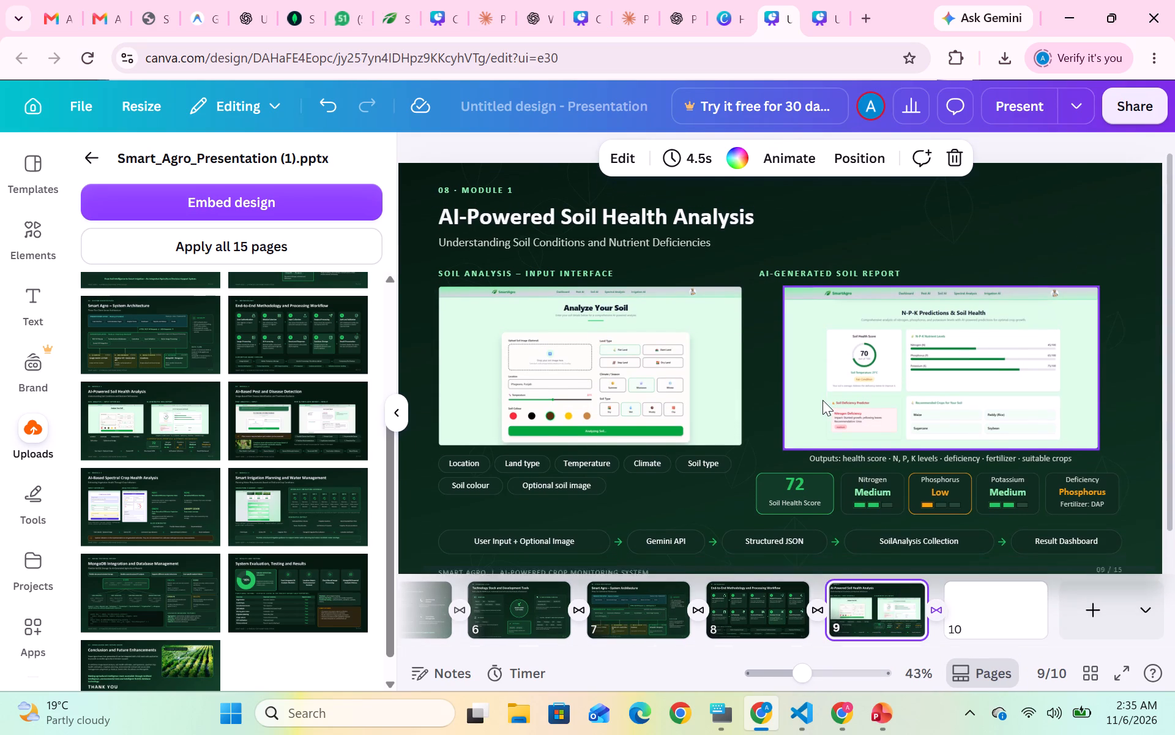
scroll(822, 400, down, 1)
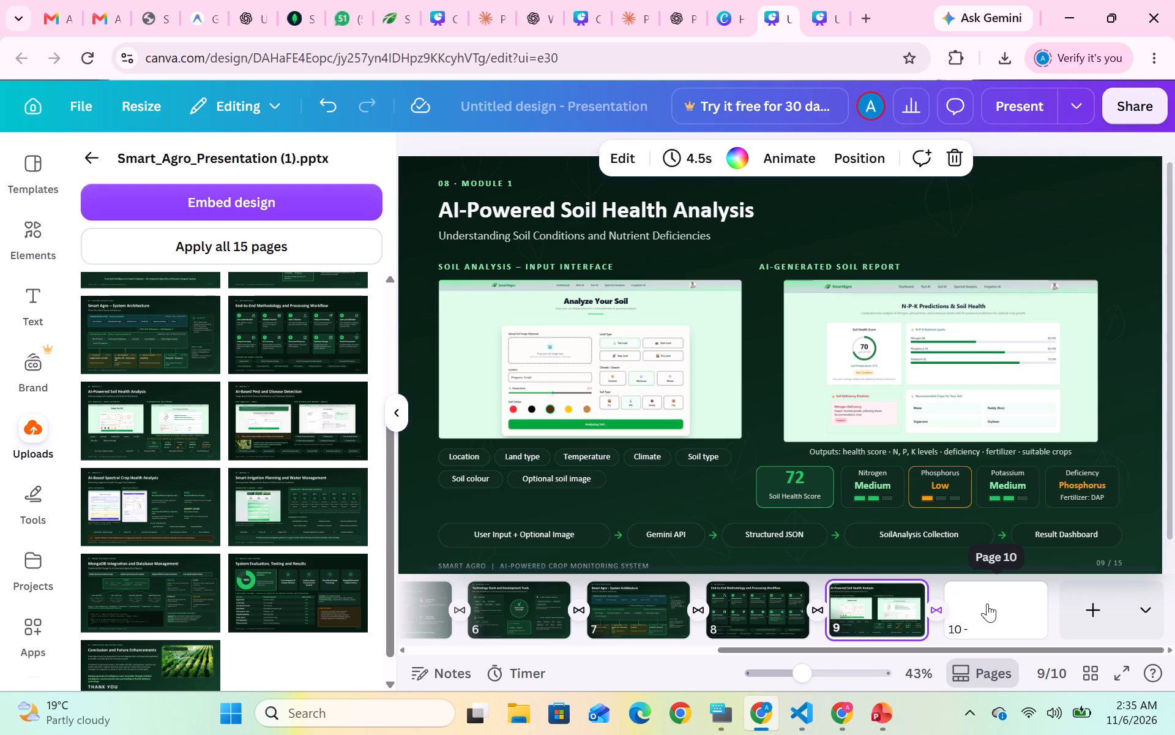
click(987, 603)
click(886, 600)
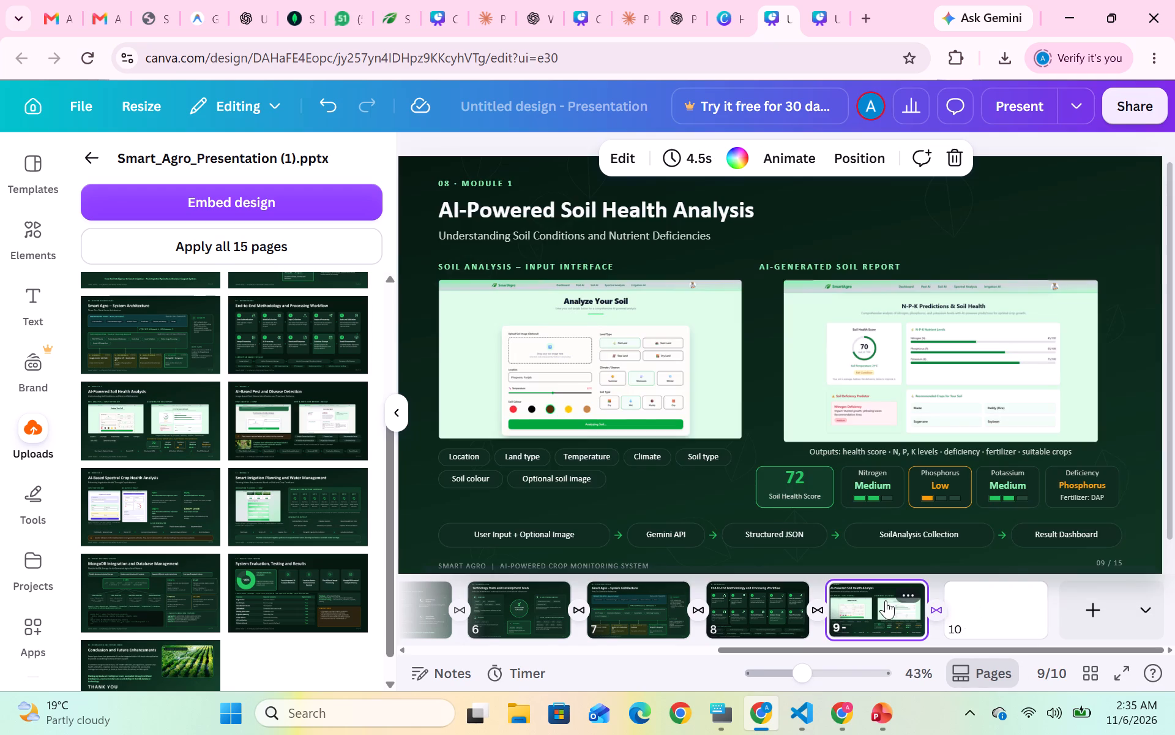
click(990, 614)
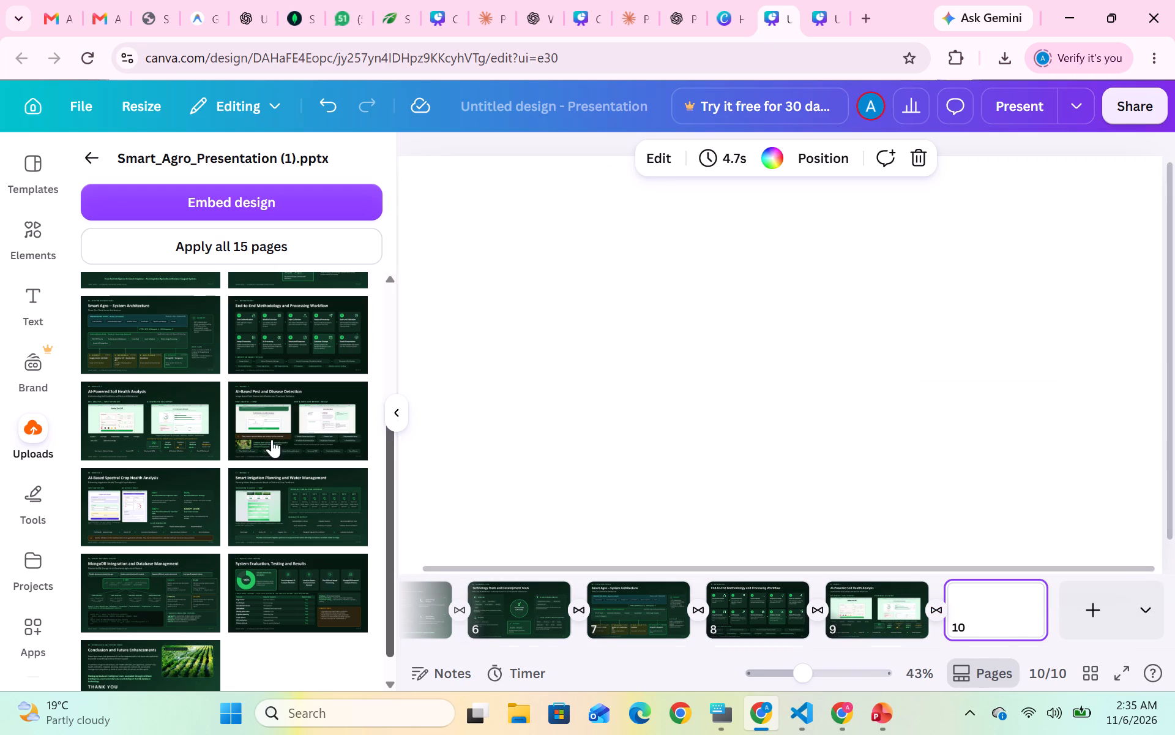
click(280, 417)
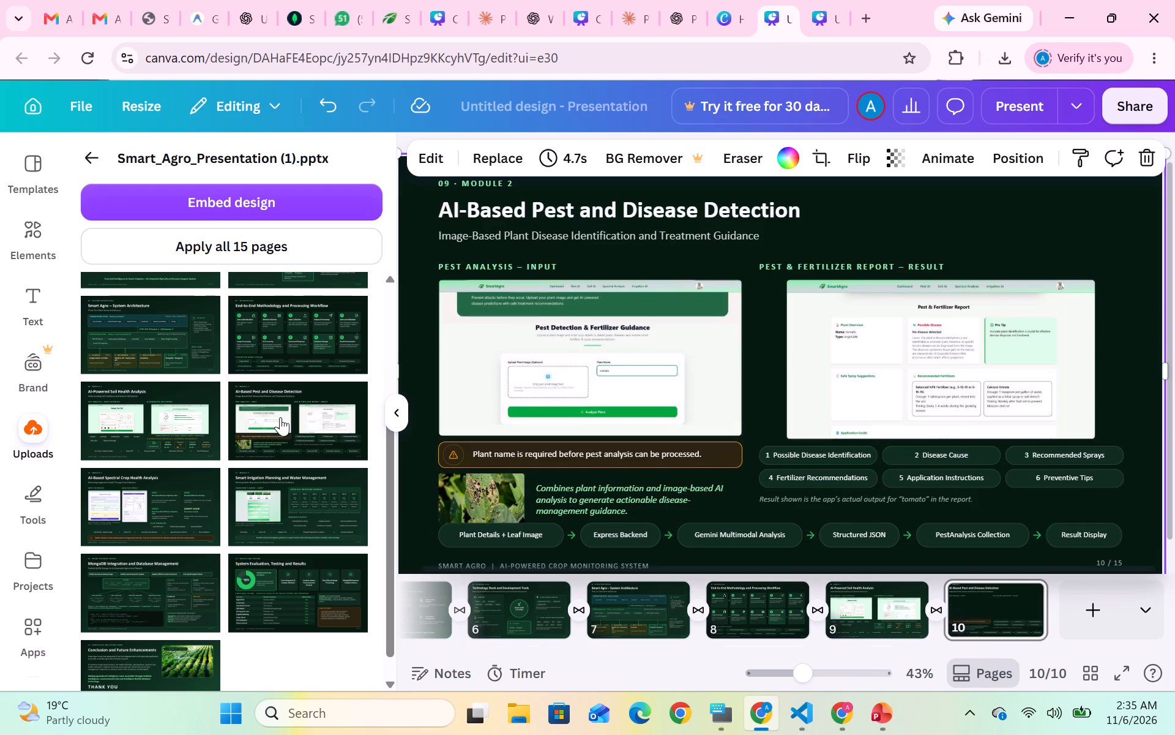
Delete the "Plant name is required before pest analysis can be processed." text and its orange banner box on page 10.
click(614, 457)
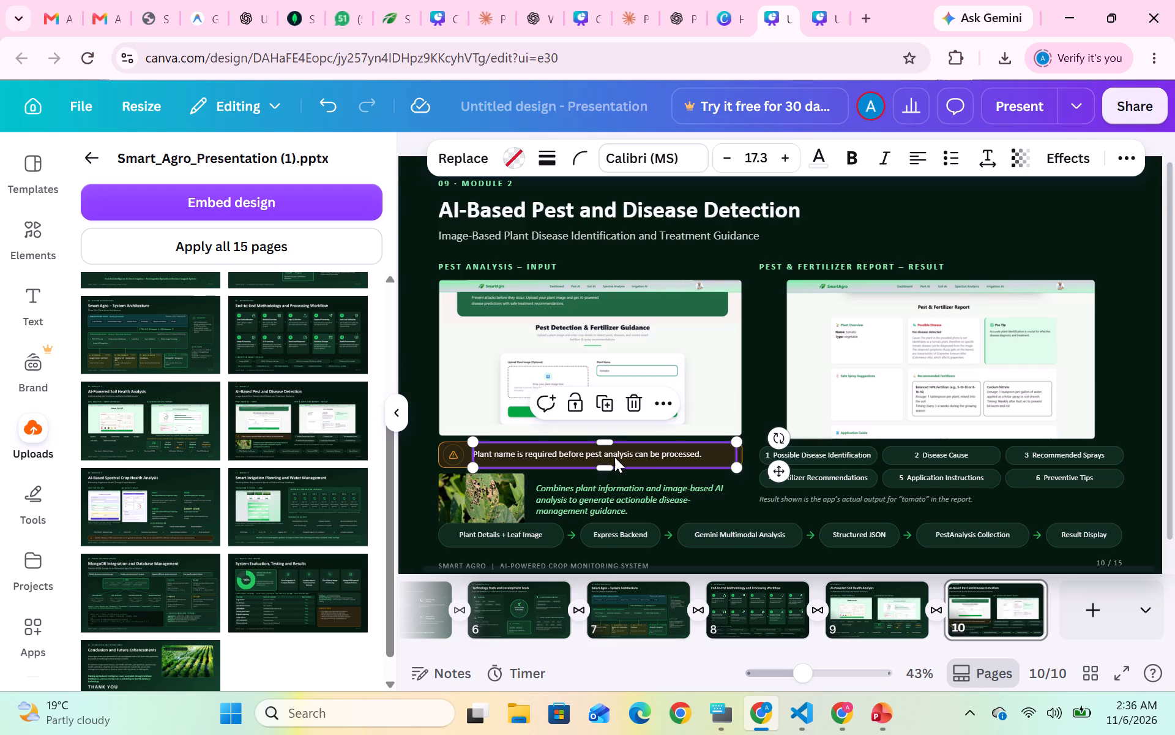
click(635, 409)
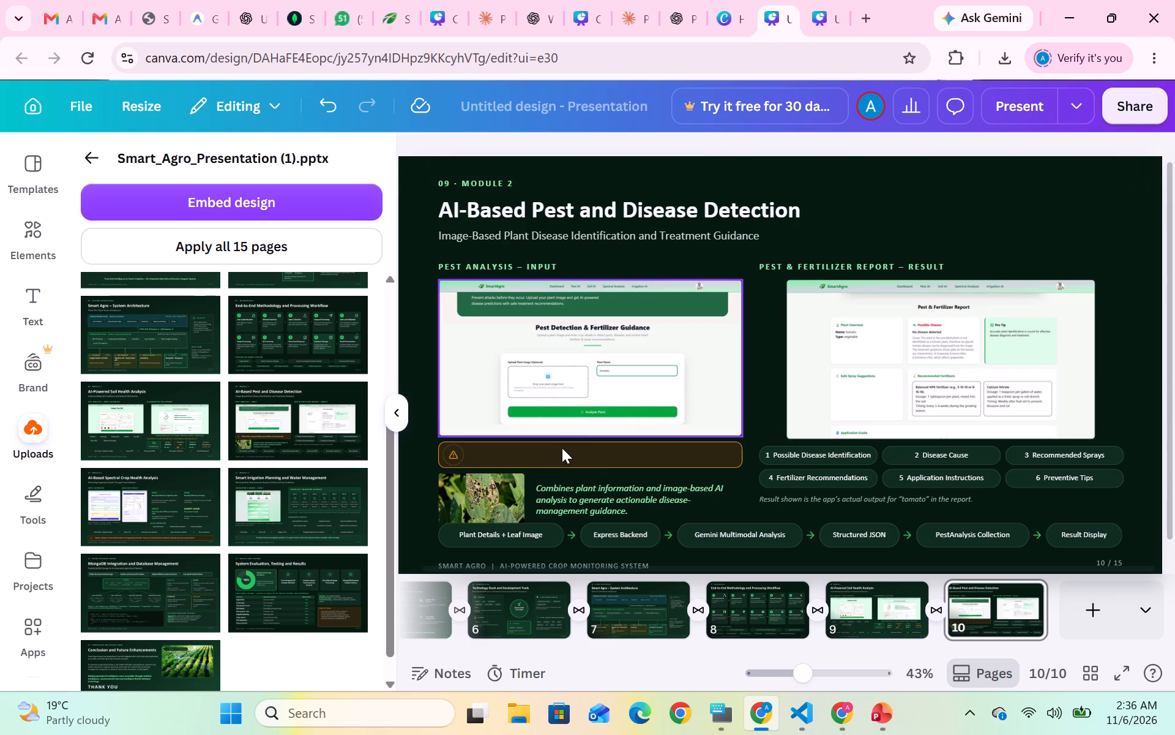
click(557, 451)
click(617, 400)
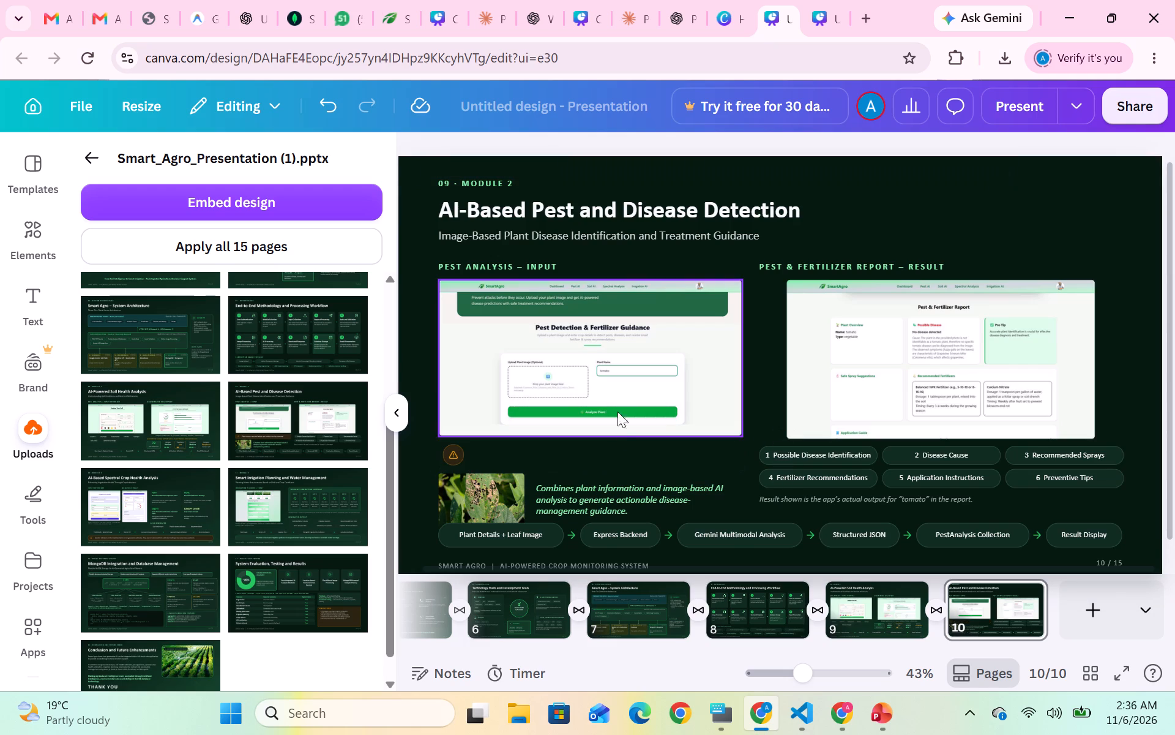
Delete the leftover orange warning icon, both its image and its frame, beneath the Pest Analysis input screenshot on page 10.
click(451, 461)
click(505, 406)
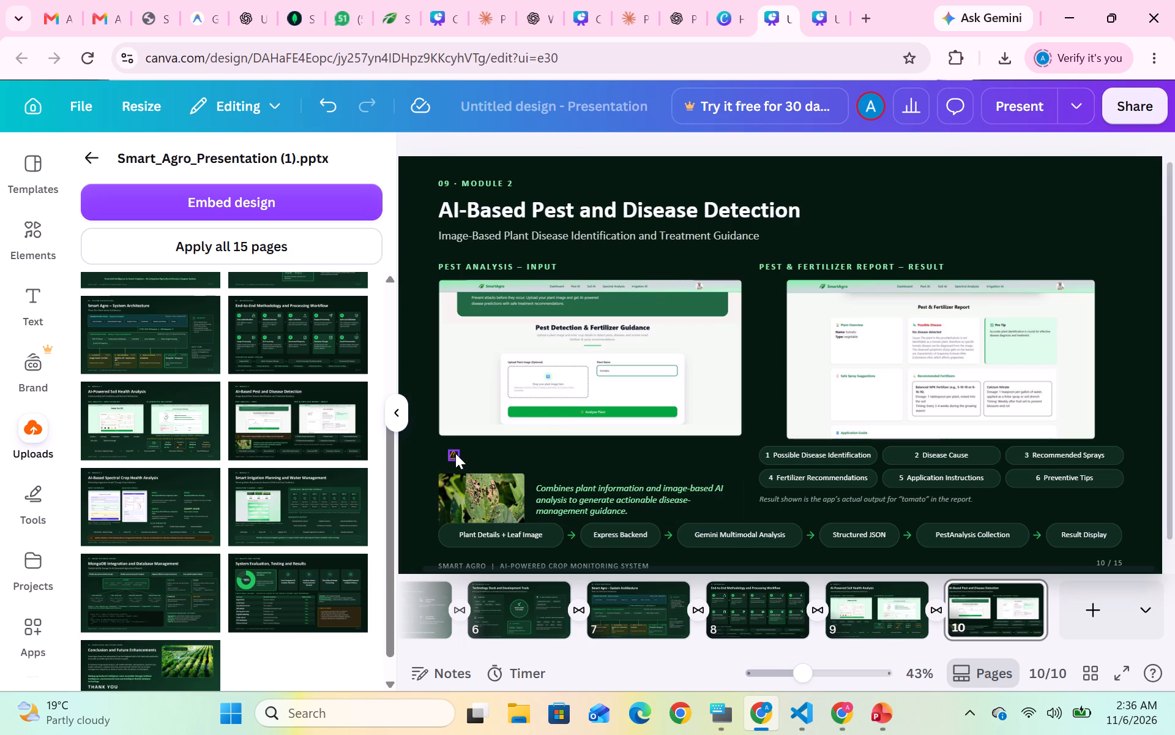
click(455, 453)
click(505, 415)
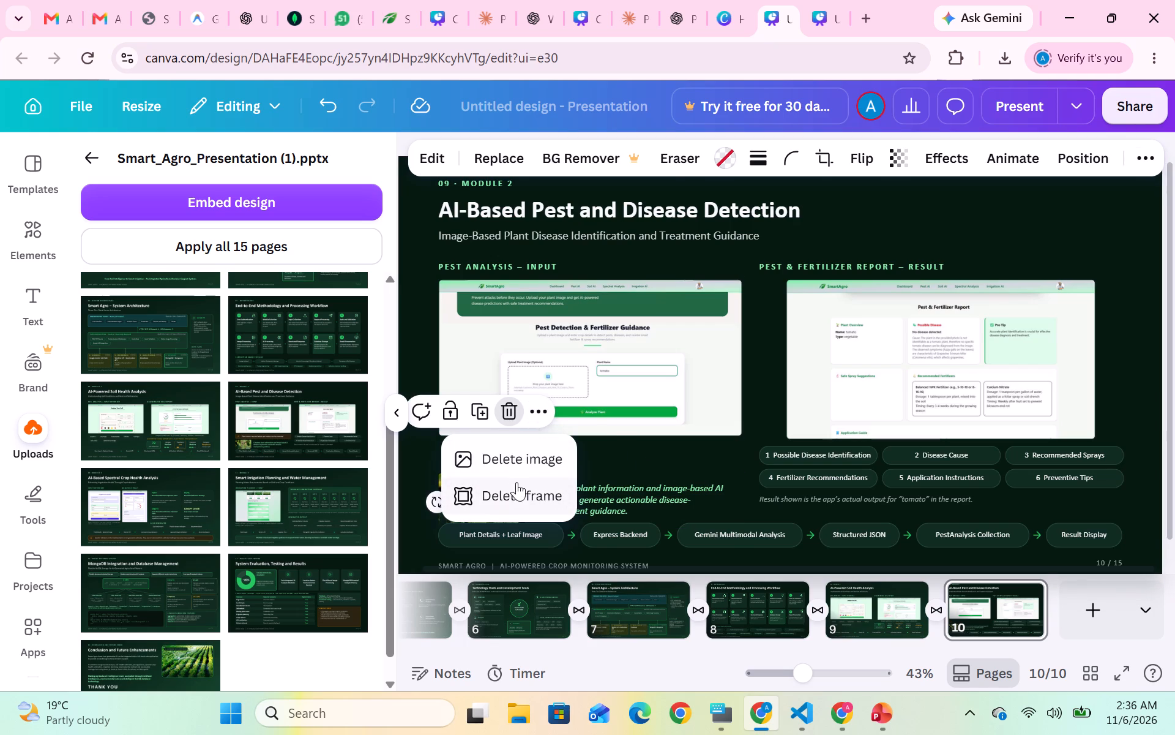
click(633, 447)
click(452, 454)
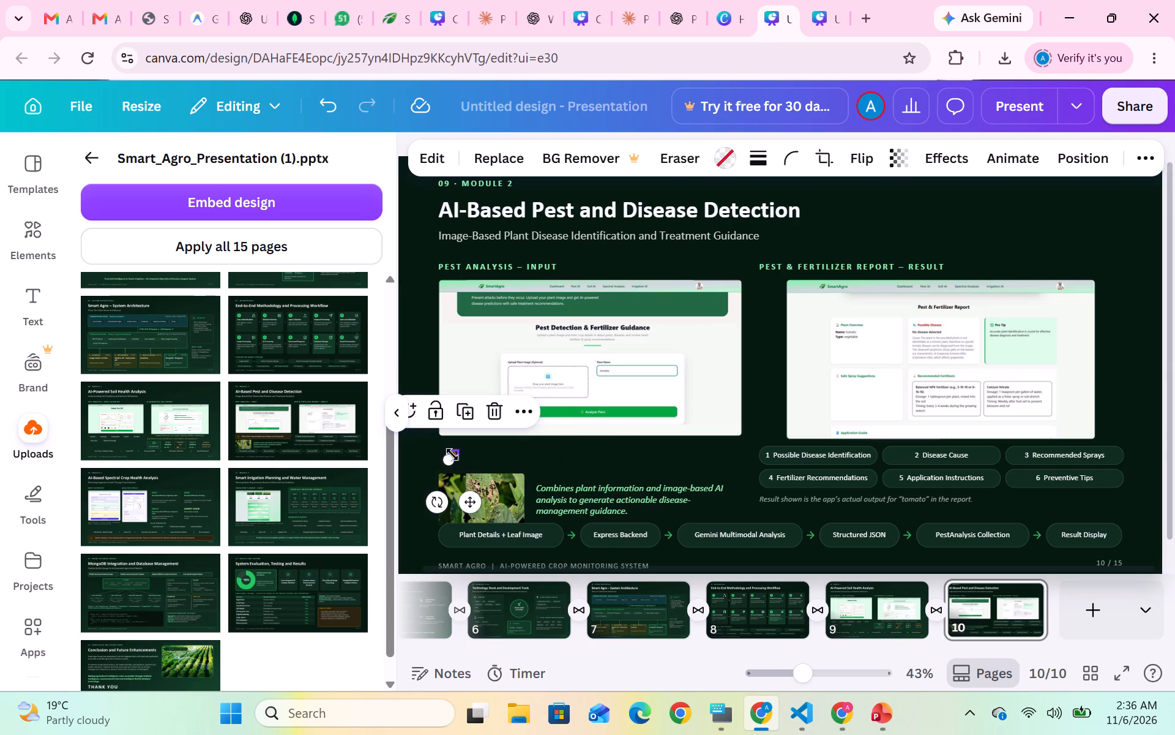
click(509, 409)
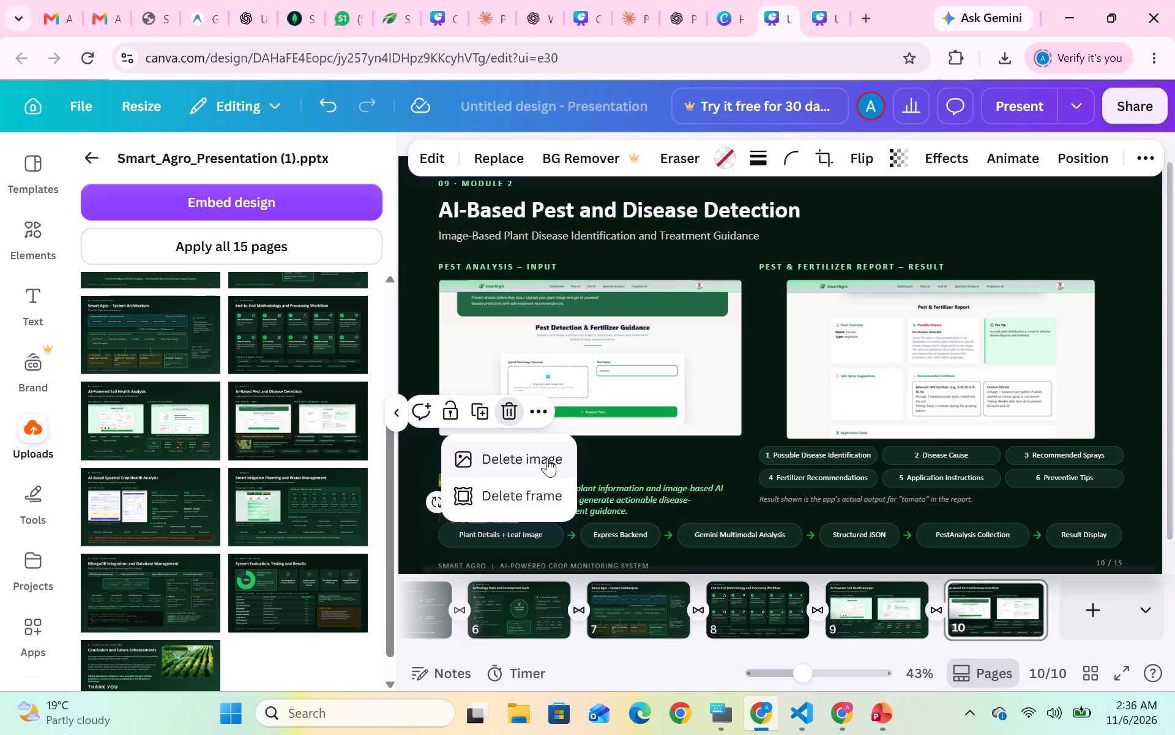
click(545, 456)
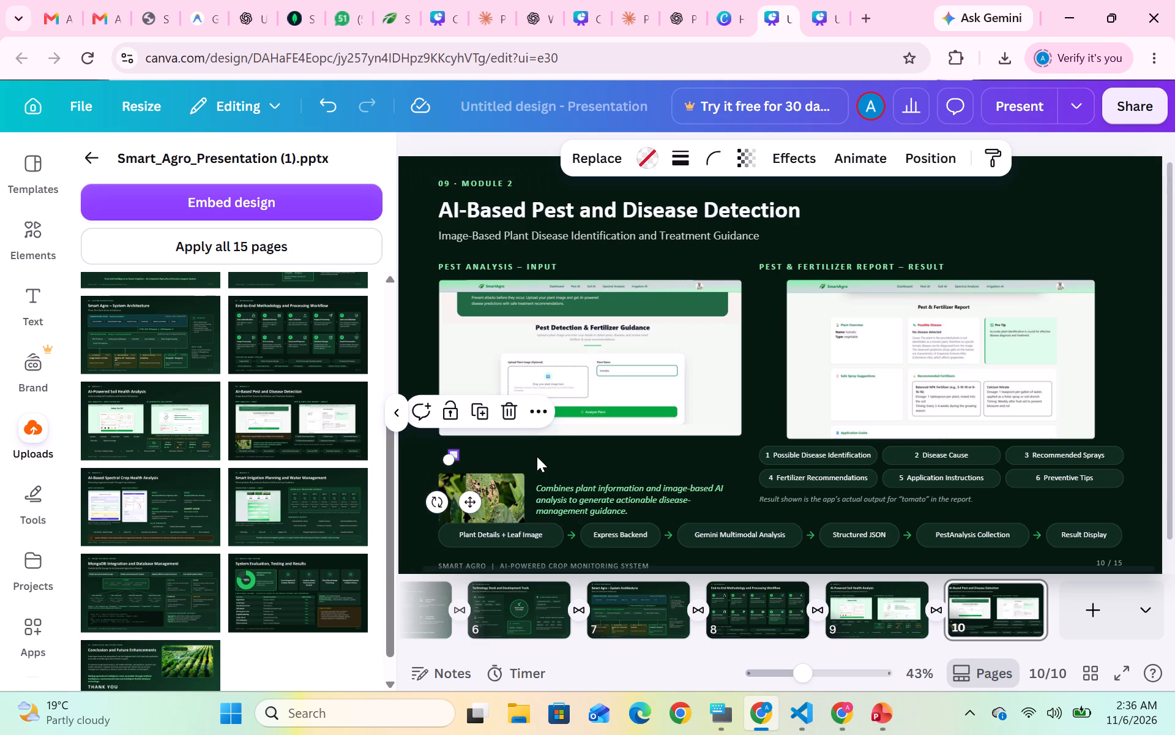
click(512, 415)
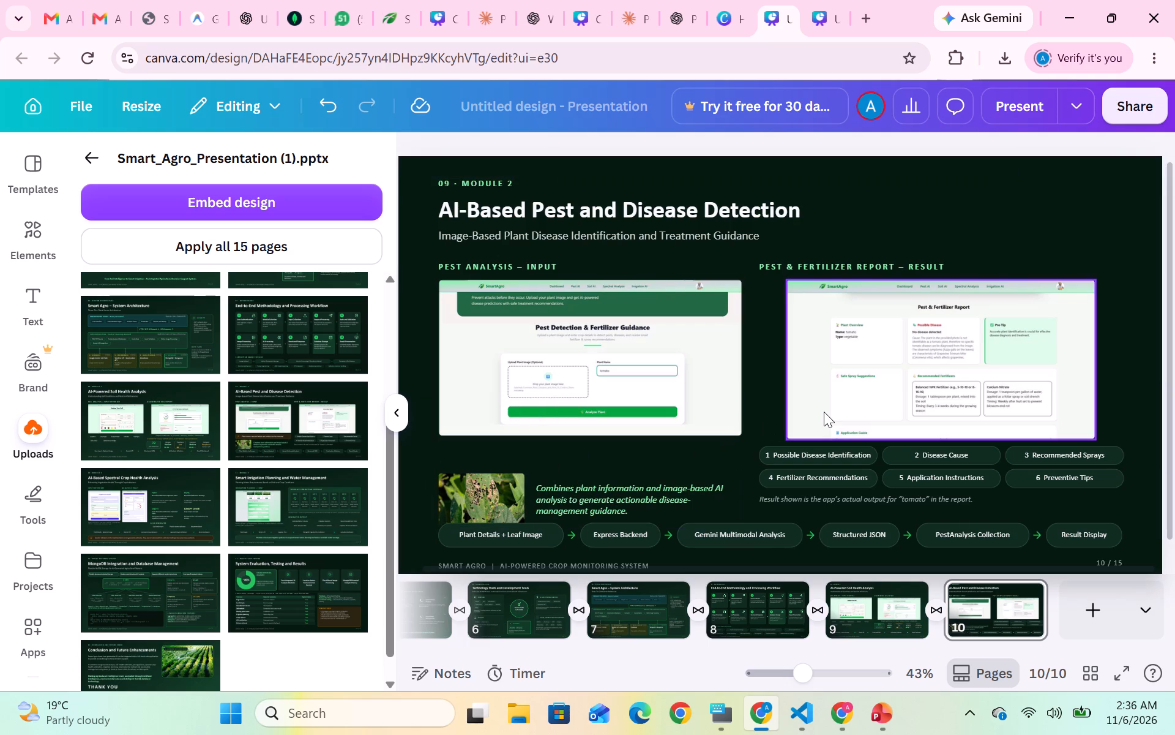
Delete the "Result shown is the app's actual output for "tomato" in the report." note on page 10.
click(915, 502)
key(BackSpace)
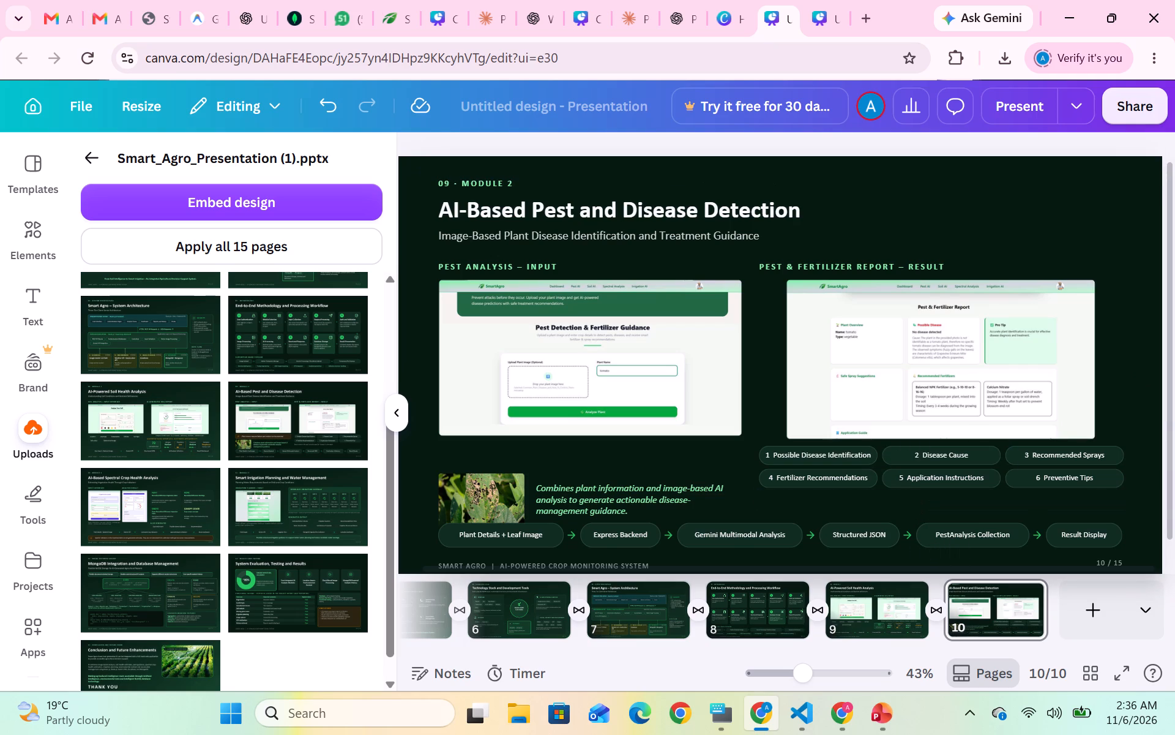
Move the italic "Combines plant information..." text and the pest leaf photo up beneath the input screenshot, aligned side by side.
drag(605, 488, 617, 458)
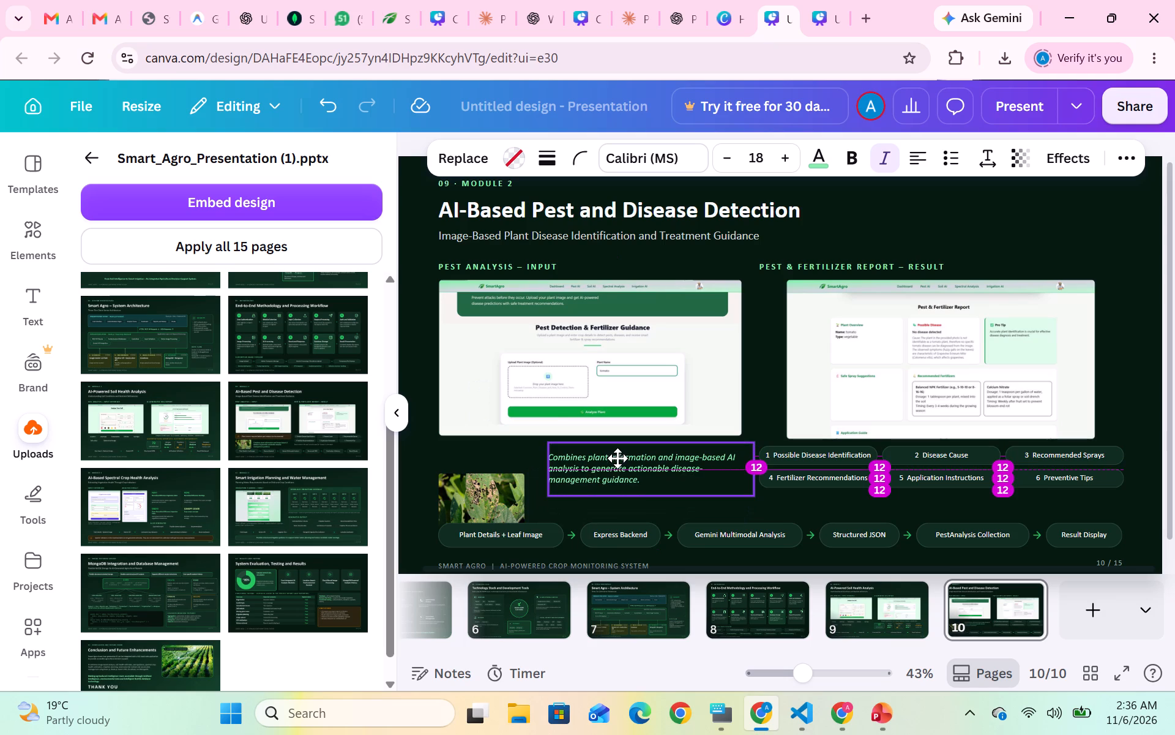
drag(617, 458, 617, 457)
drag(502, 498, 517, 468)
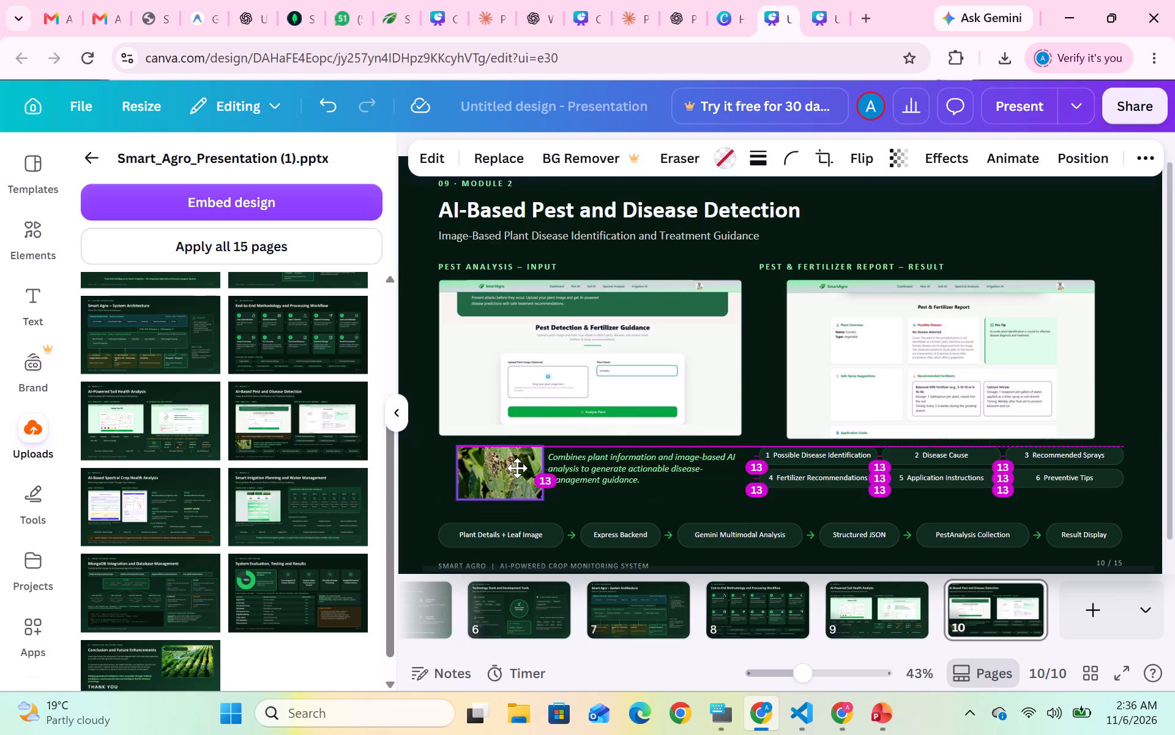
drag(517, 468, 517, 467)
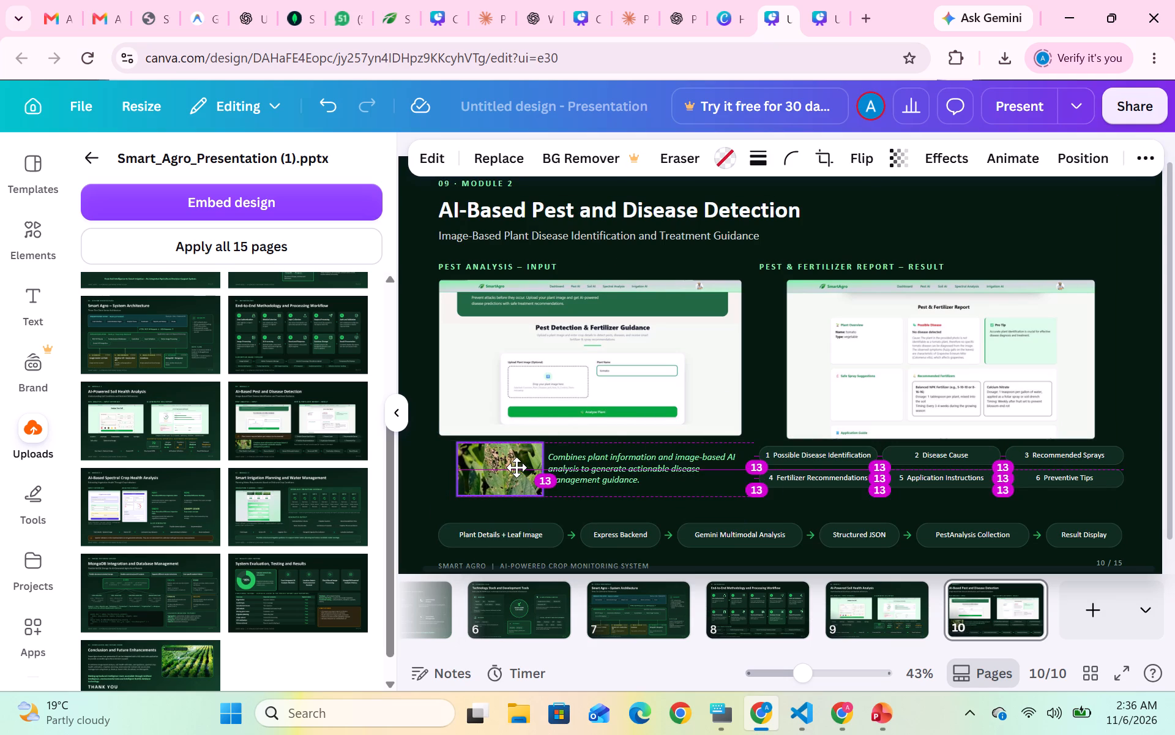
drag(517, 467, 517, 469)
click(767, 506)
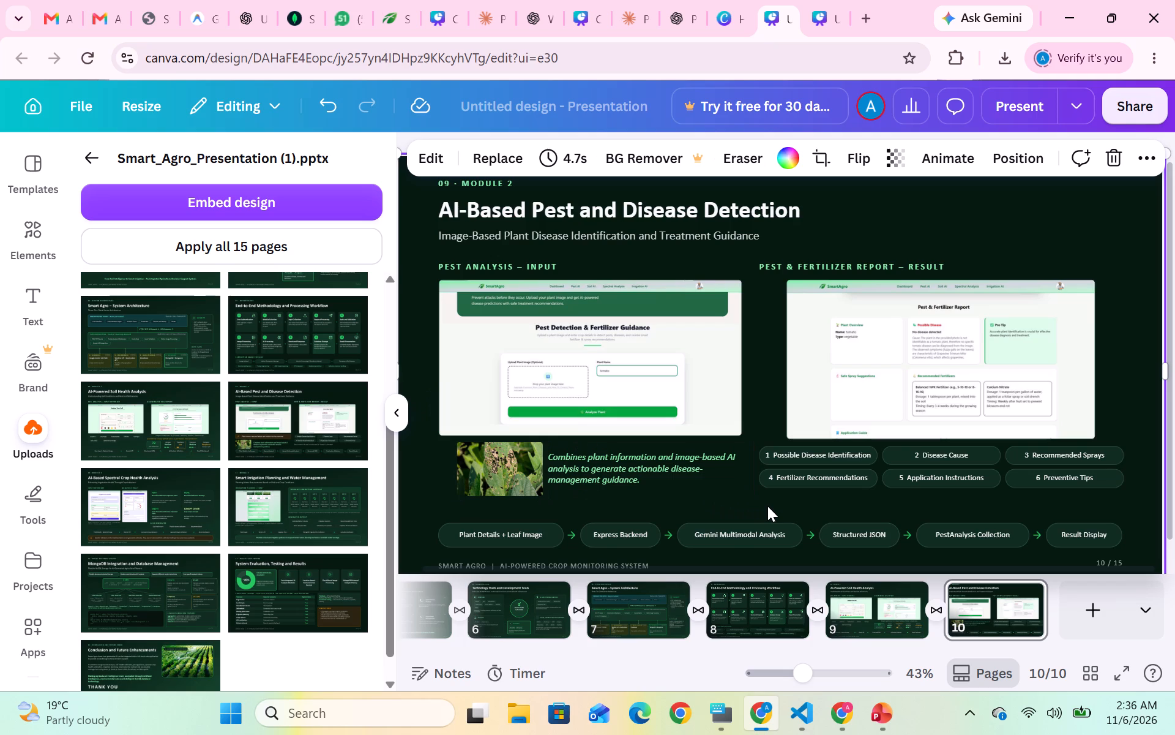
Add a new page 11 and fill it with the AI-Based Spectral Crop Health Analysis slide.
click(1086, 606)
click(140, 478)
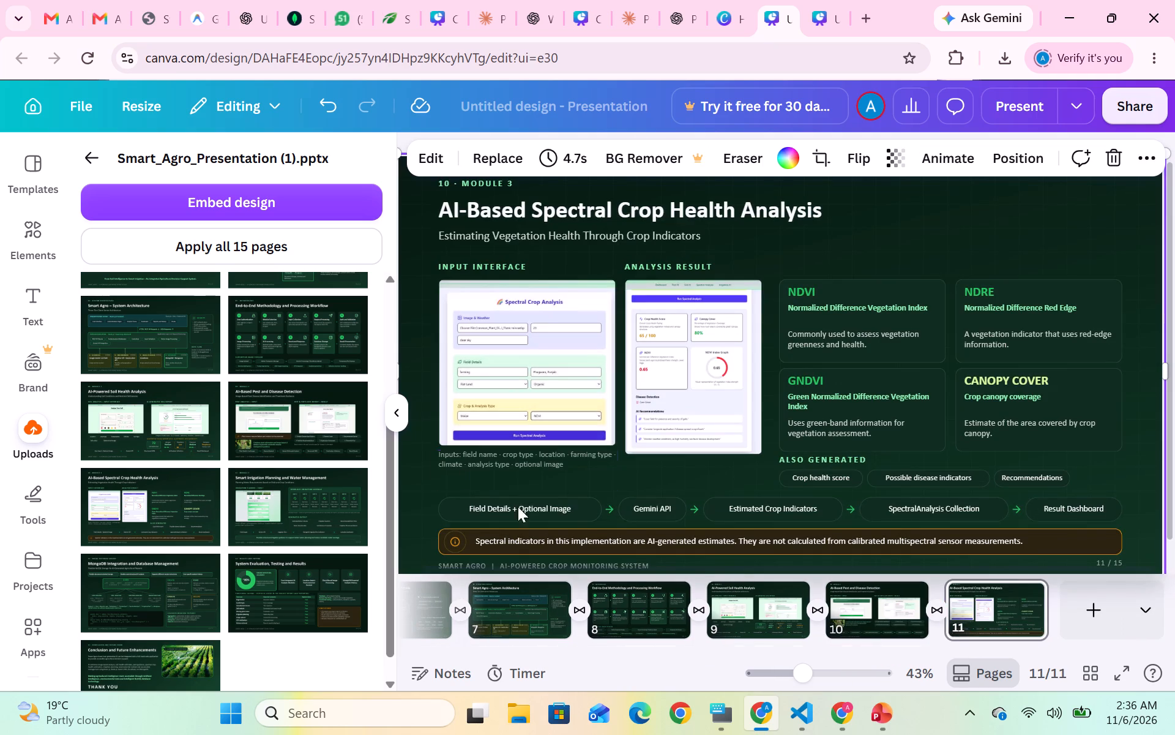
Delete the "Spectral indicators in this implementation are AI-generated estimates..." note on page 11, with its info icon and orange banner box.
click(545, 538)
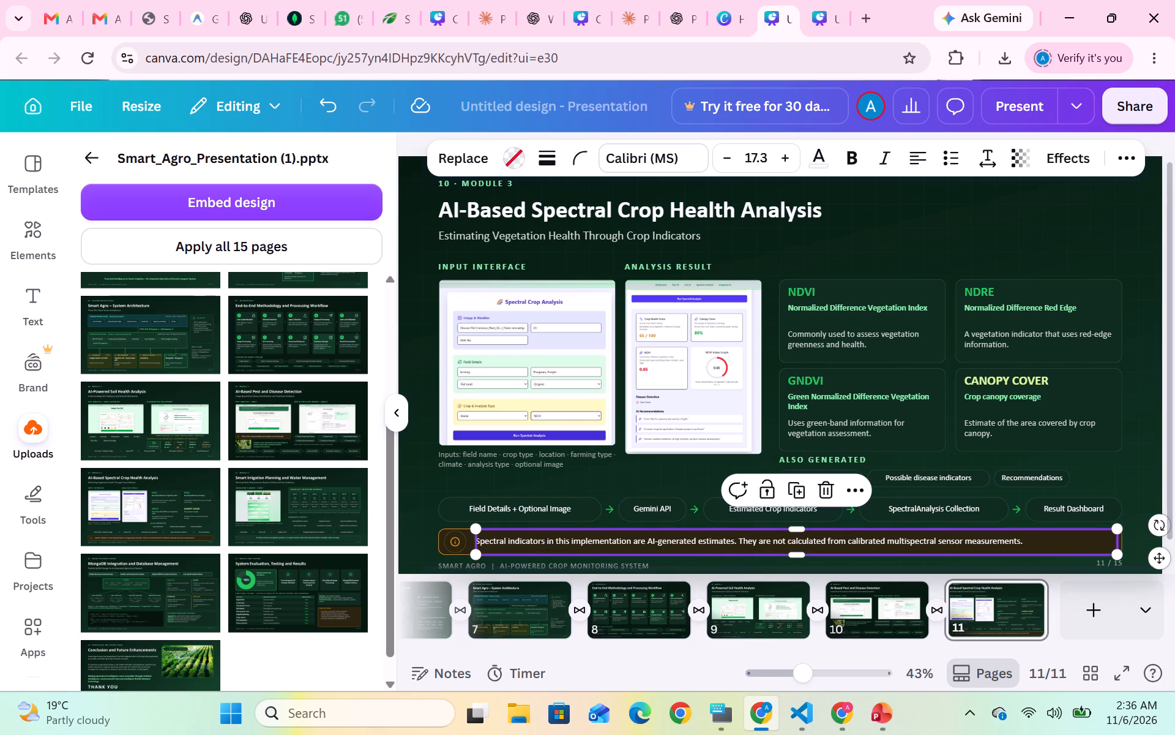
key(BackSpace)
click(449, 544)
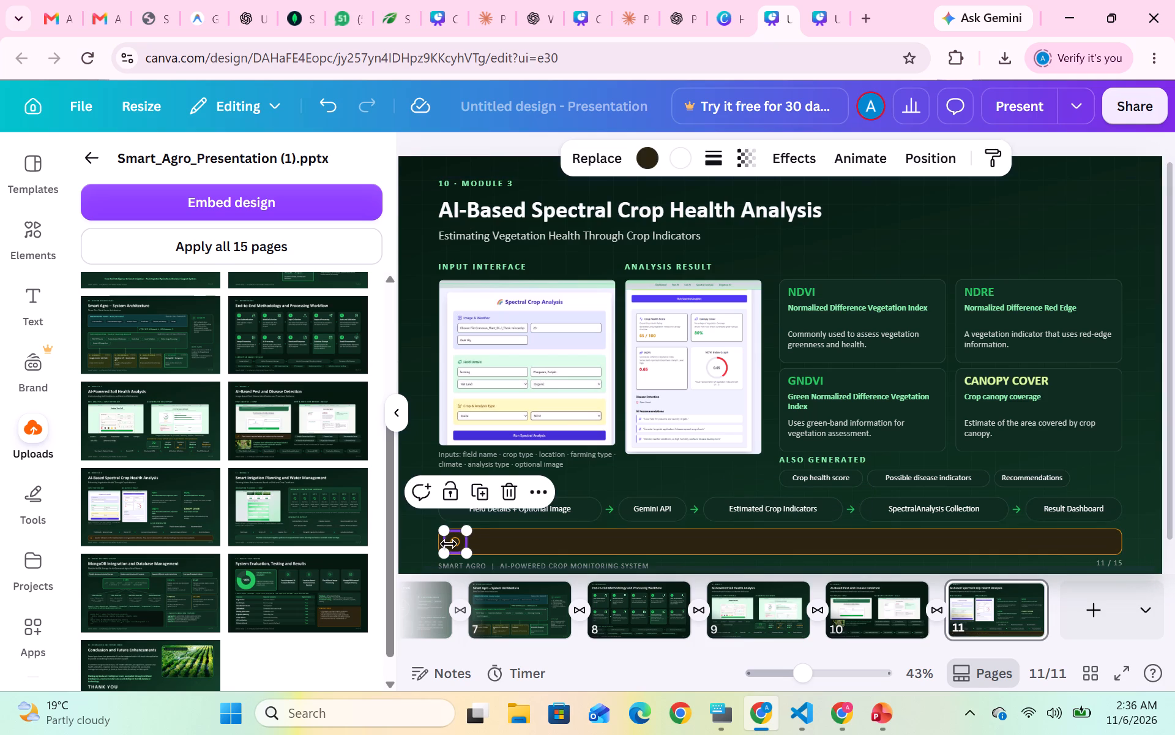
key(BackSpace)
click(455, 545)
key(BackSpace)
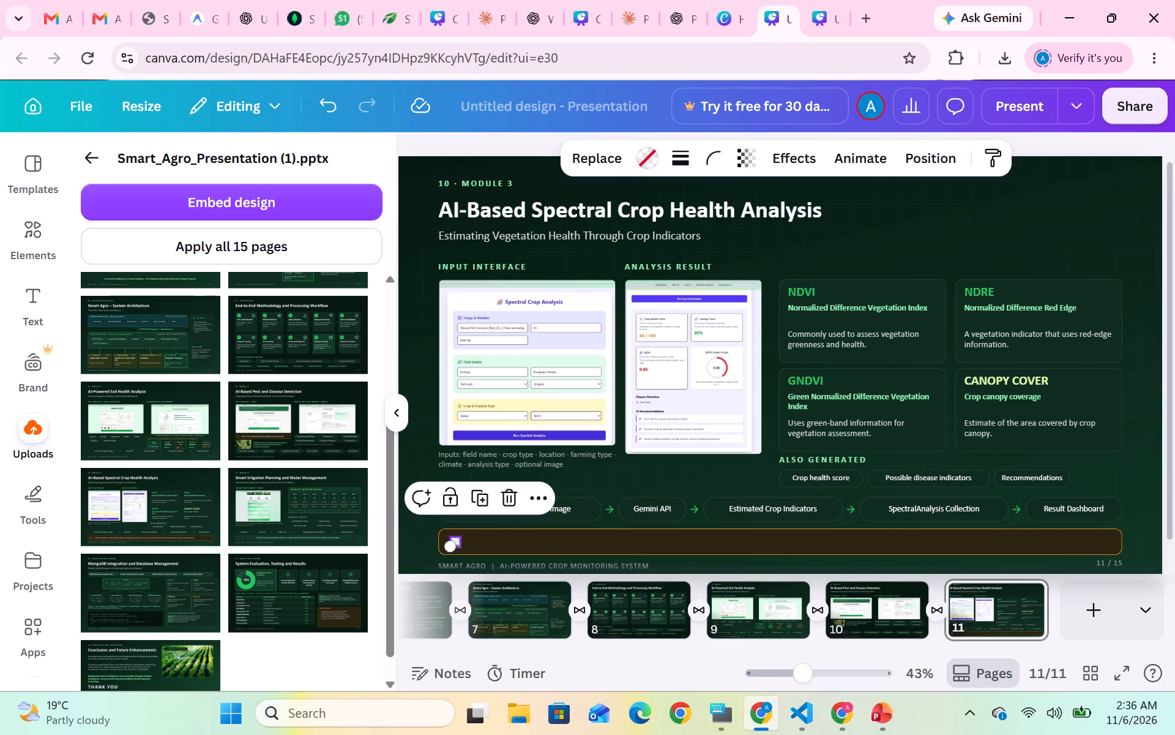
key(BackSpace)
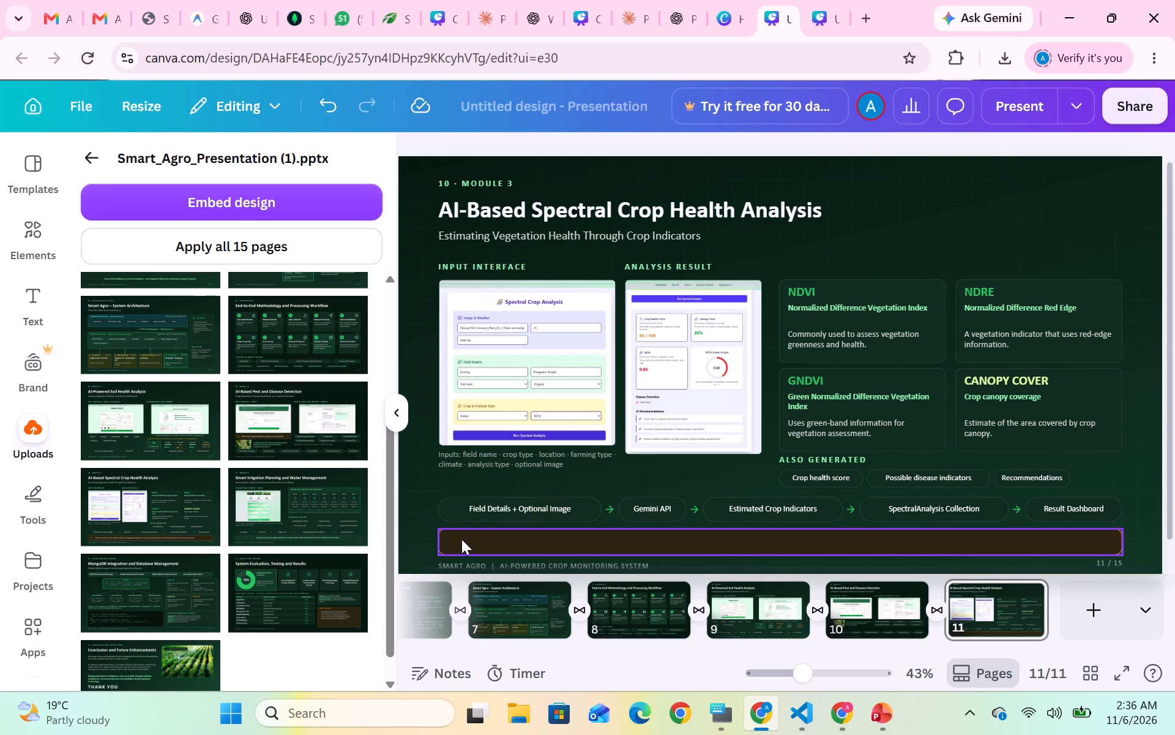
click(461, 539)
key(BackSpace)
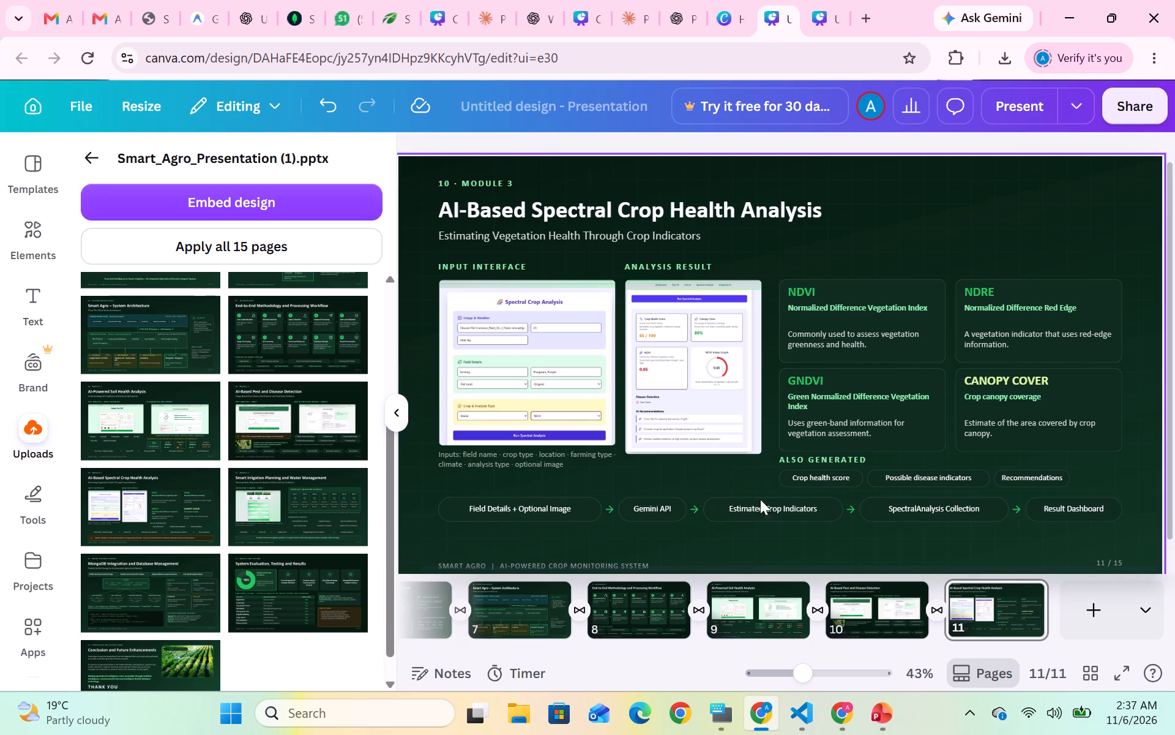
Delete the "Also Generated" heading above the crop health score labels on page 11.
click(800, 464)
key(BackSpace)
Group the Crop health score, Possible disease indicators and Recommendations labels and center them just below the four index cards.
drag(767, 467, 1033, 480)
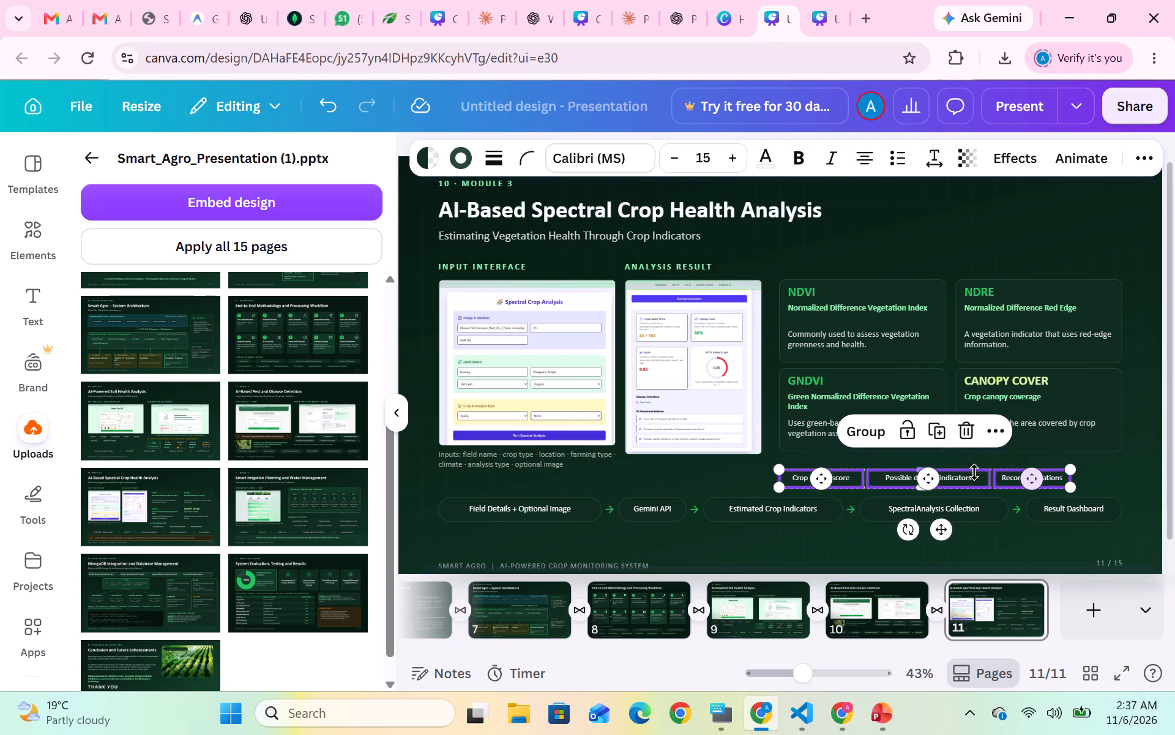
click(874, 439)
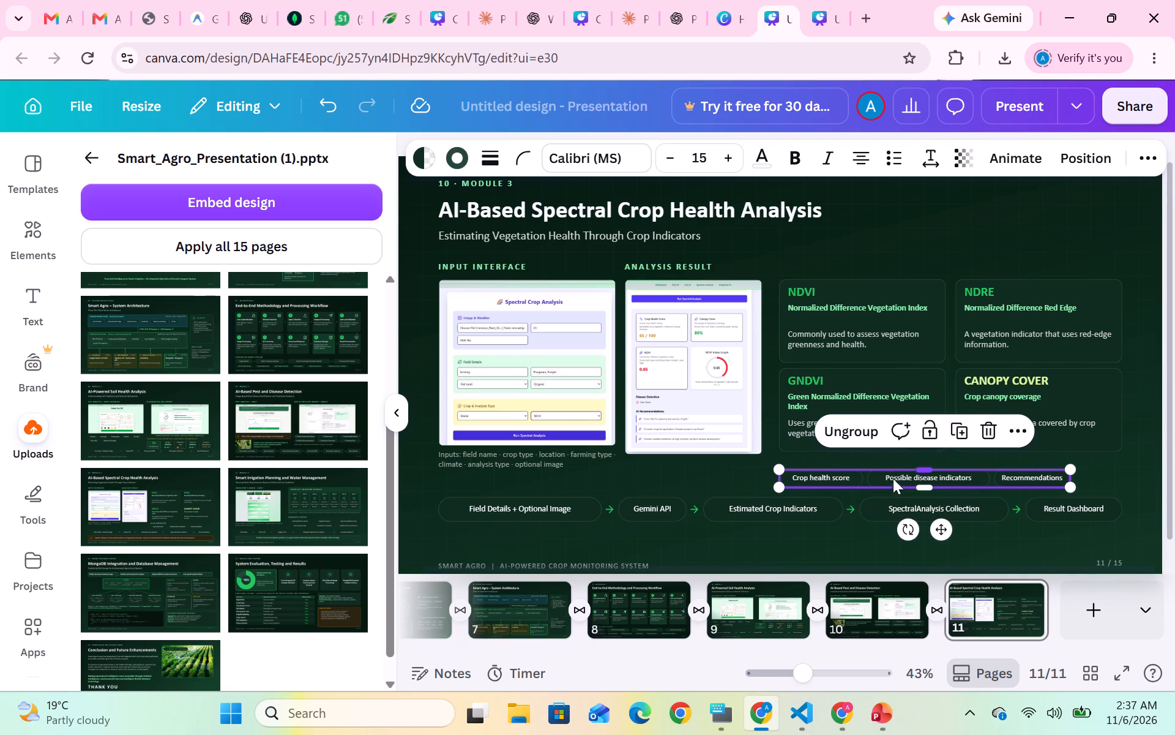
click(893, 483)
click(1018, 547)
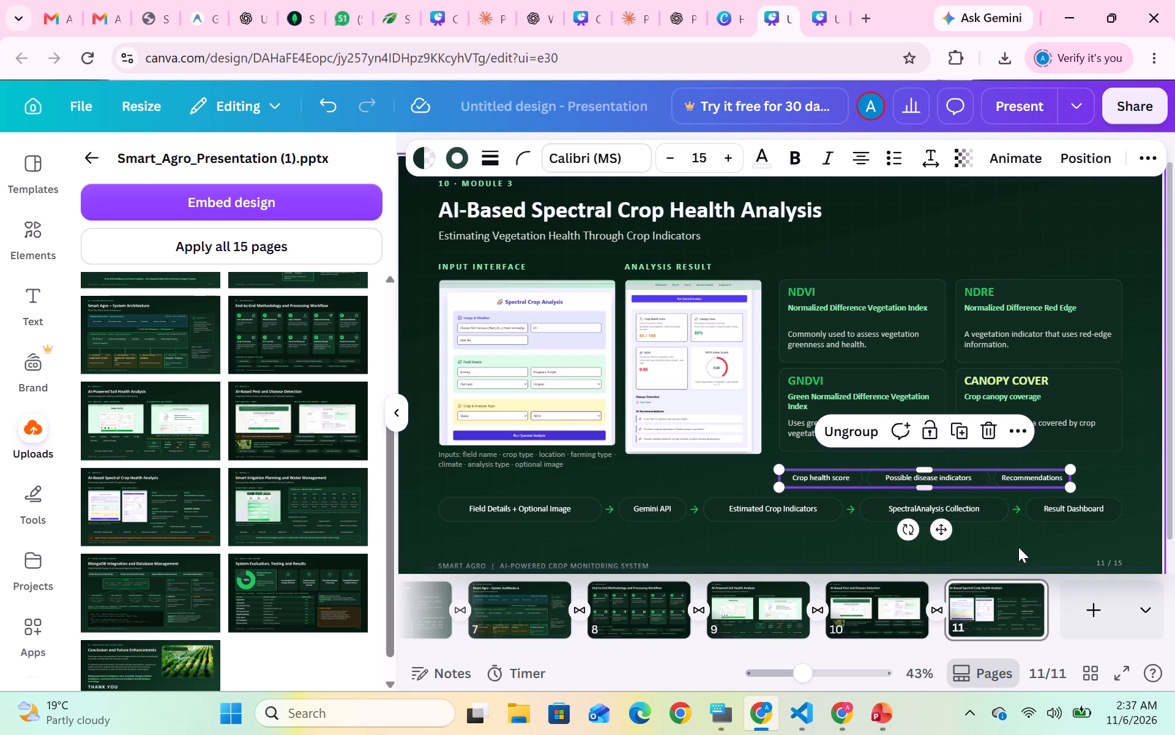
drag(946, 478, 962, 469)
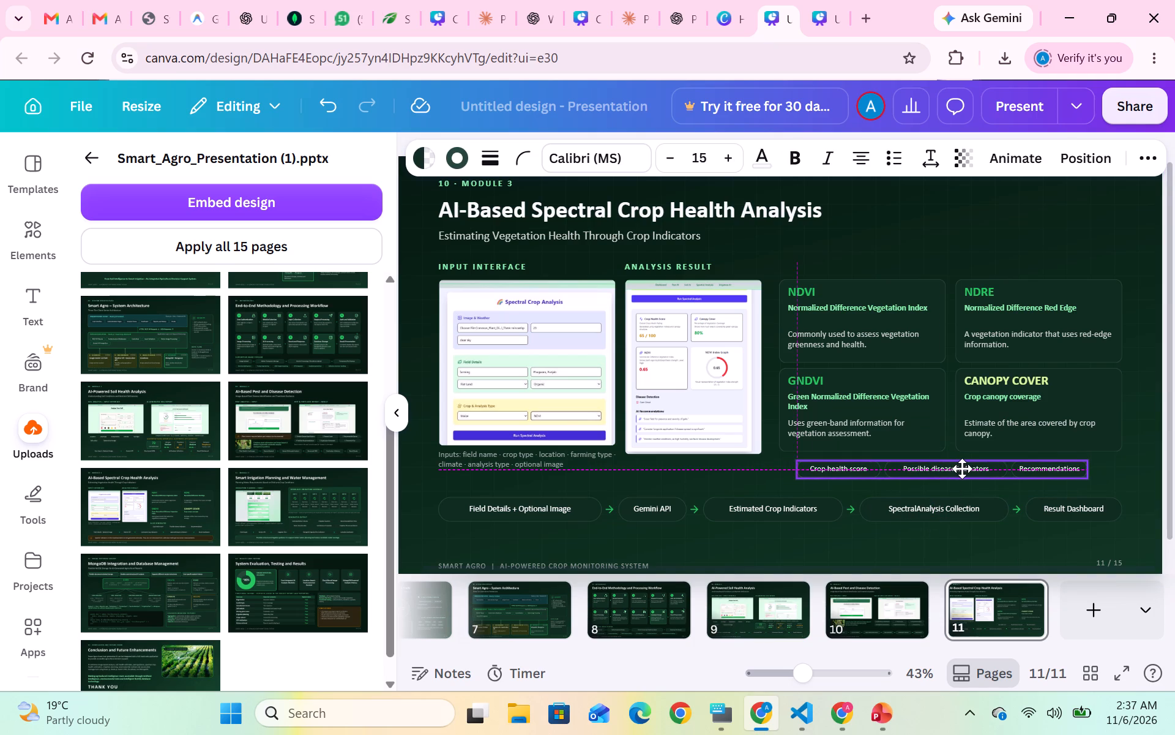
drag(962, 469, 971, 468)
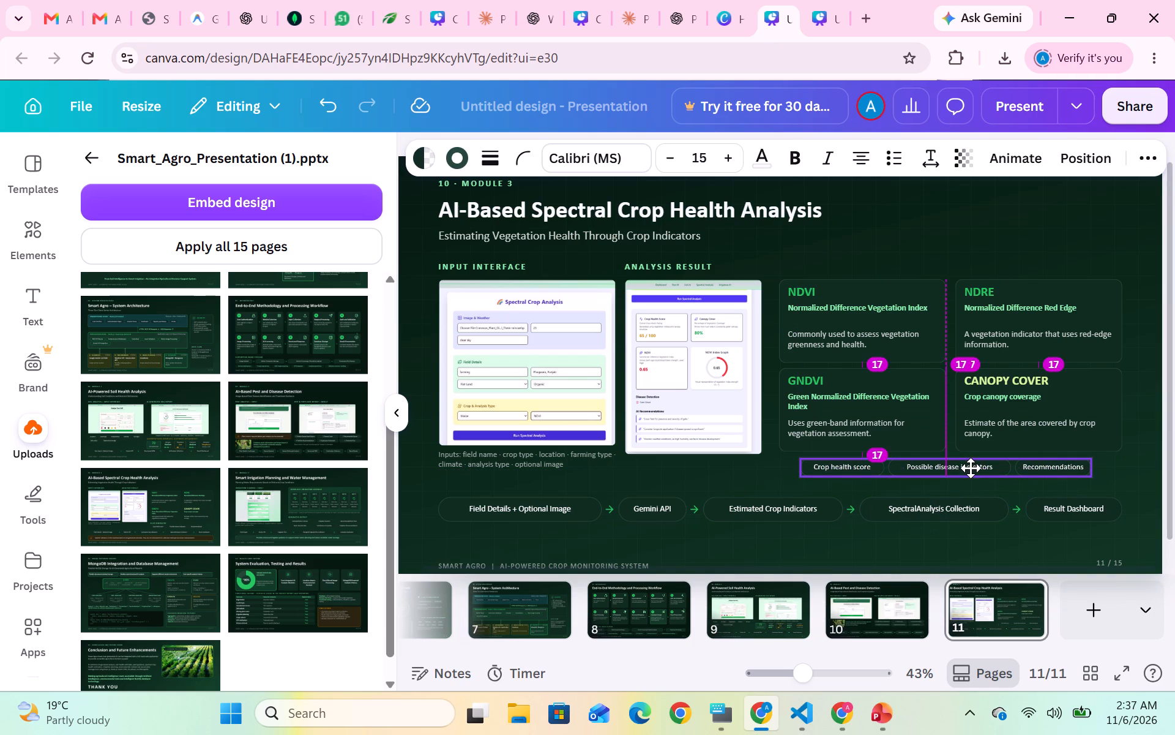
drag(971, 468, 971, 469)
click(1021, 537)
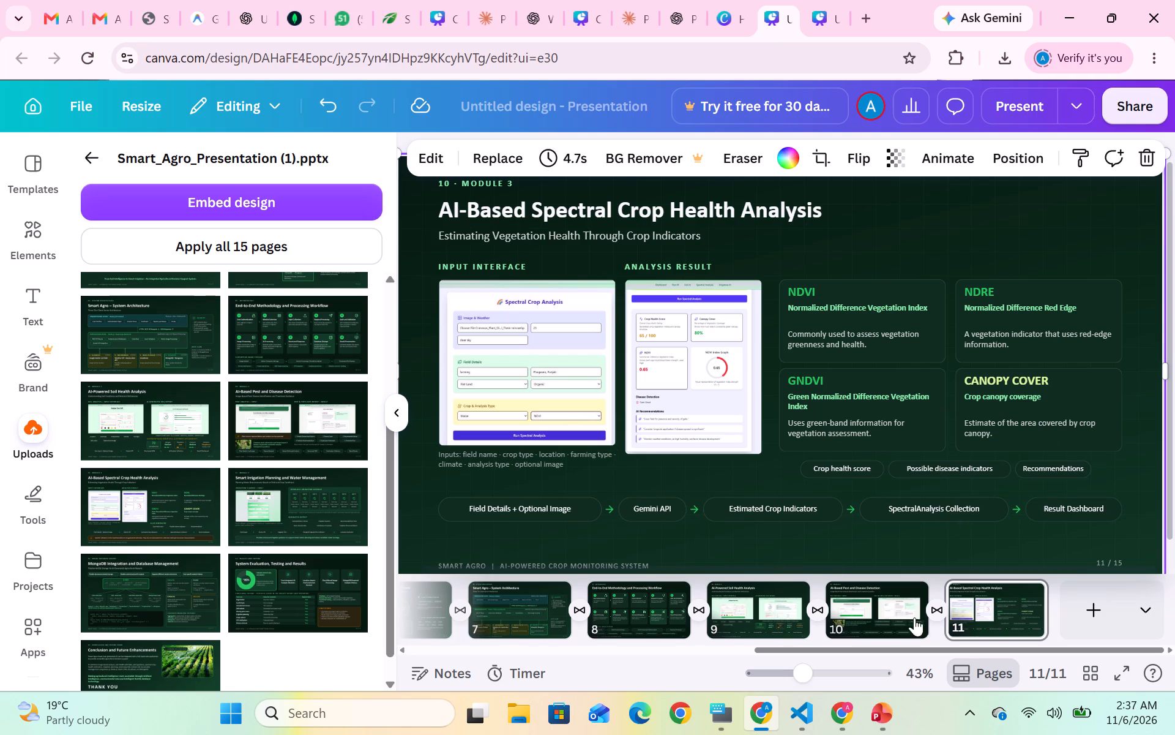
Add a new page 12 and fill it with the Smart Irrigation Planning and Water Management slide.
click(1095, 617)
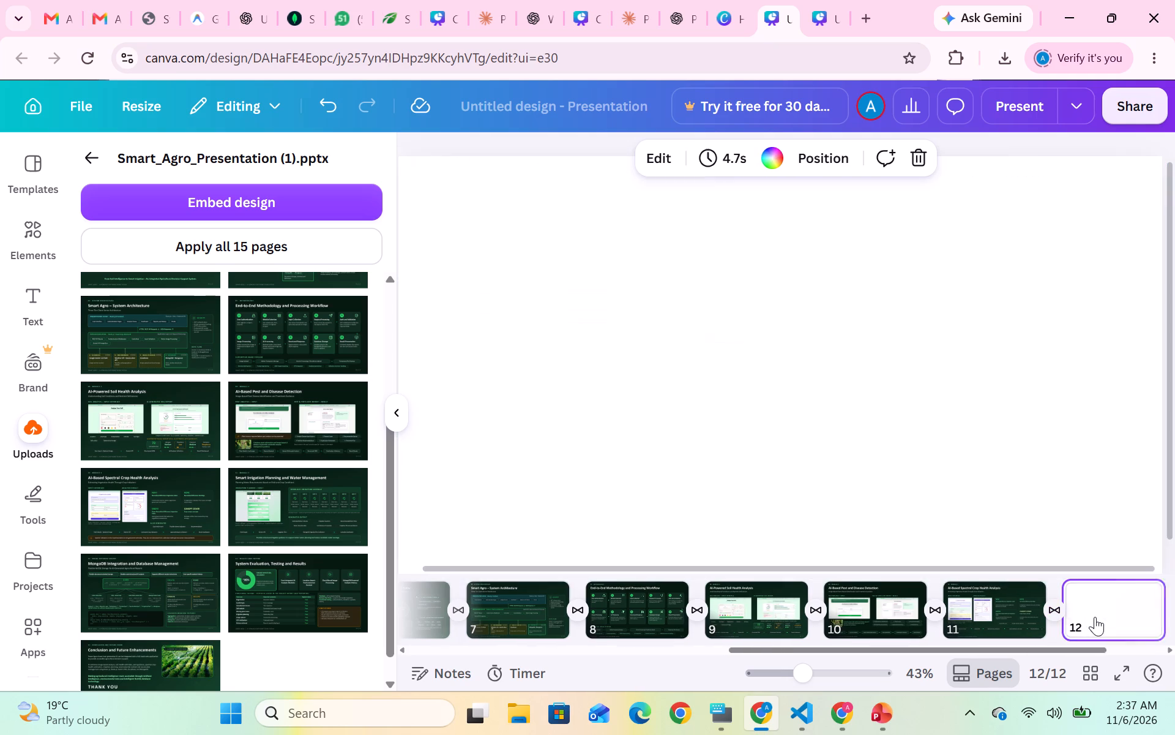
scroll(228, 574, down, 1)
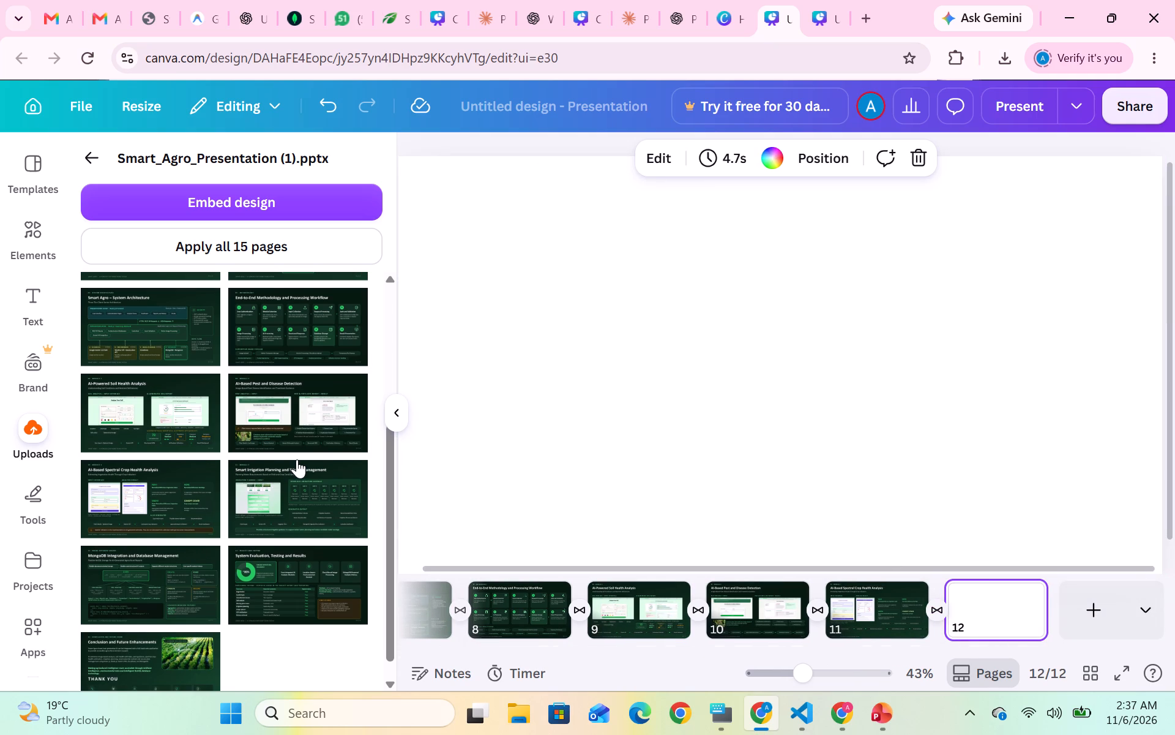
click(297, 461)
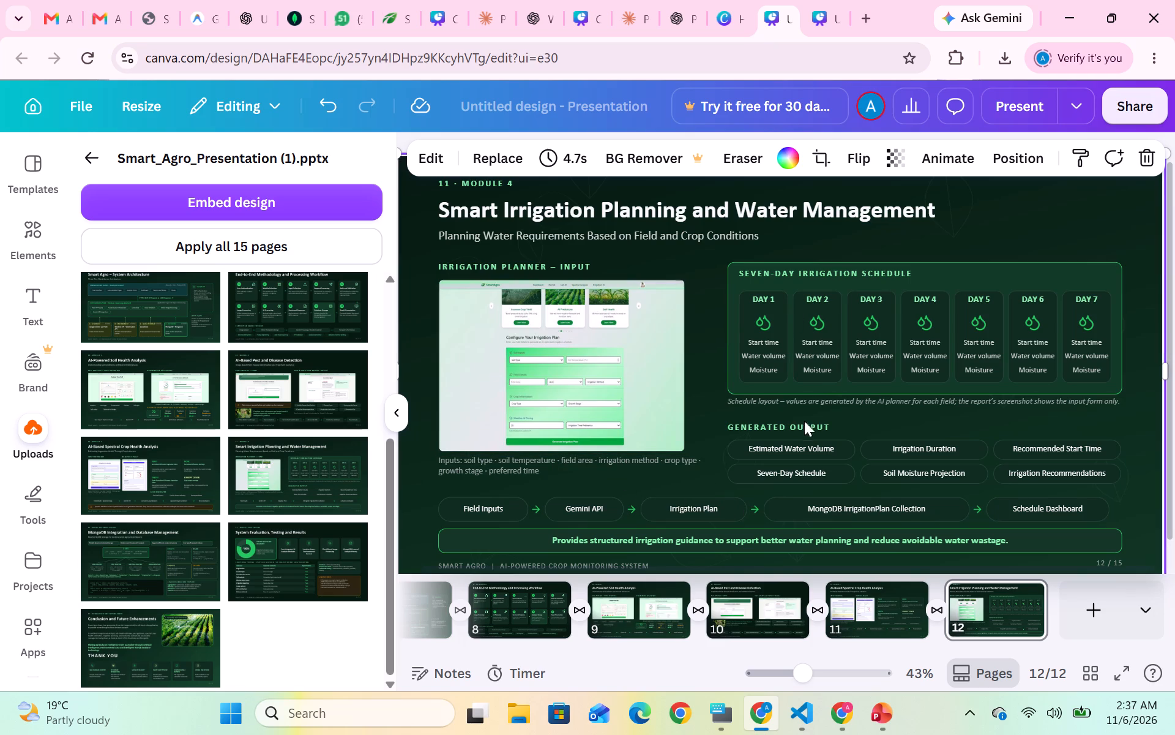
Delete the italic "Schedule layout – values are generated by the AI planner..." note beneath the seven-day schedule on page 12.
click(777, 407)
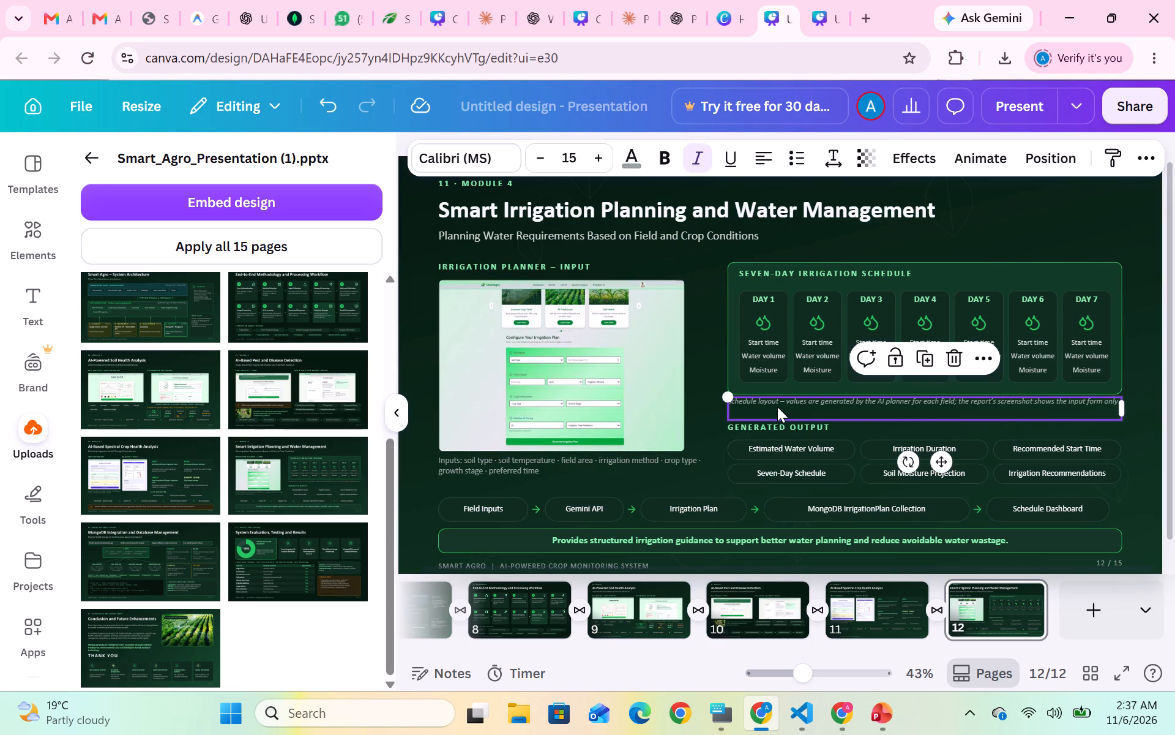
key(BackSpace)
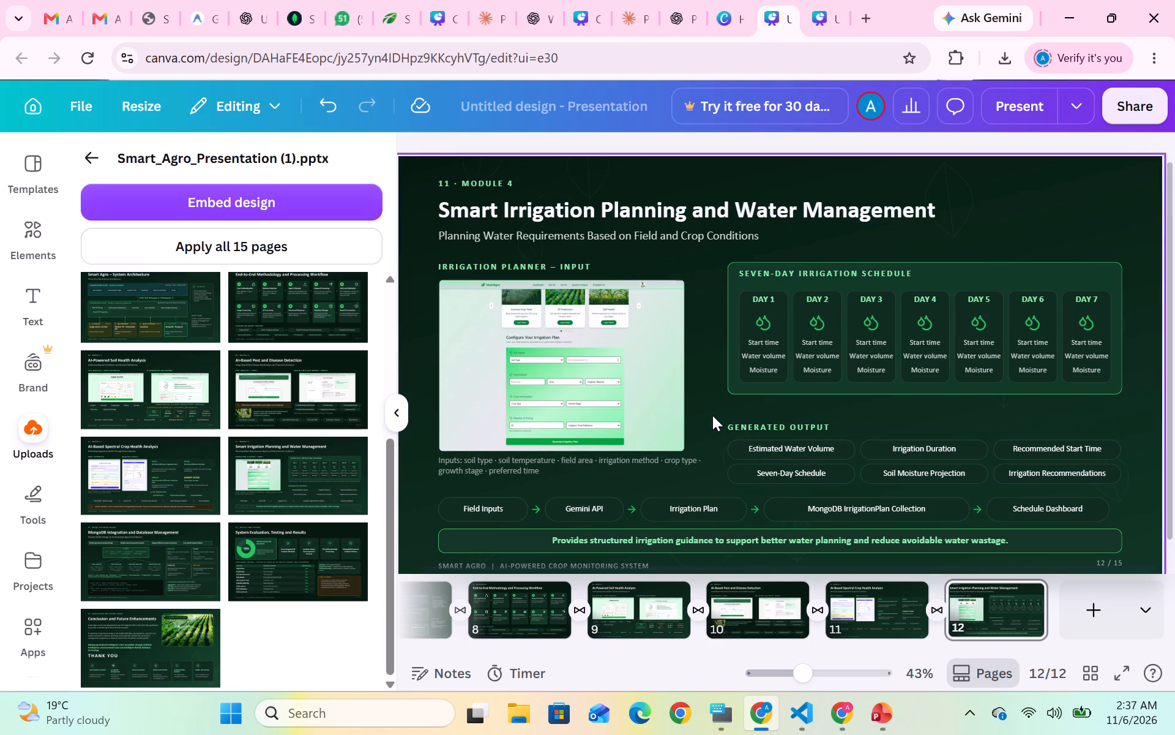
Group the Generated Output heading with its six labels and move the group slightly up toward the seven-day irrigation schedule.
drag(712, 416, 1032, 466)
click(698, 330)
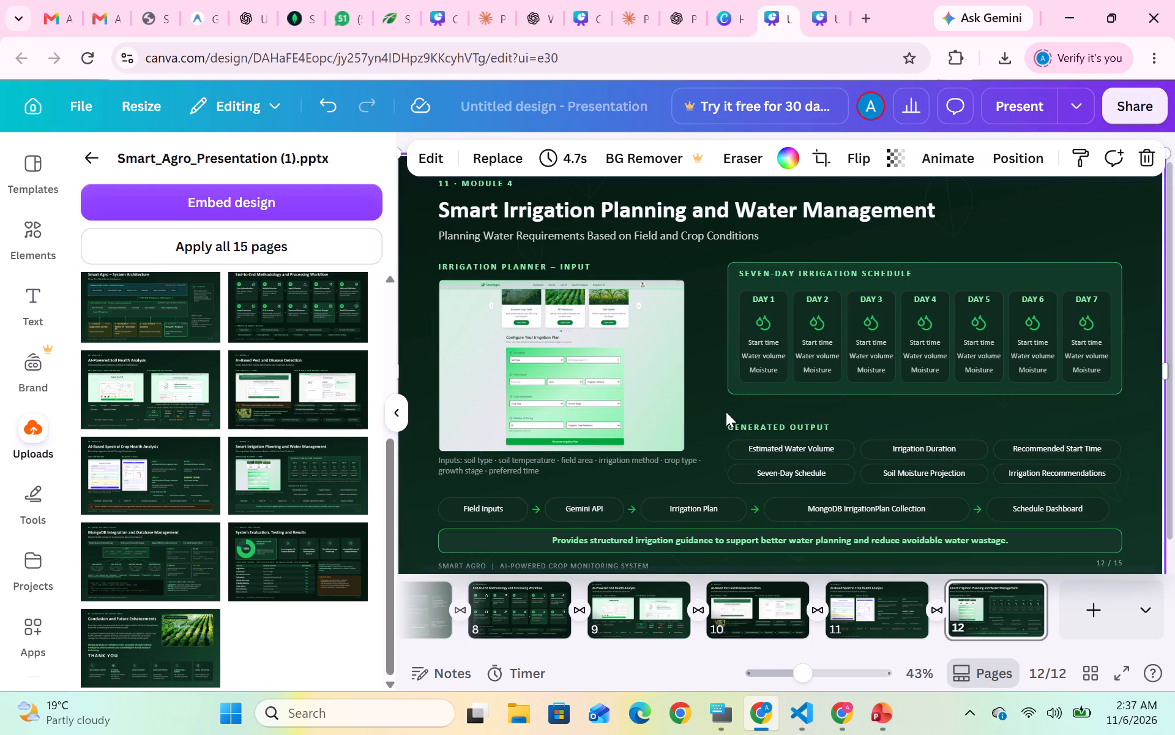
drag(726, 412, 1034, 473)
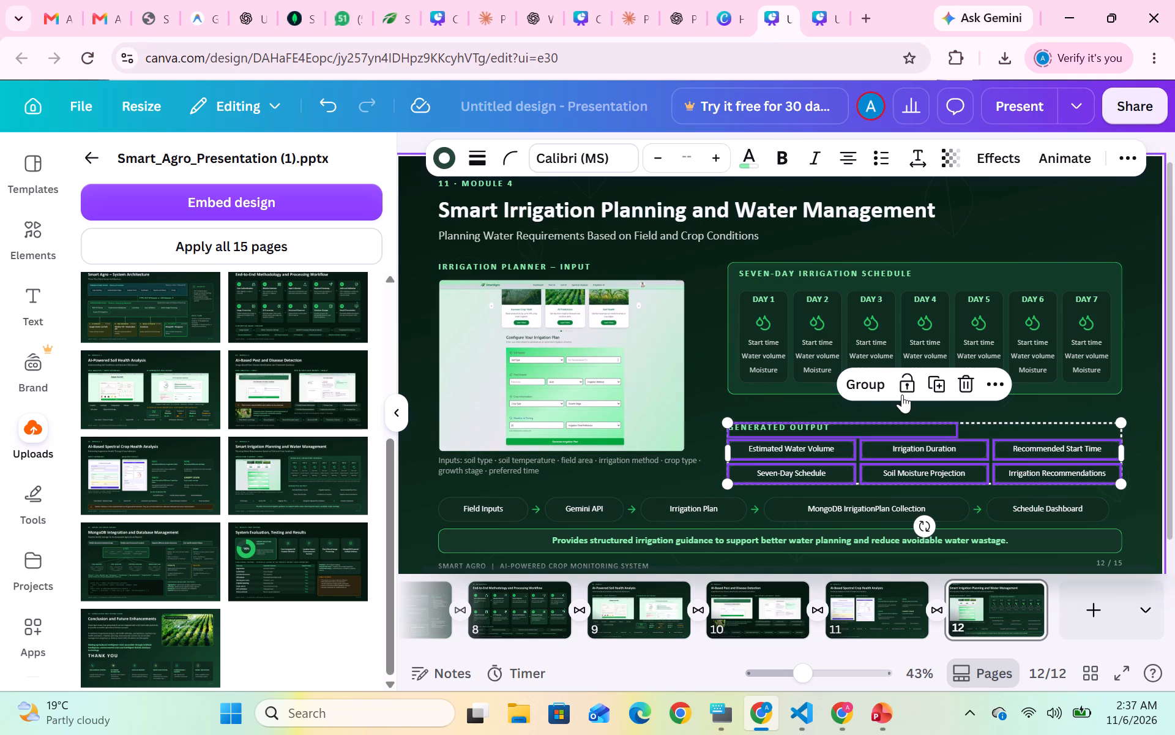
click(884, 383)
drag(924, 454, 925, 443)
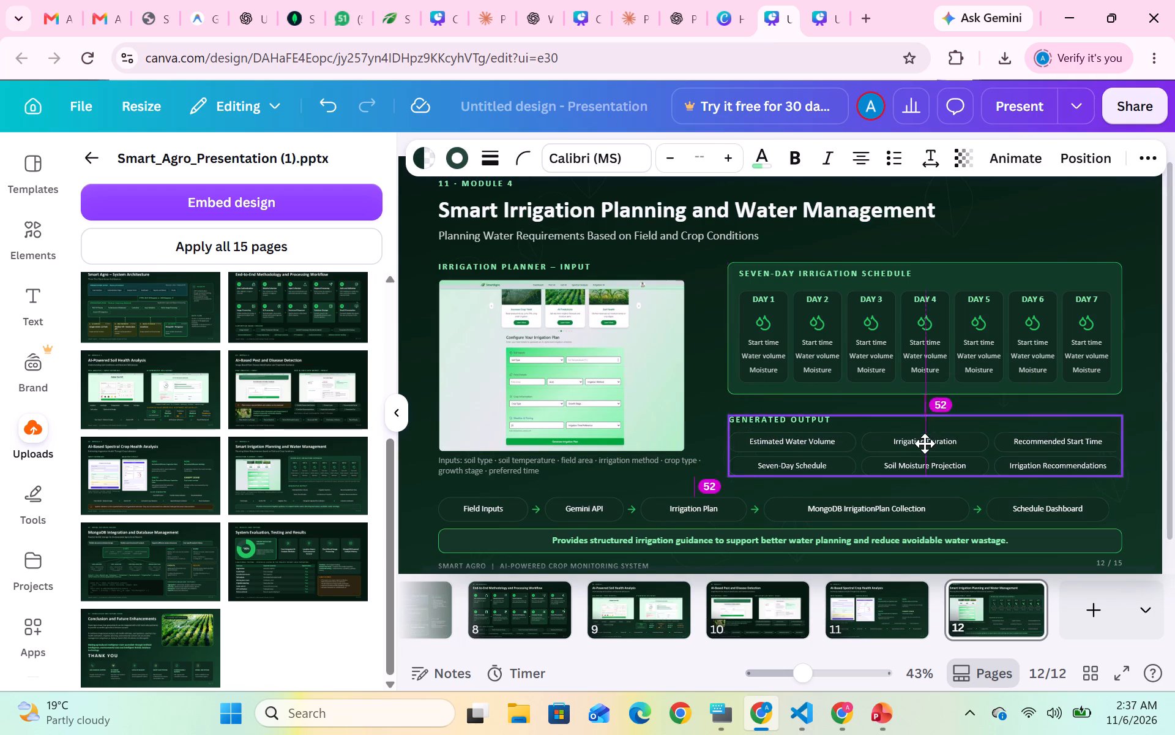
drag(925, 443, 925, 443)
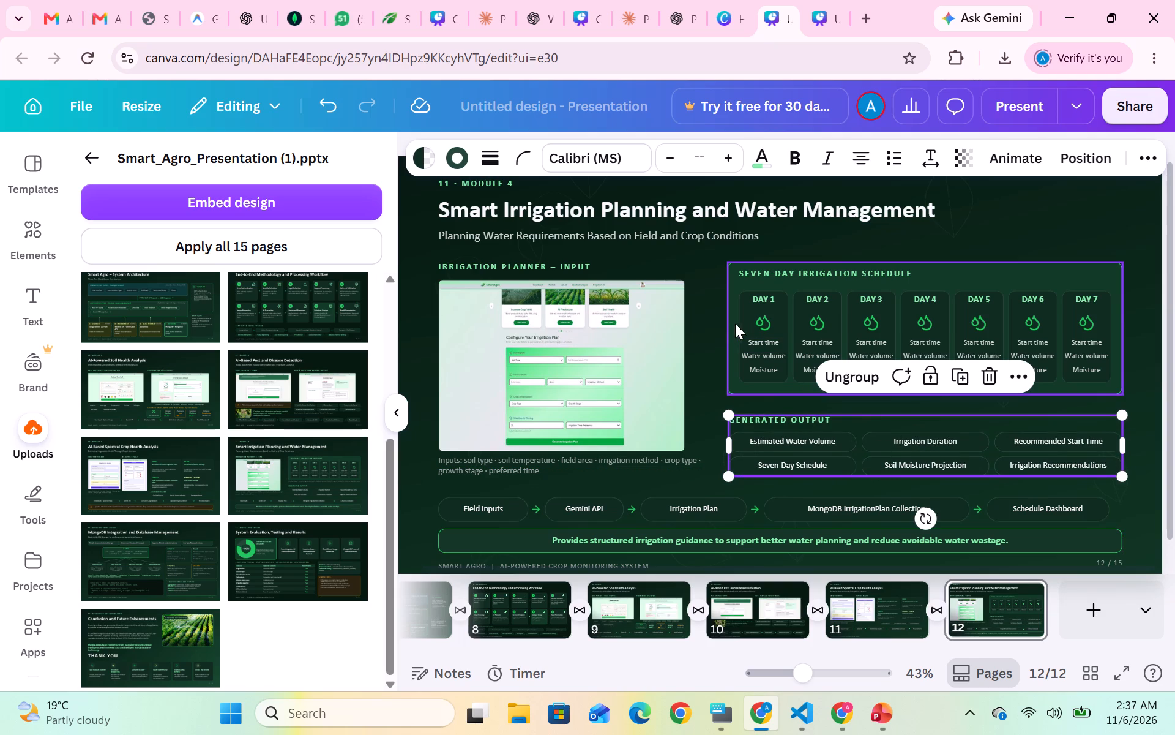
click(712, 320)
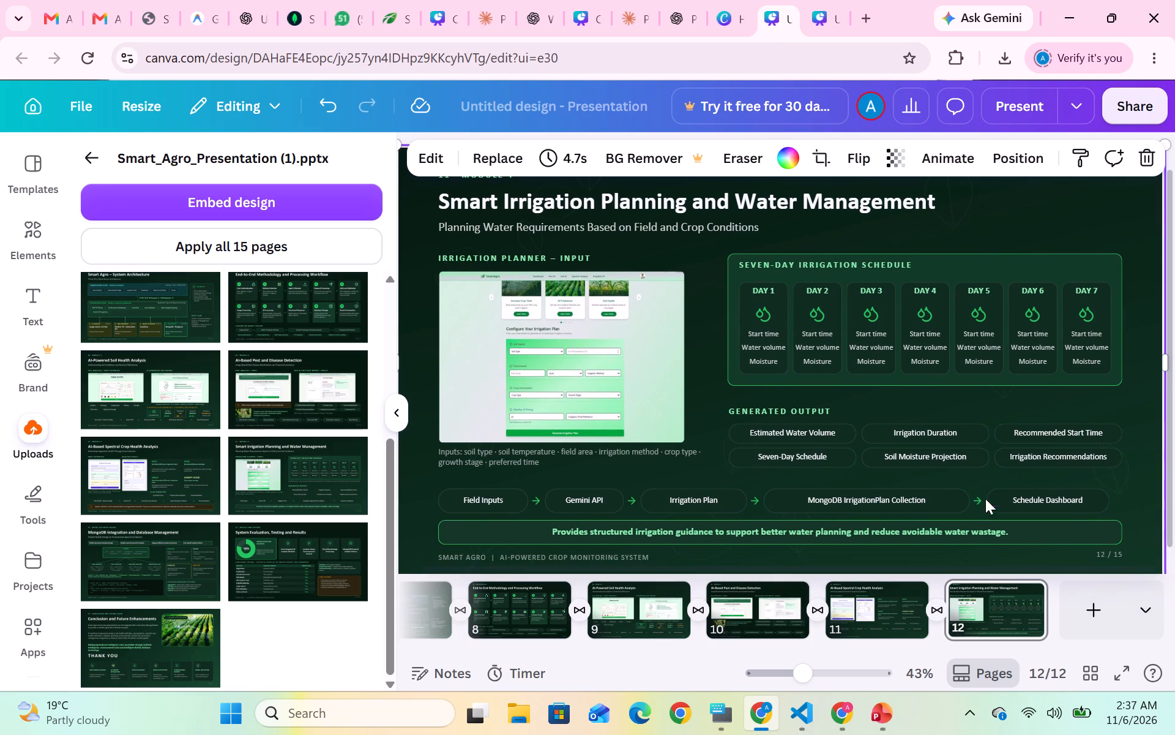
Add a blank page 13 after the Smart Irrigation Planning slide.
click(1078, 623)
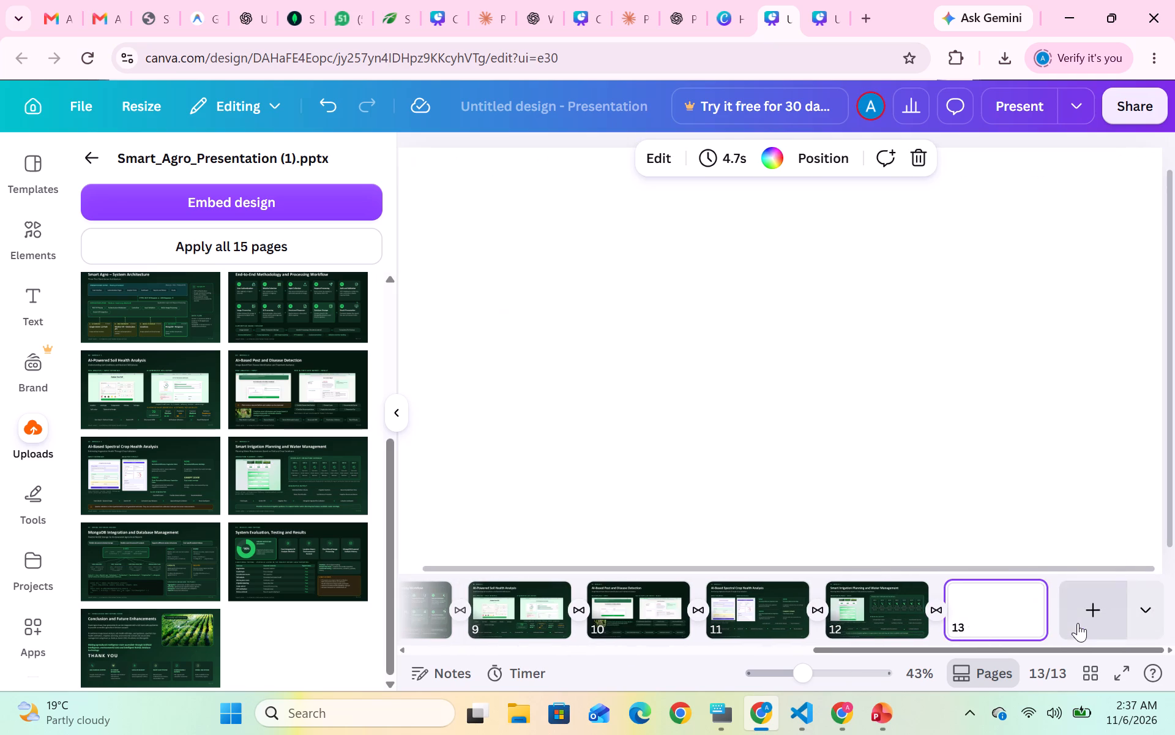
Delete the "Provides structured irrigation guidance..." banner text and its outlined box near the bottom of page 12.
click(891, 606)
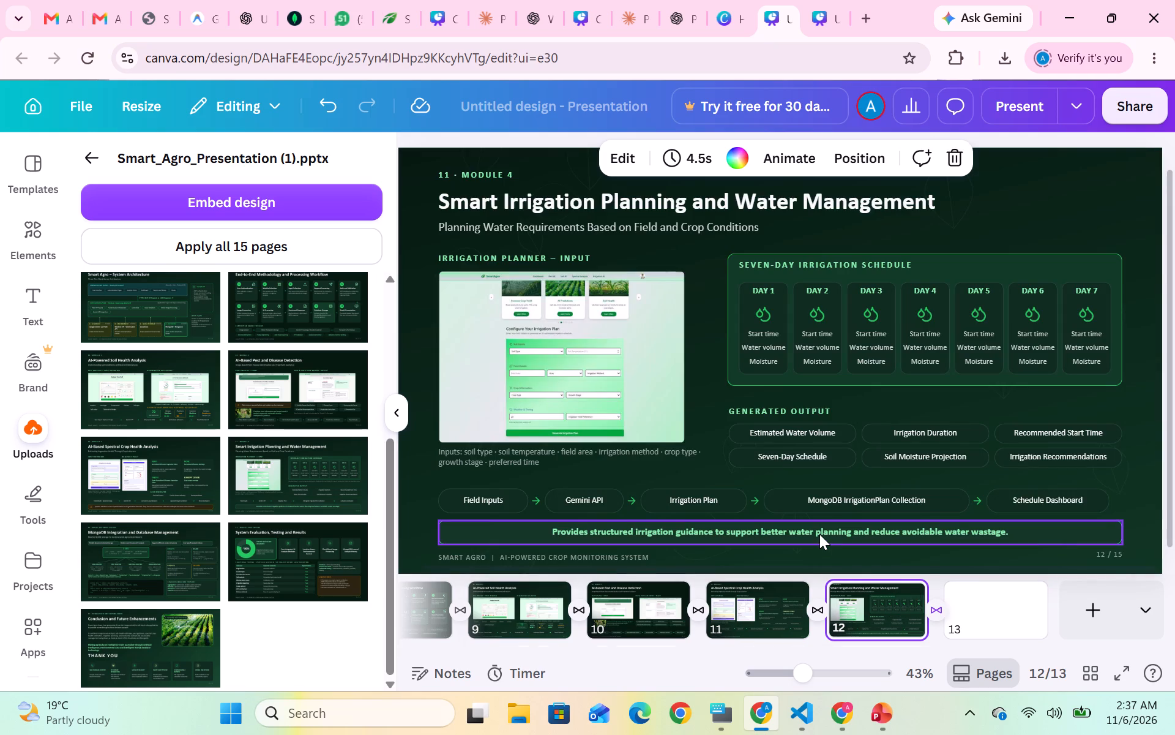
click(819, 534)
key(BackSpace)
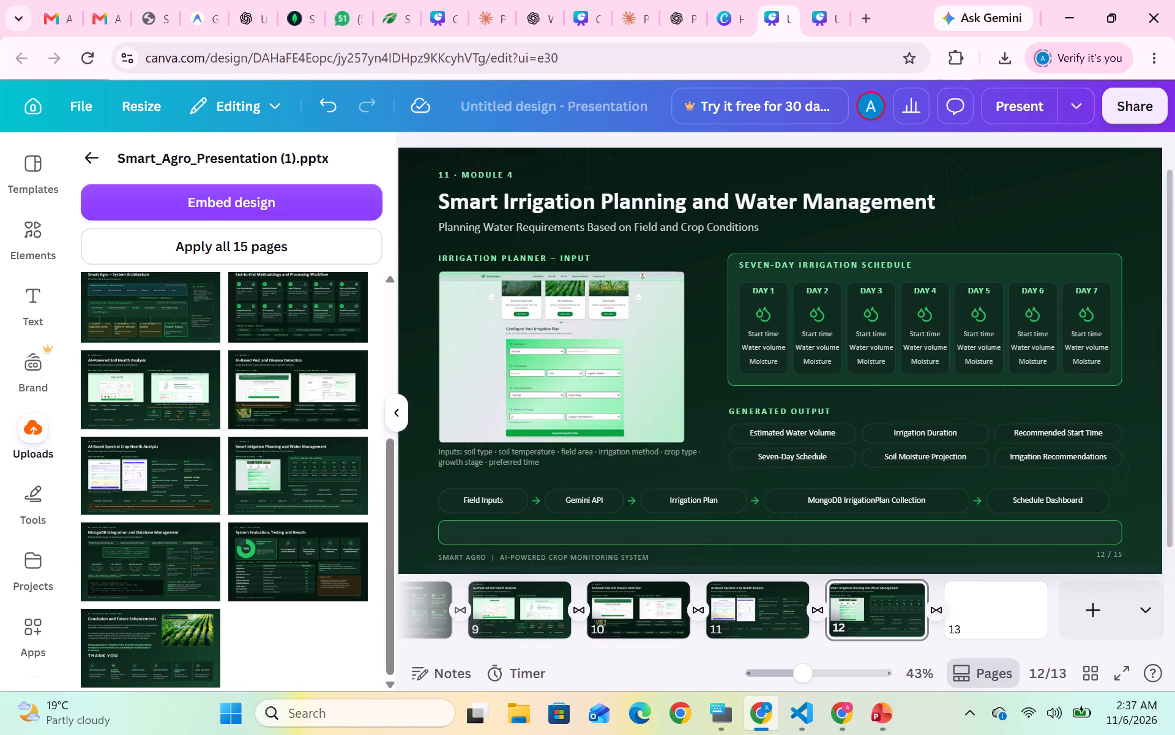
key(BackSpace)
click(794, 533)
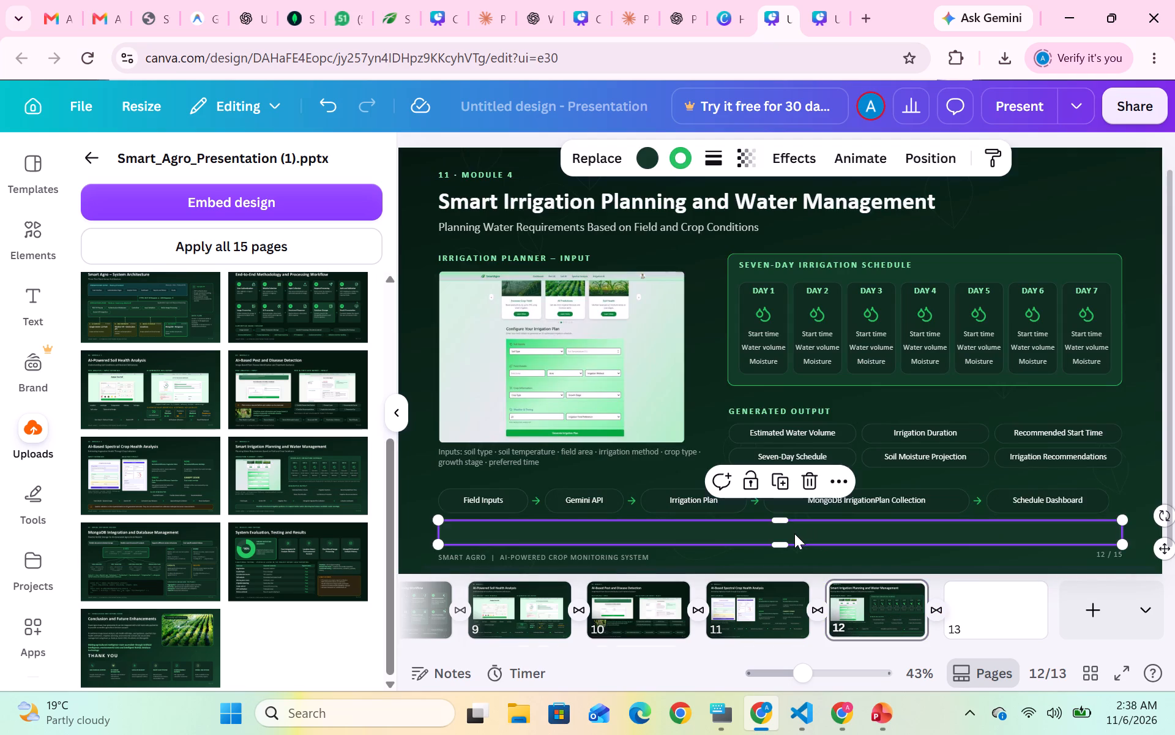
key(BackSpace)
Group the Field Inputs to Schedule Dashboard flow row on page 12 and move it slightly down into the freed space.
drag(428, 478, 1031, 517)
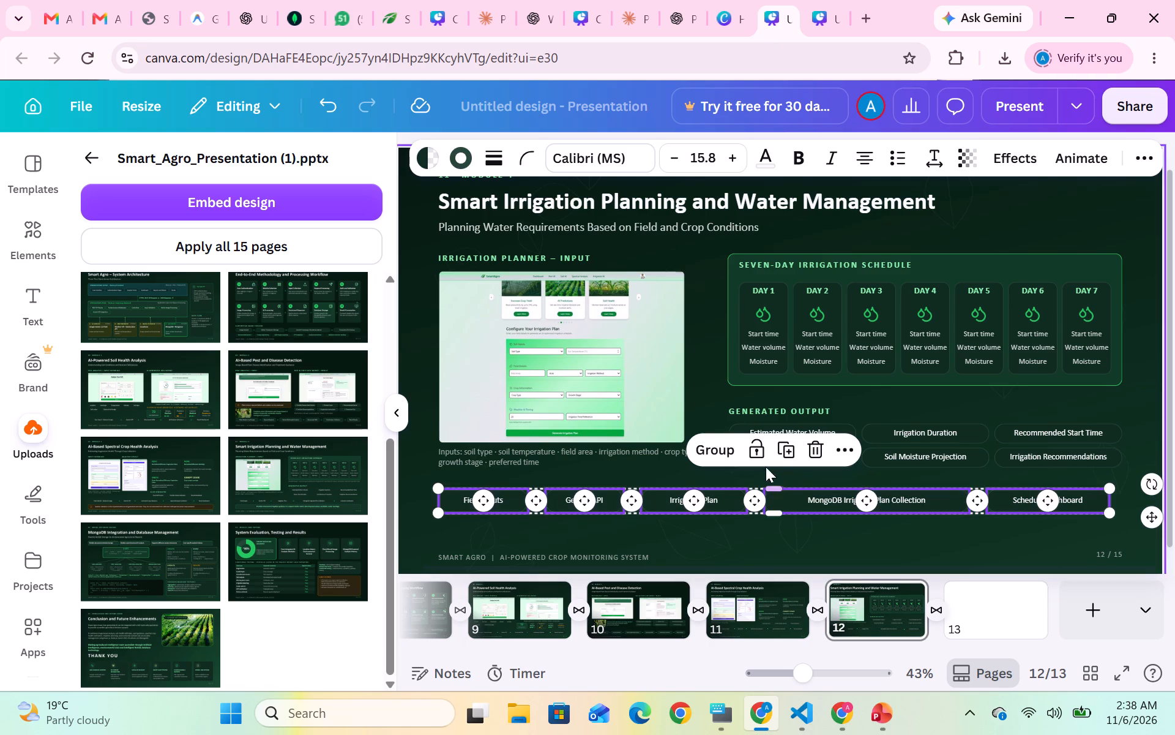
click(727, 455)
drag(751, 502, 756, 517)
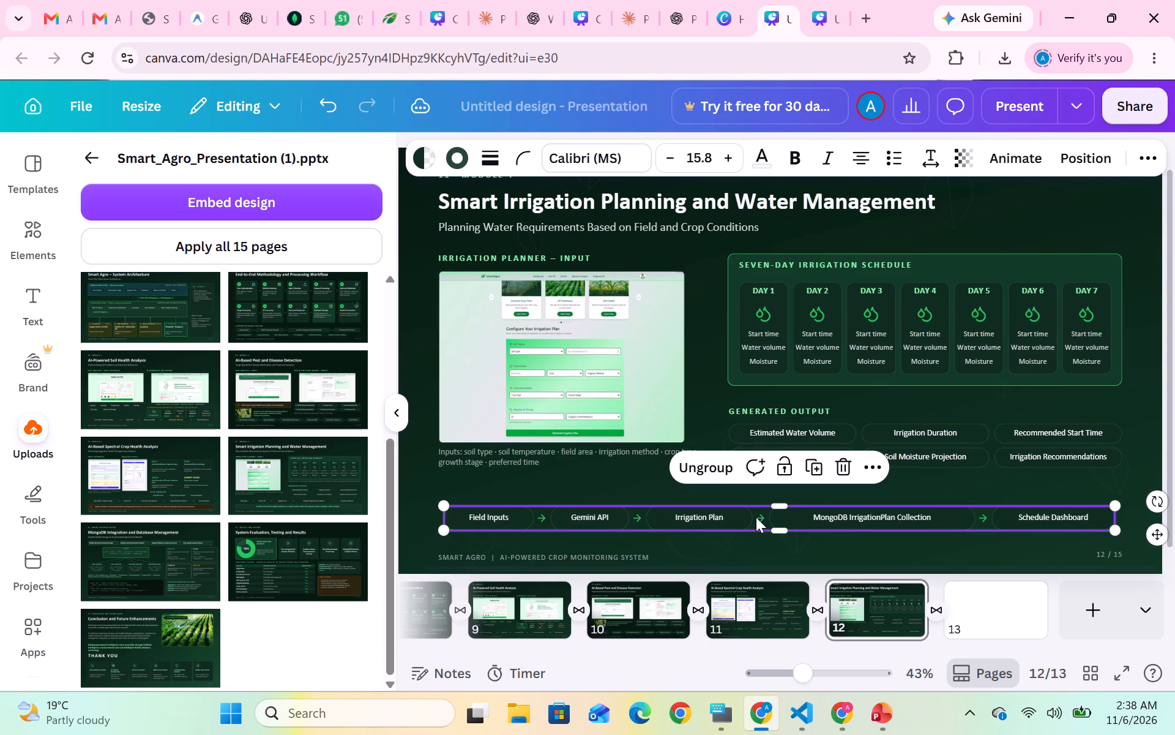
click(1037, 222)
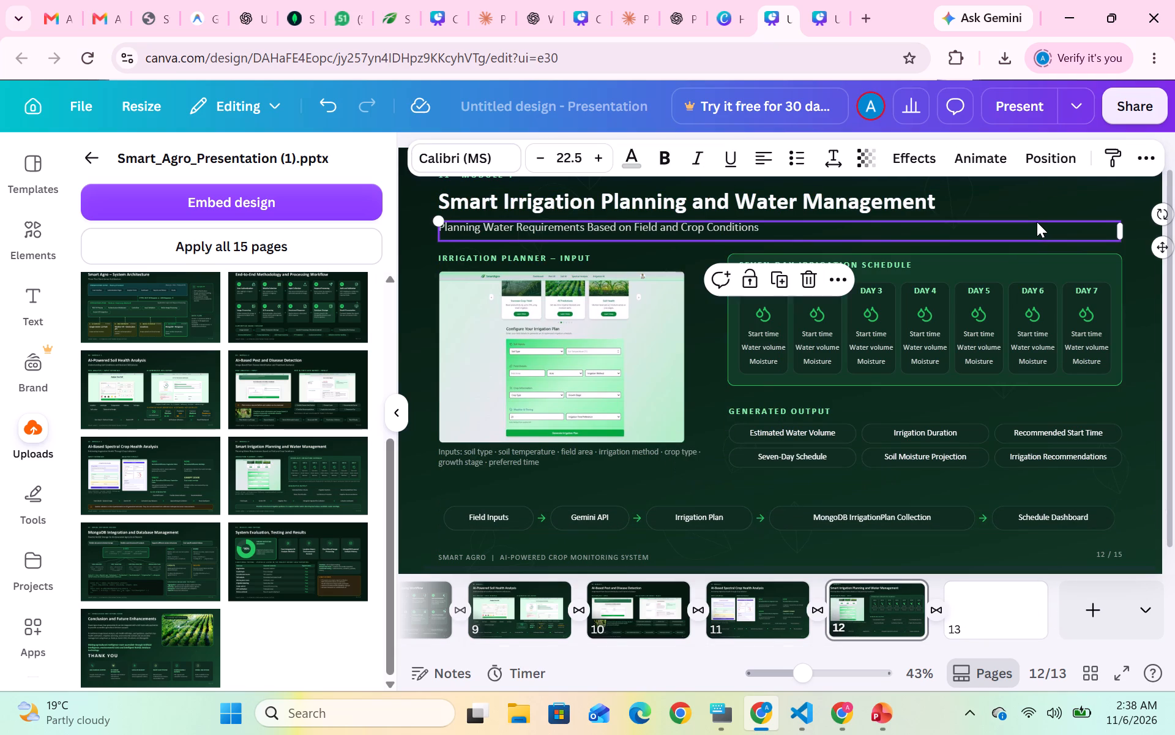
click(1128, 467)
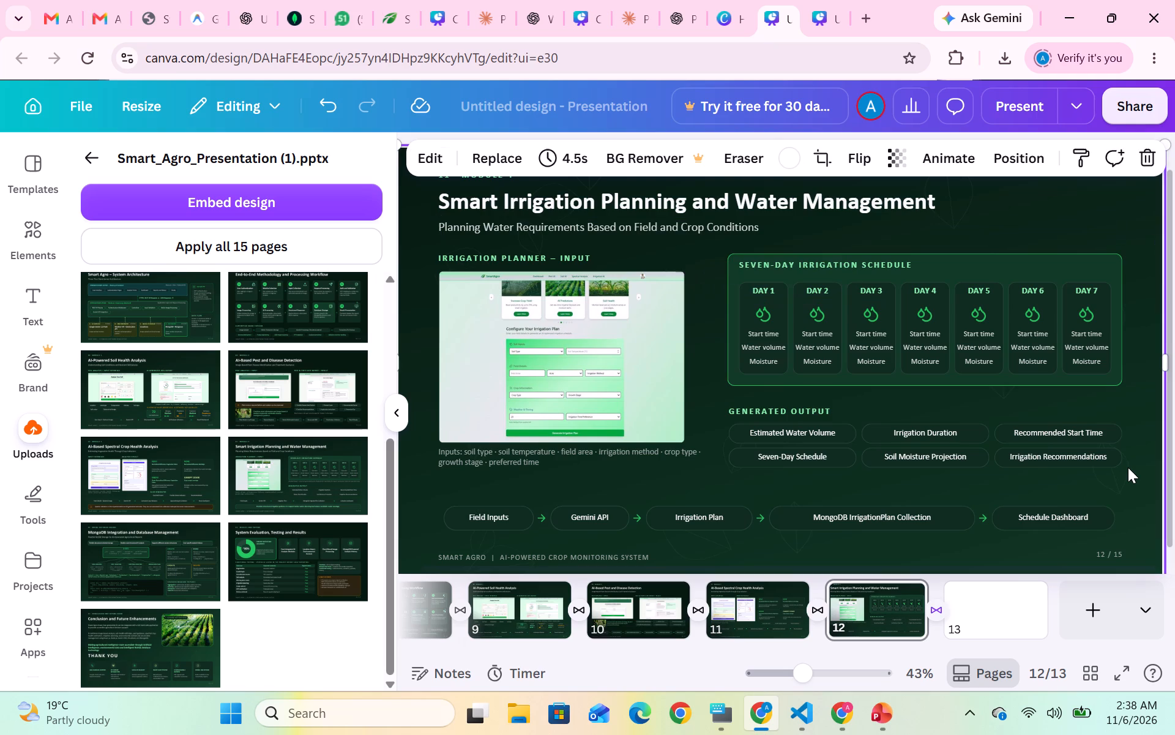
click(981, 507)
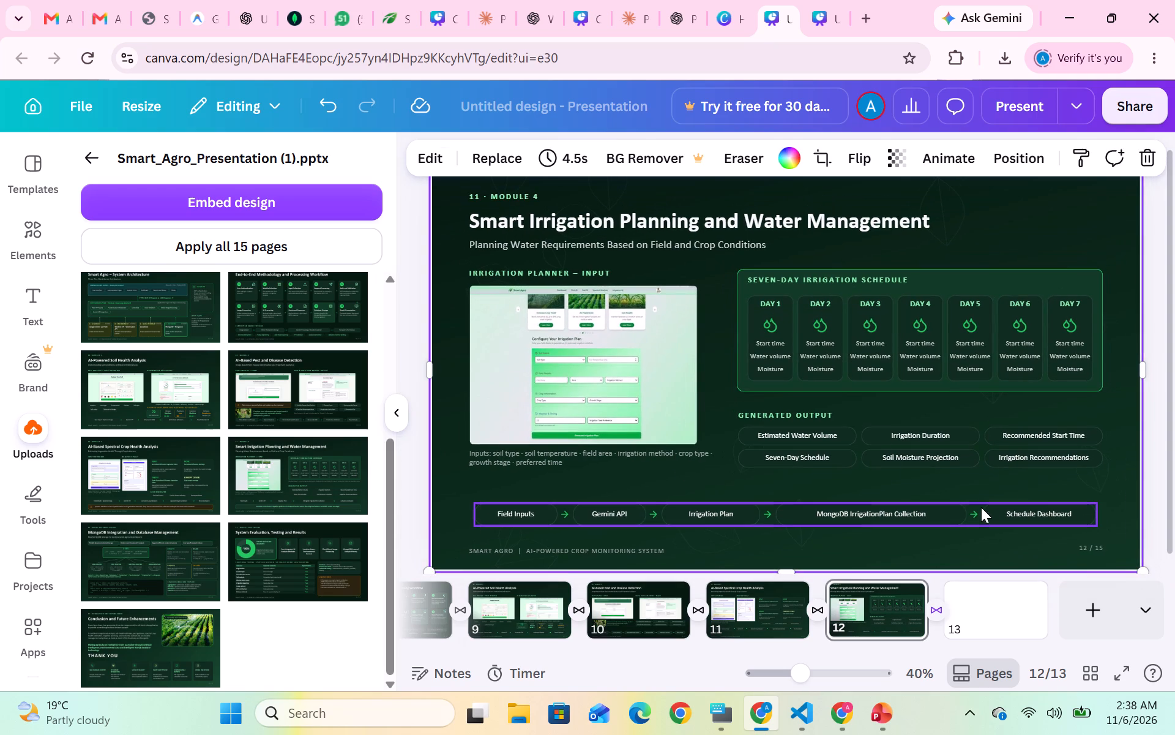
click(1121, 424)
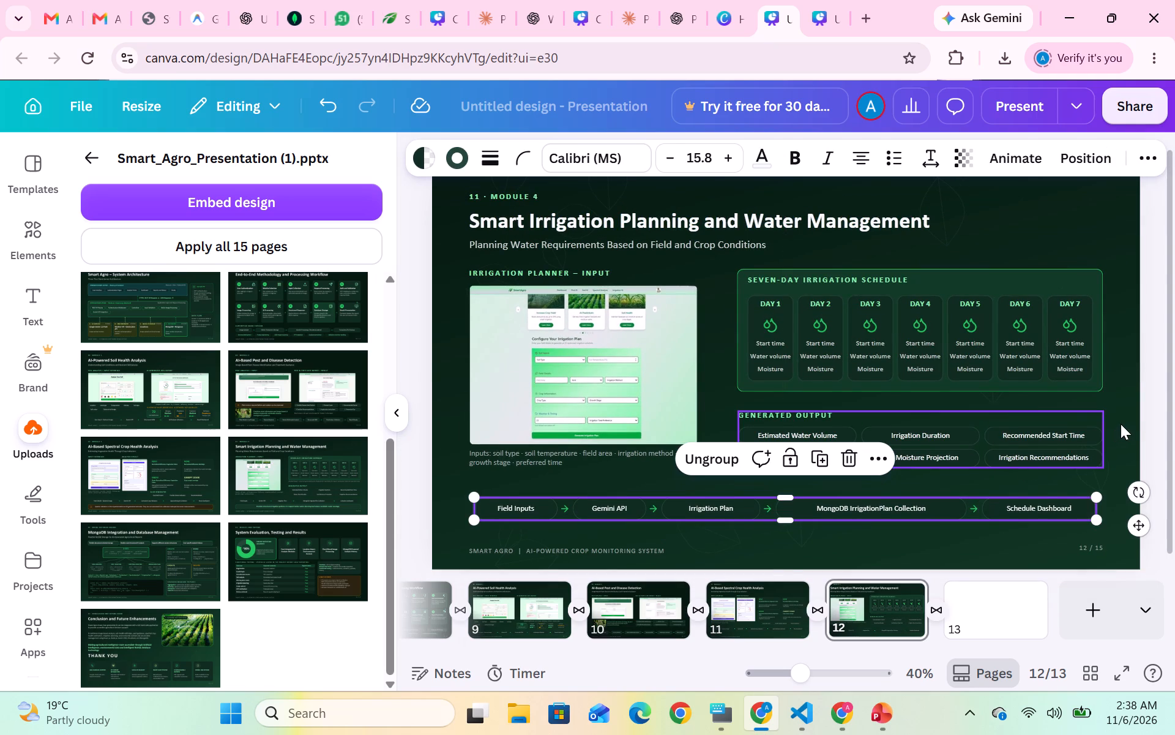
scroll(1121, 424, up, 1)
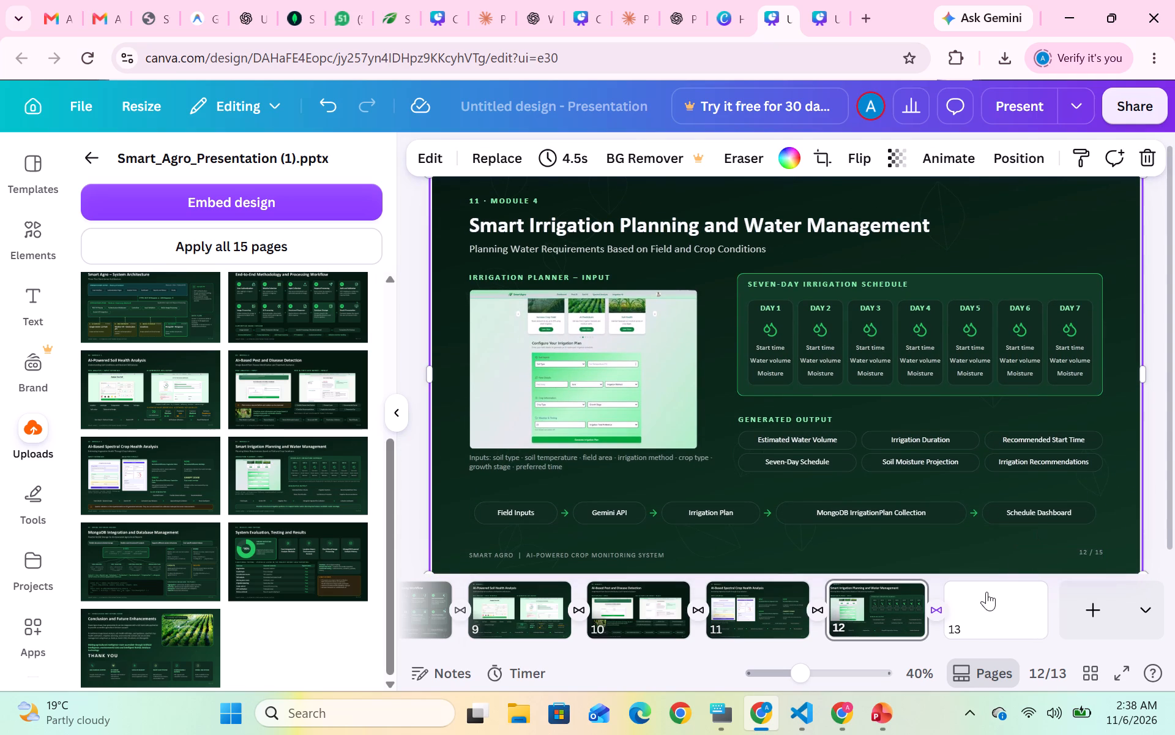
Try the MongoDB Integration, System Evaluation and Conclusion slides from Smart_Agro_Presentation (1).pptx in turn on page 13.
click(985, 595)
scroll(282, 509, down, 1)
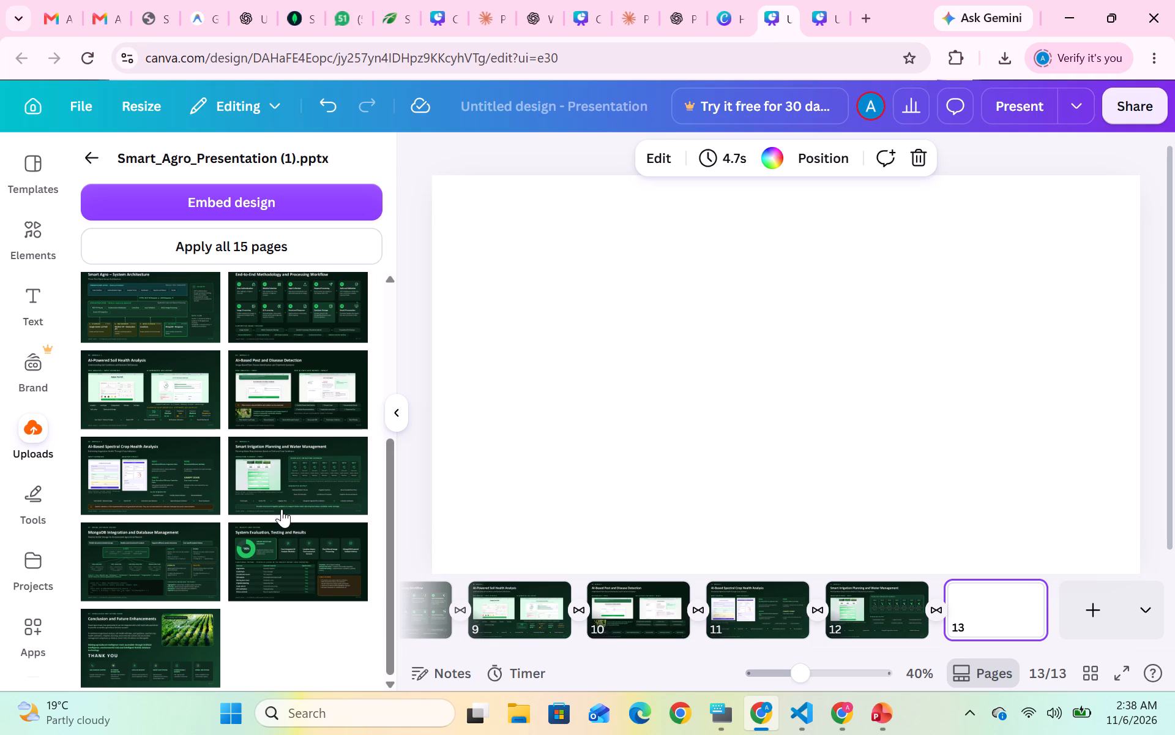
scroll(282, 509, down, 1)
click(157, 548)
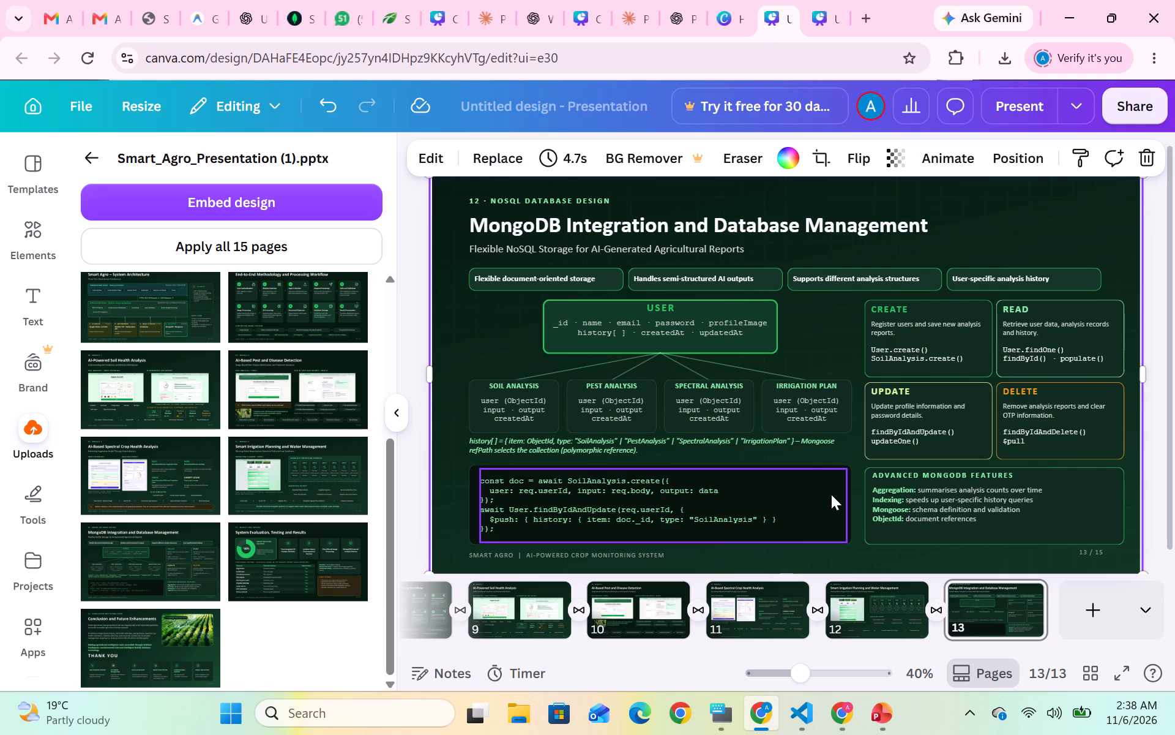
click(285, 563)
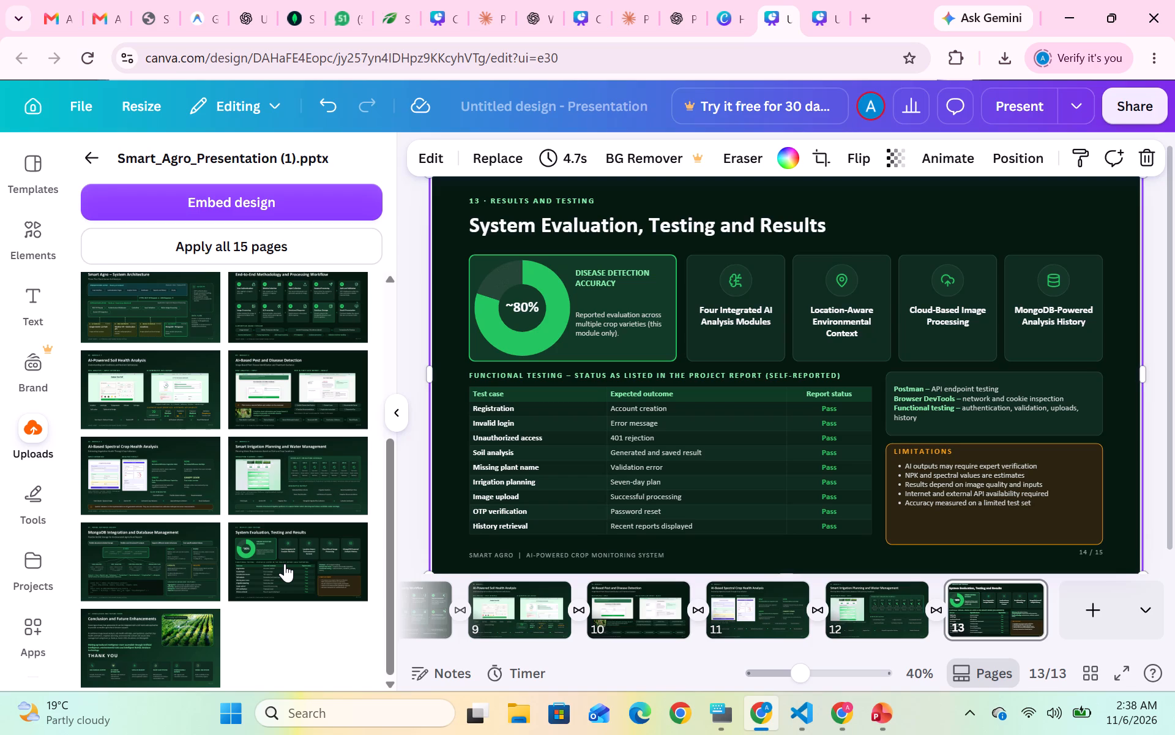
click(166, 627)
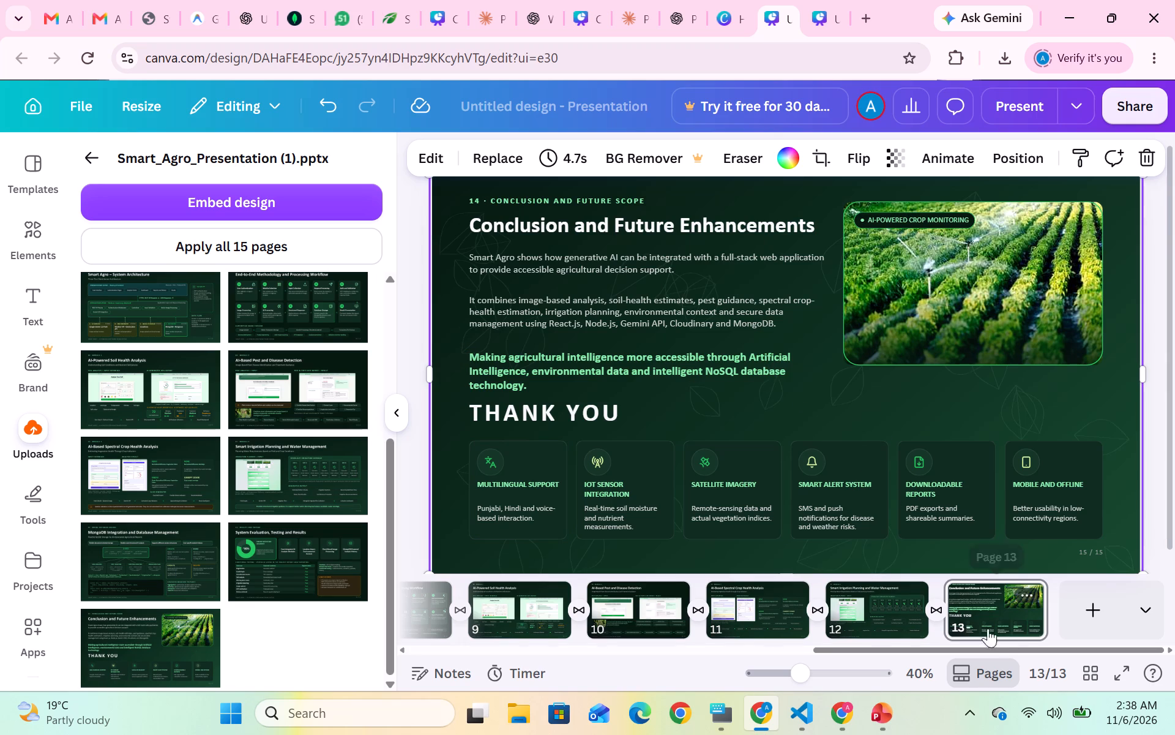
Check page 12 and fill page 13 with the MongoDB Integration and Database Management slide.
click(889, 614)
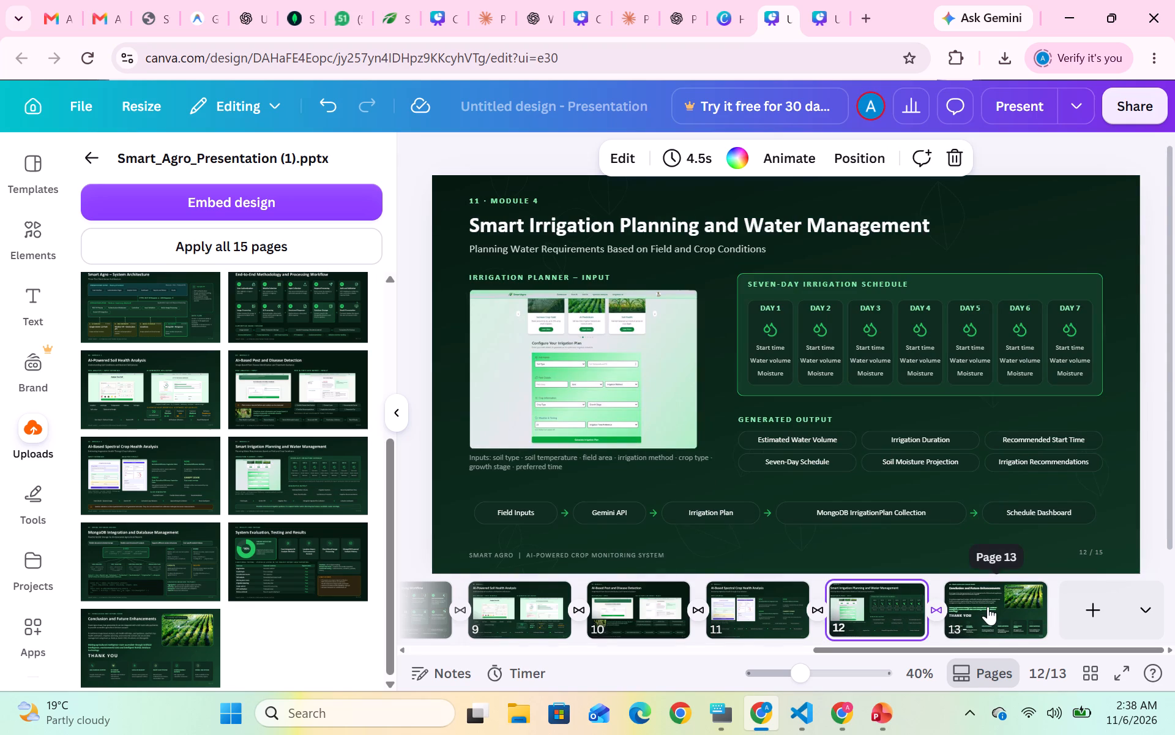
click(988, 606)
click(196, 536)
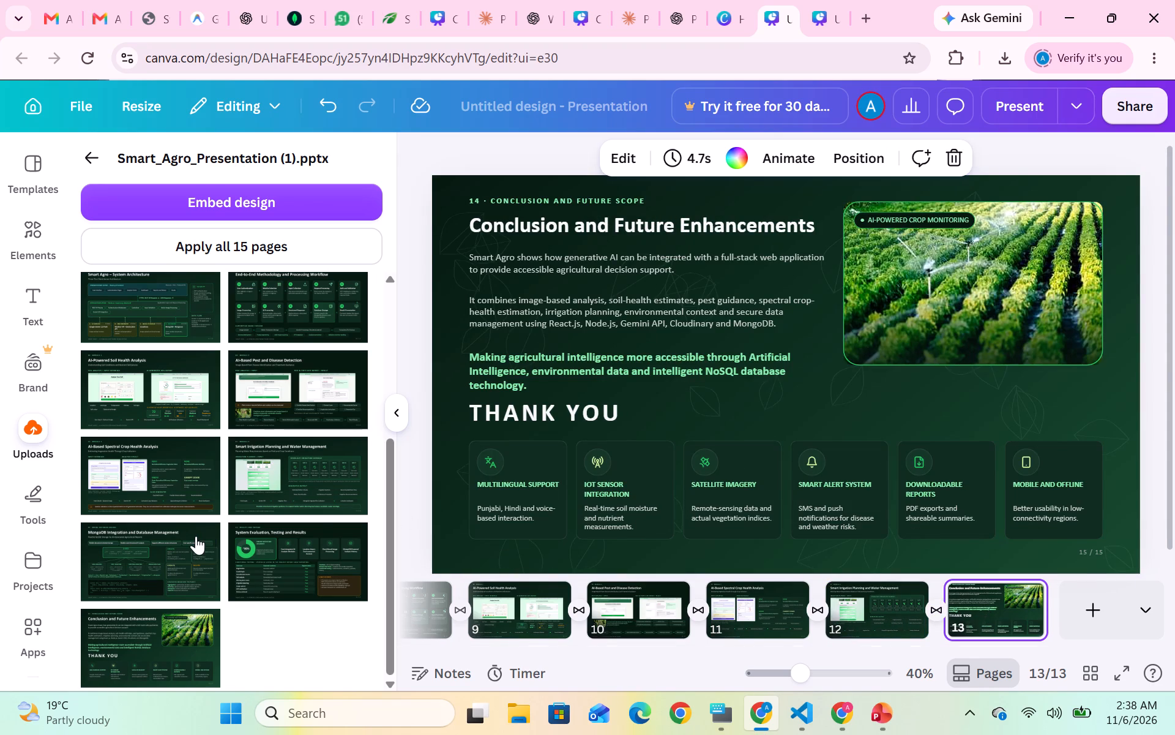
Switch to the other Canva design and fill its page 1 with the MongoDB Integration and CRUD slide from Smart_Agro_Presentation (2).pptx.
click(811, 12)
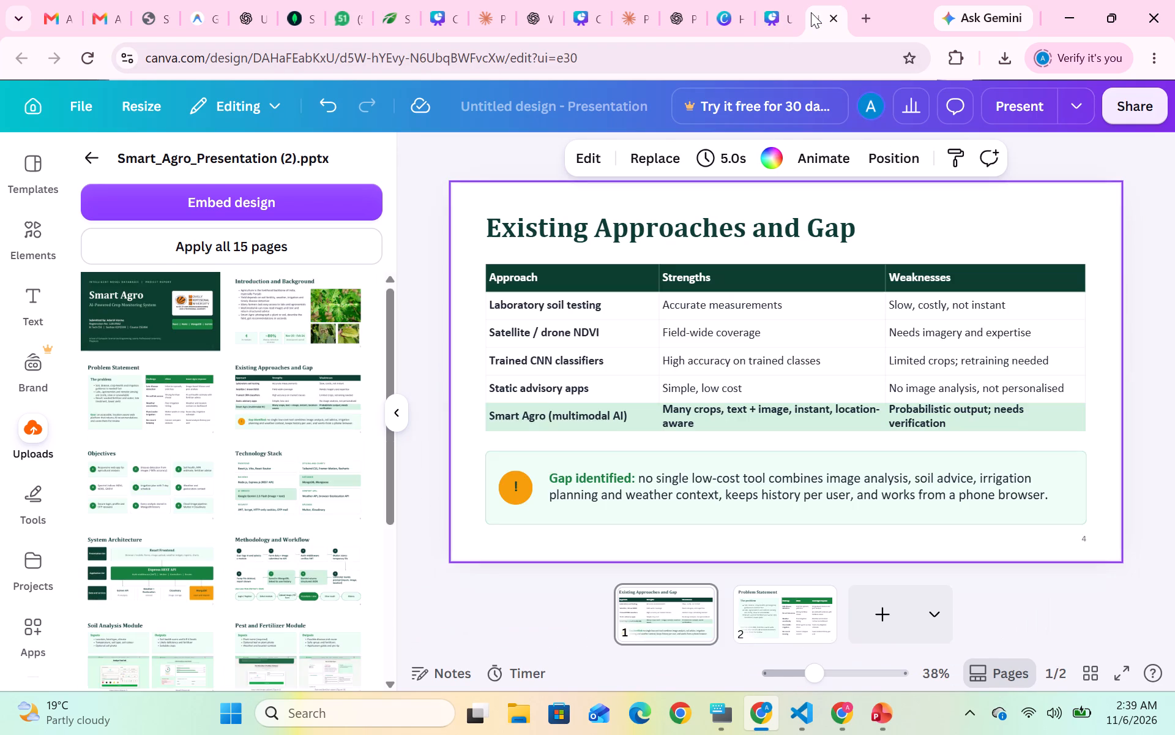
scroll(263, 535, down, 8)
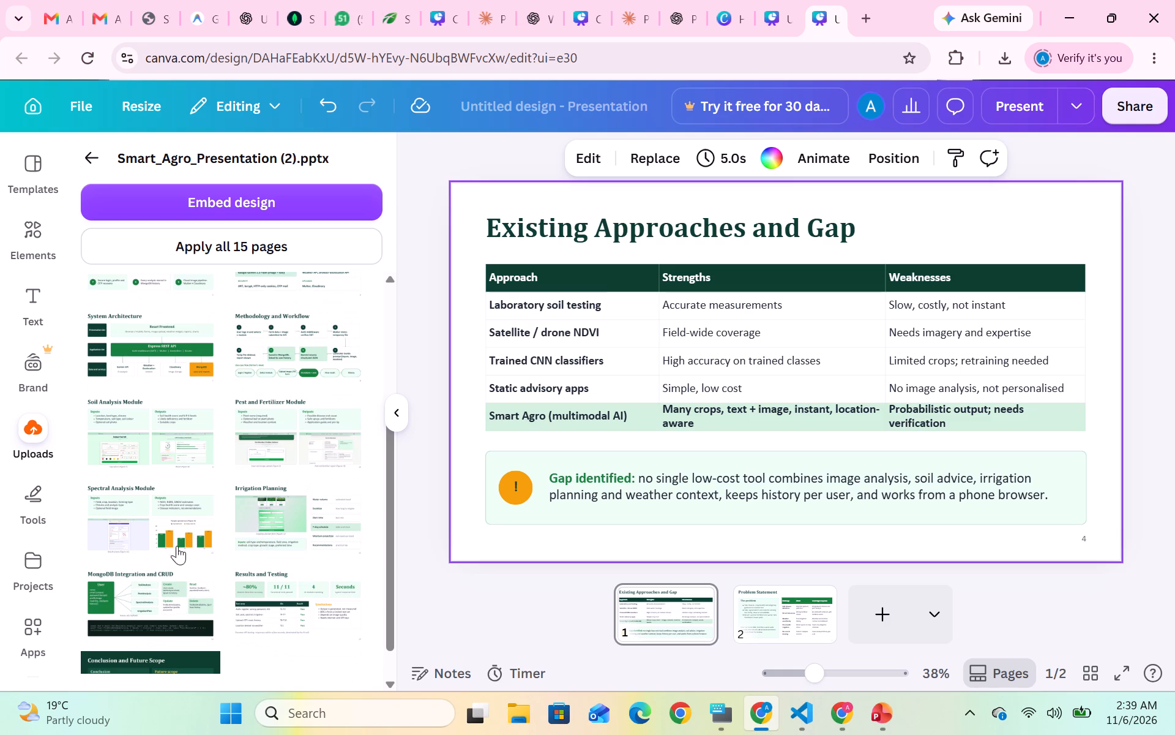
click(157, 552)
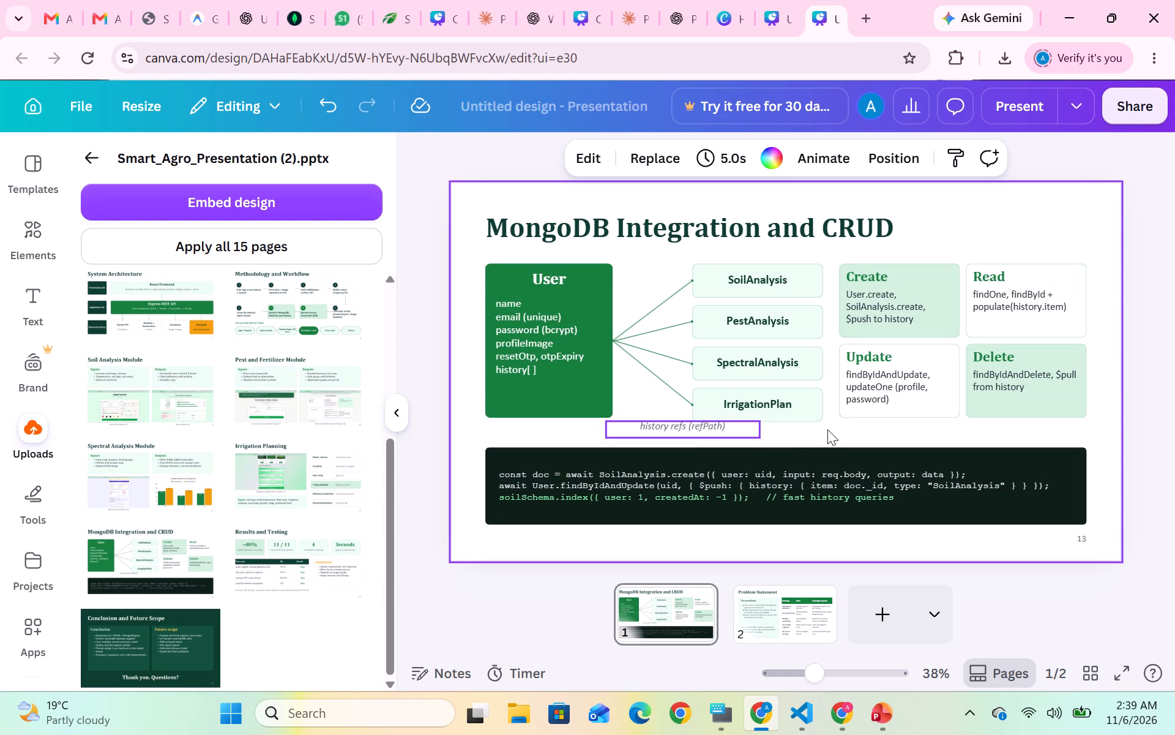
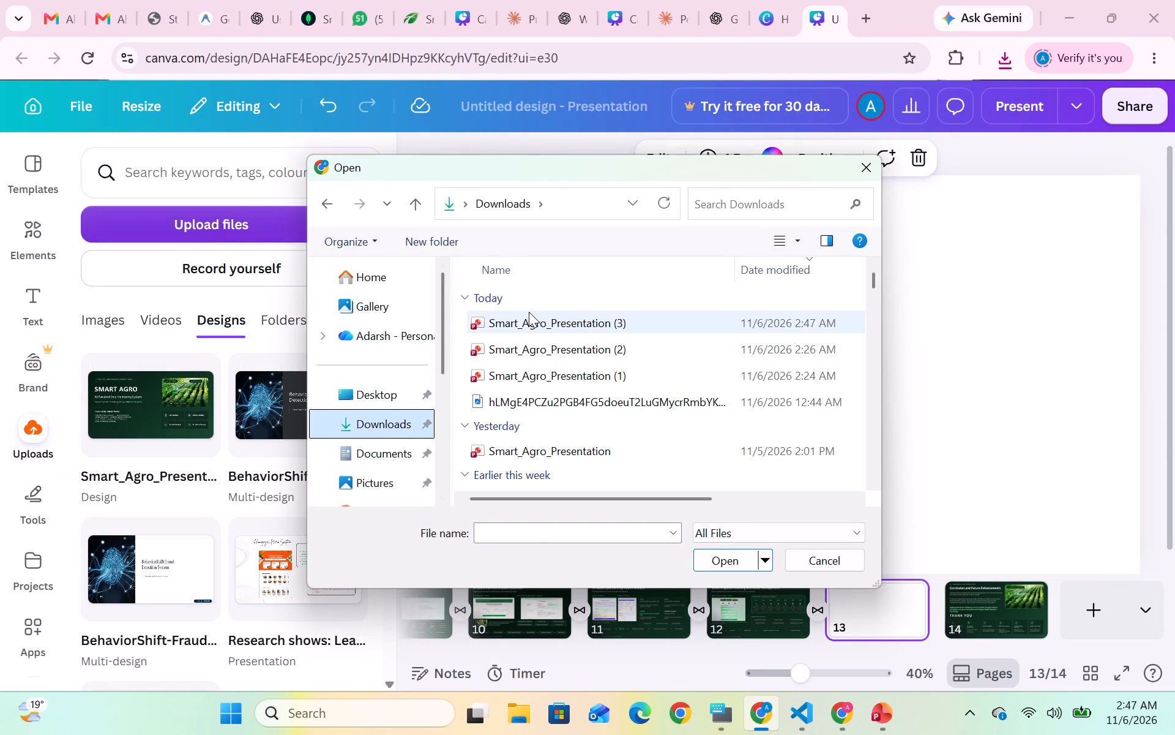
click(531, 316)
click(723, 562)
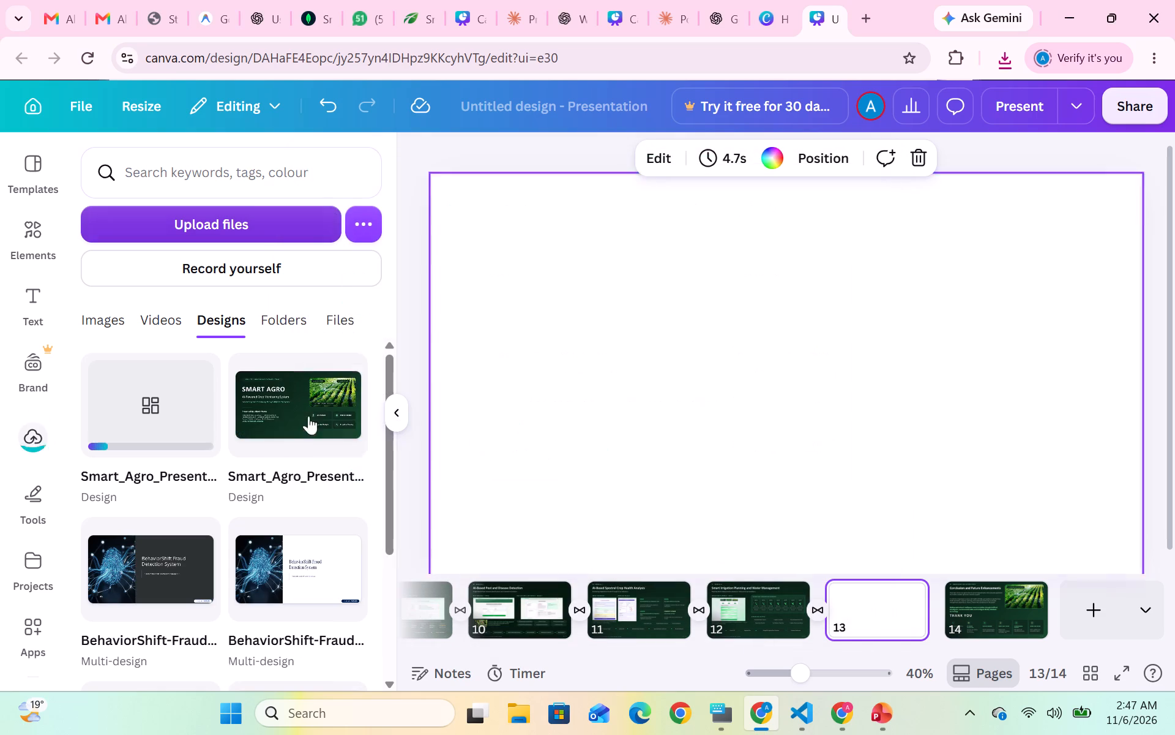
Open the uploaded Smart_Agro_Presentation (3) and apply its System Evaluation, Testing and Results slide to blank page 13.
click(193, 404)
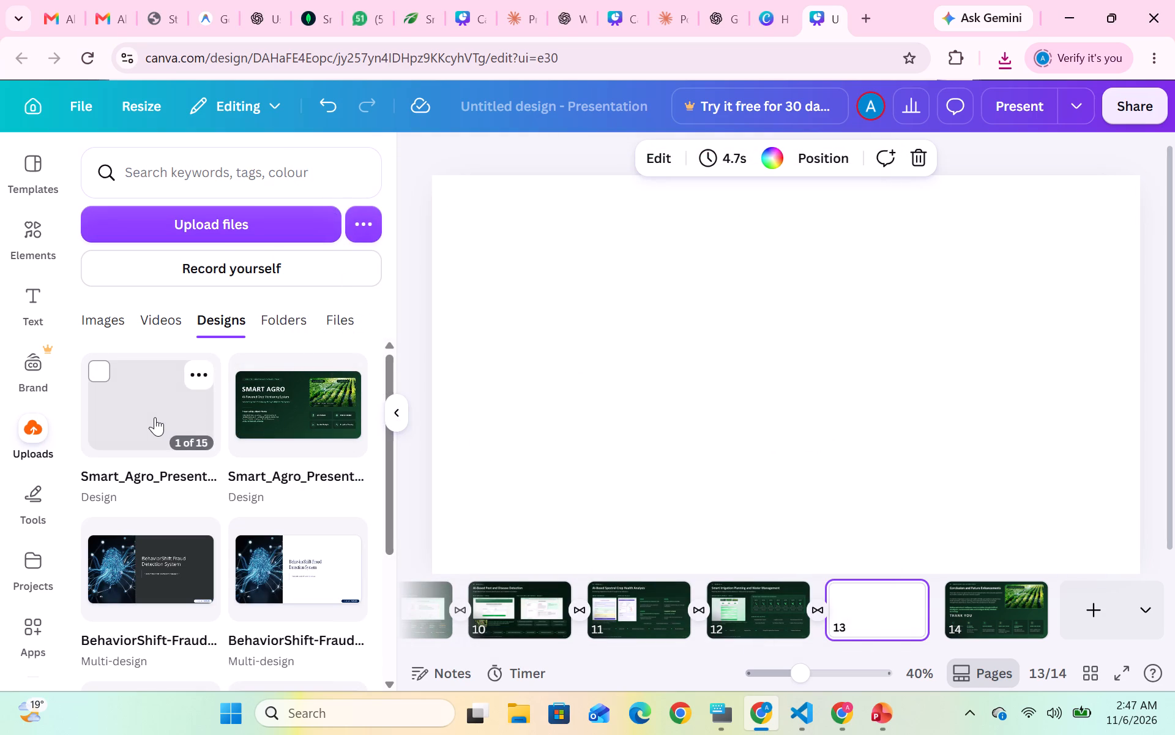
click(155, 417)
scroll(242, 553, down, 6)
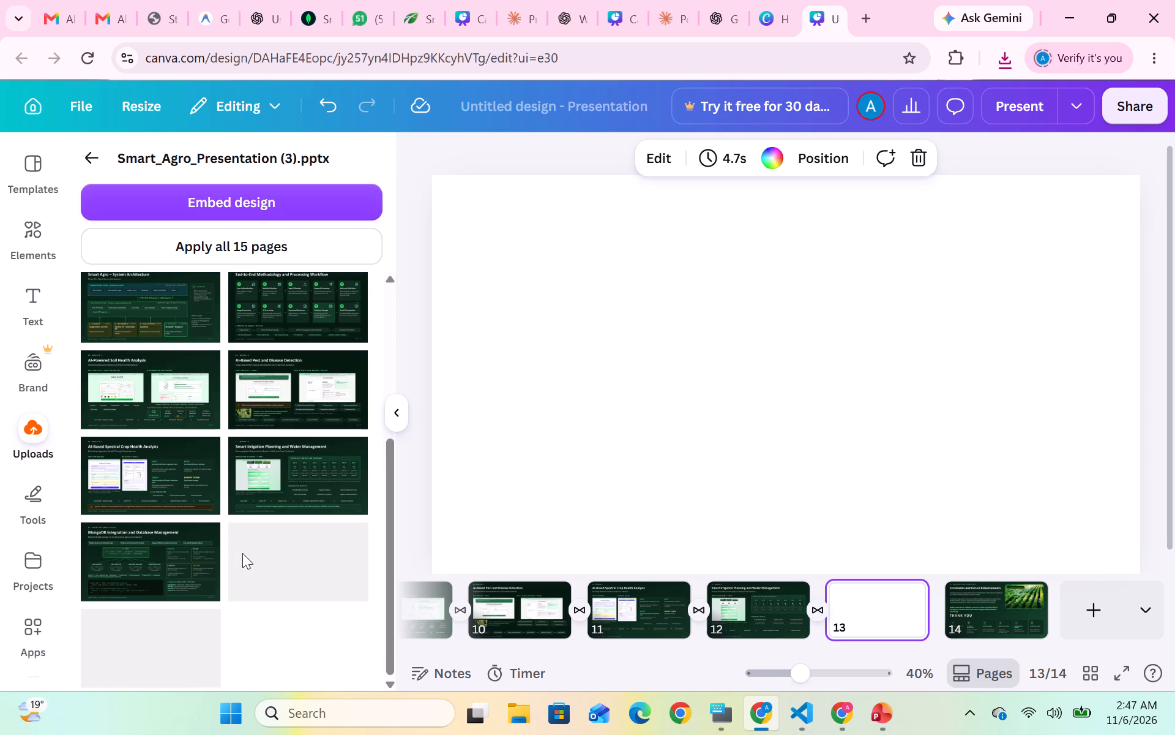
click(279, 554)
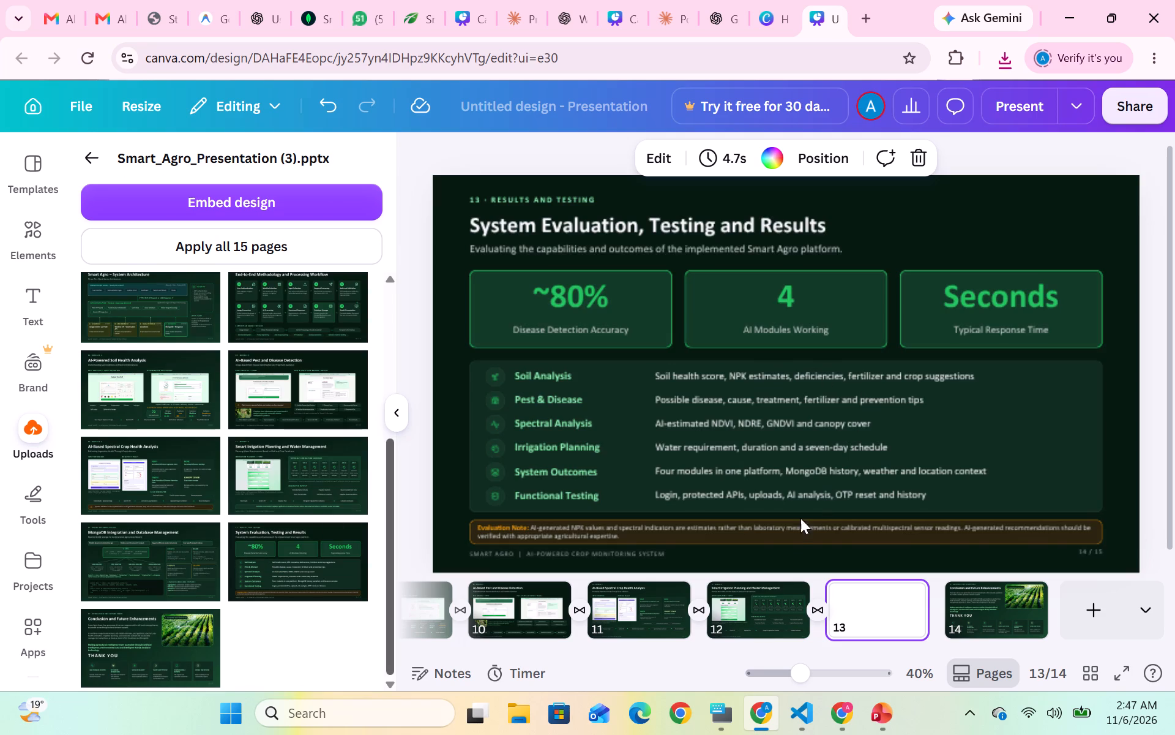
Delete the Evaluation Note text and its amber box from the System Evaluation slide.
click(724, 524)
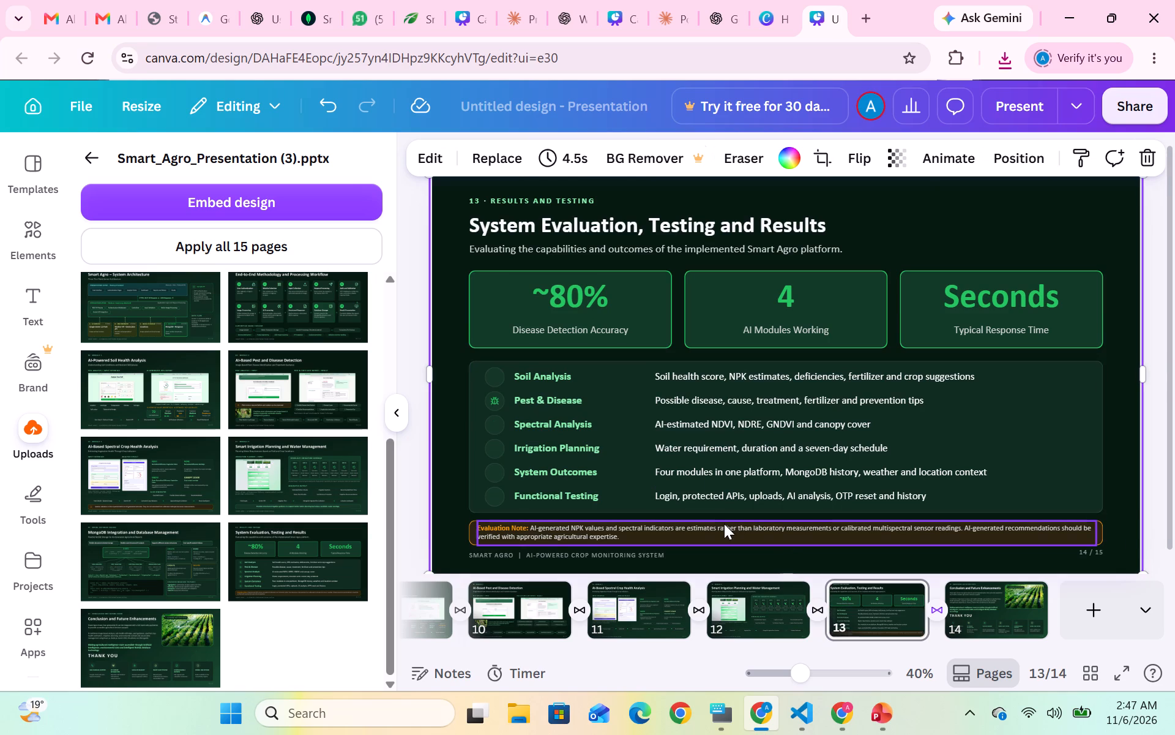
key(BackSpace)
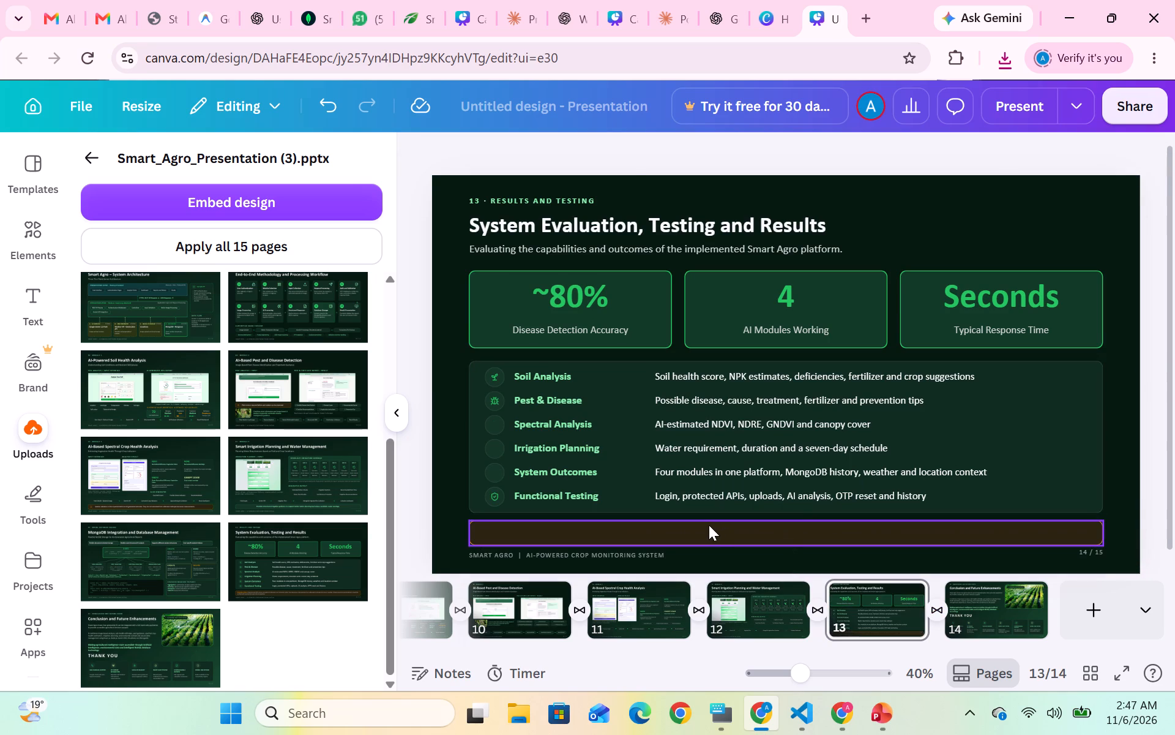
click(708, 525)
key(BackSpace)
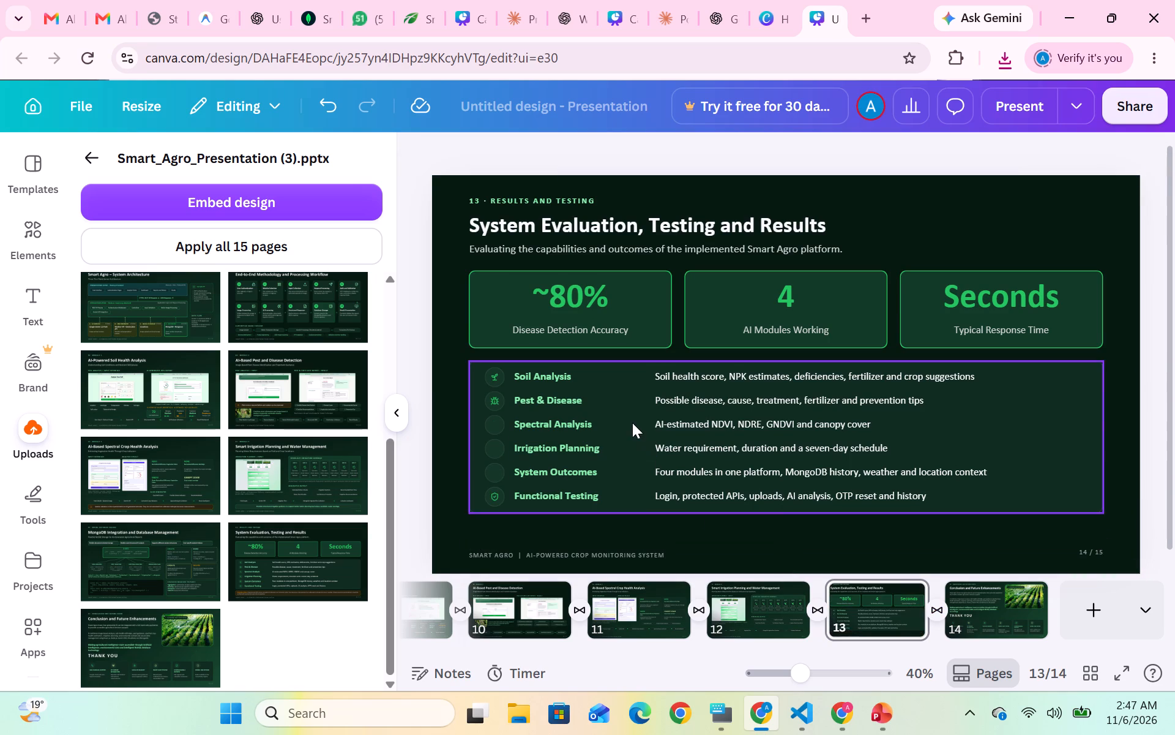
Group the six-row module summary with its background box and move it slightly down, widening the gap below the three metric cards.
drag(482, 360, 482, 370)
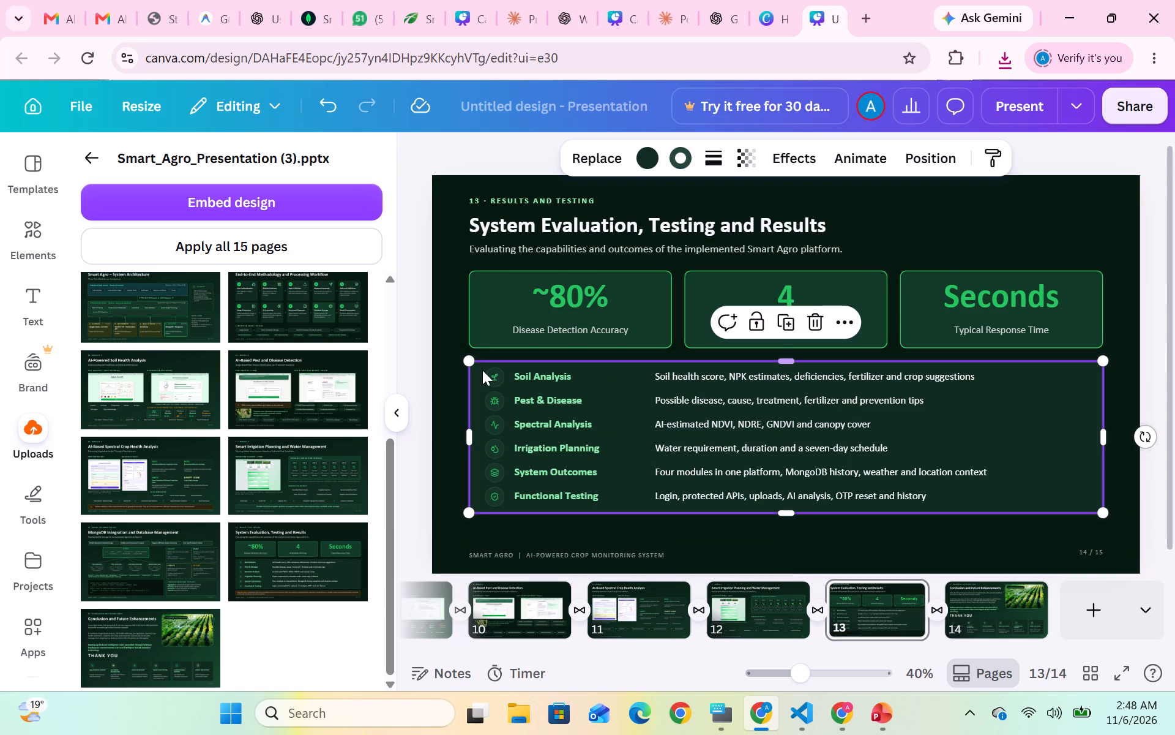
drag(482, 370, 482, 374)
click(997, 549)
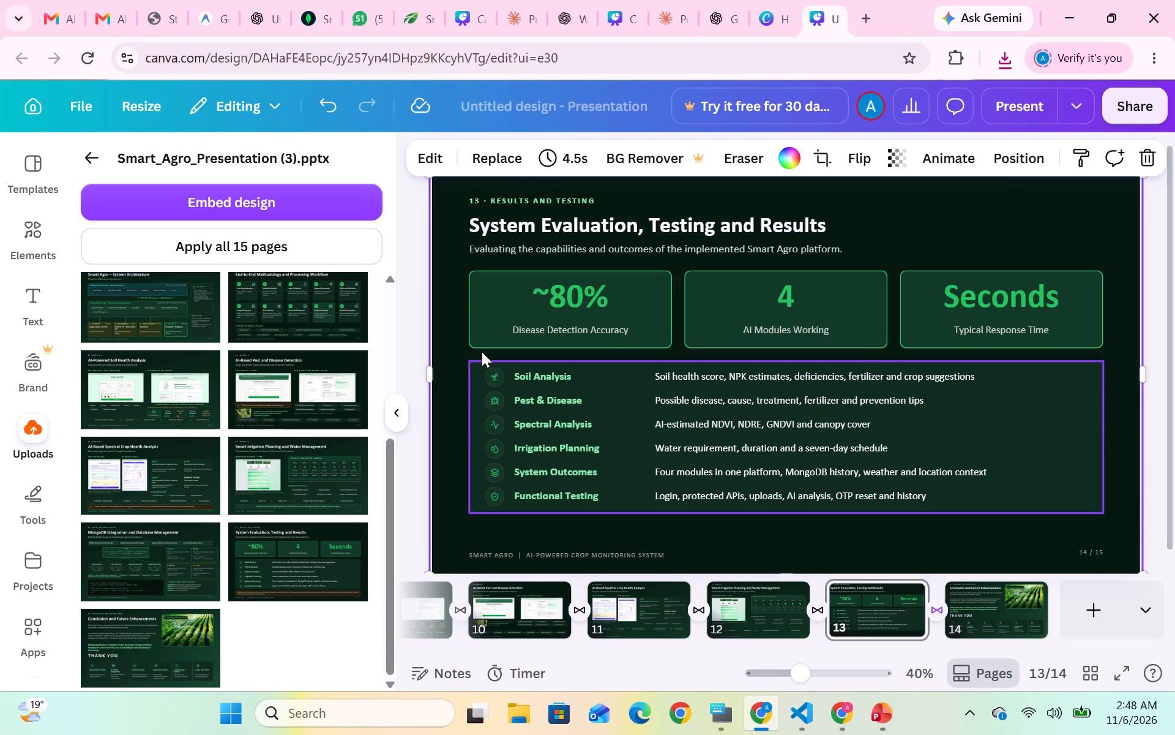
drag(461, 352, 627, 494)
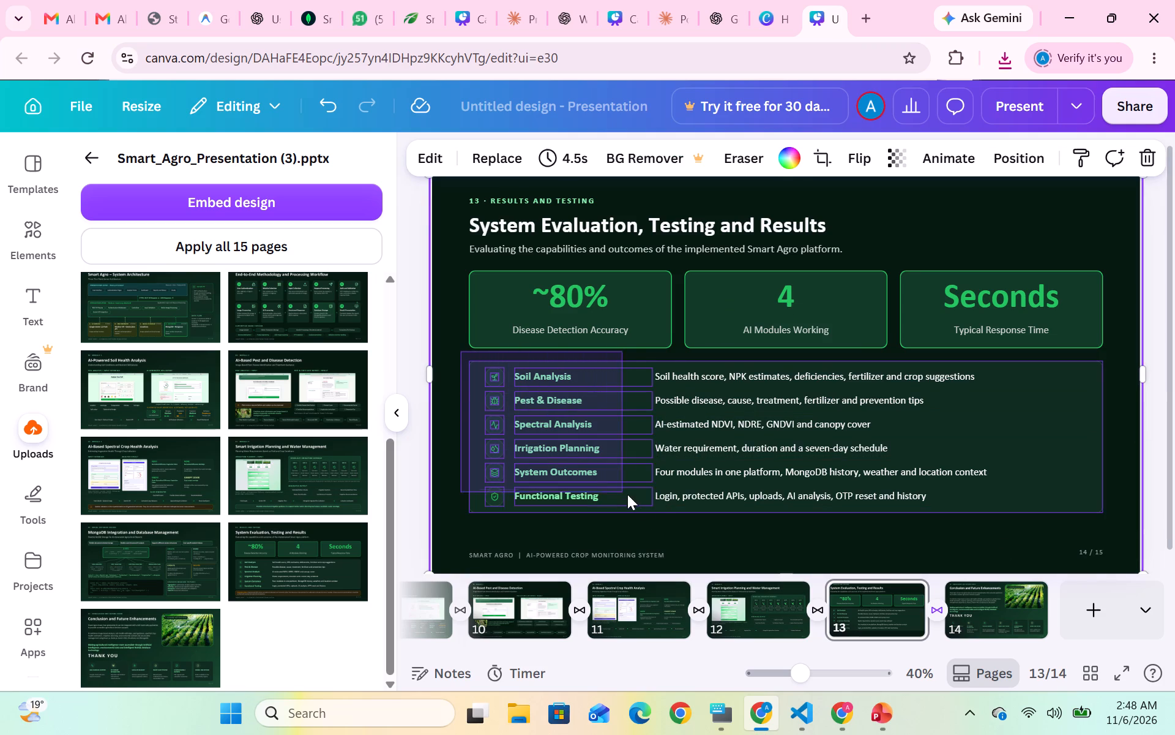
drag(627, 494, 695, 522)
click(714, 319)
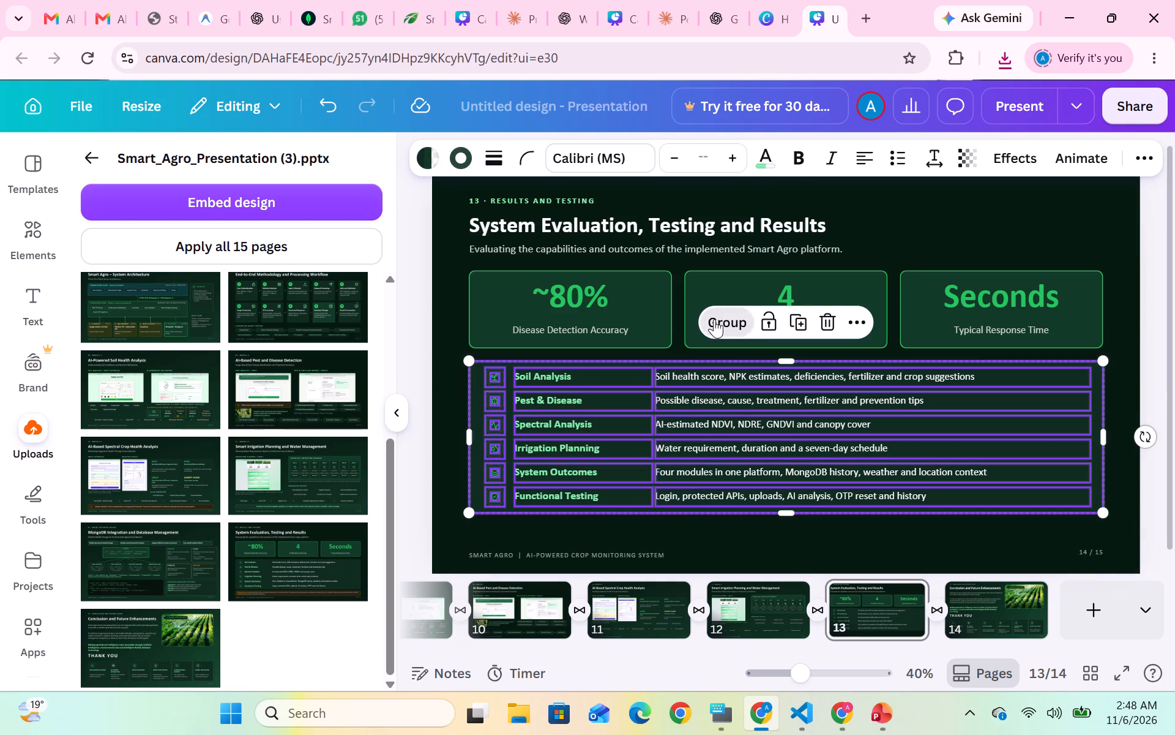
drag(629, 388, 629, 399)
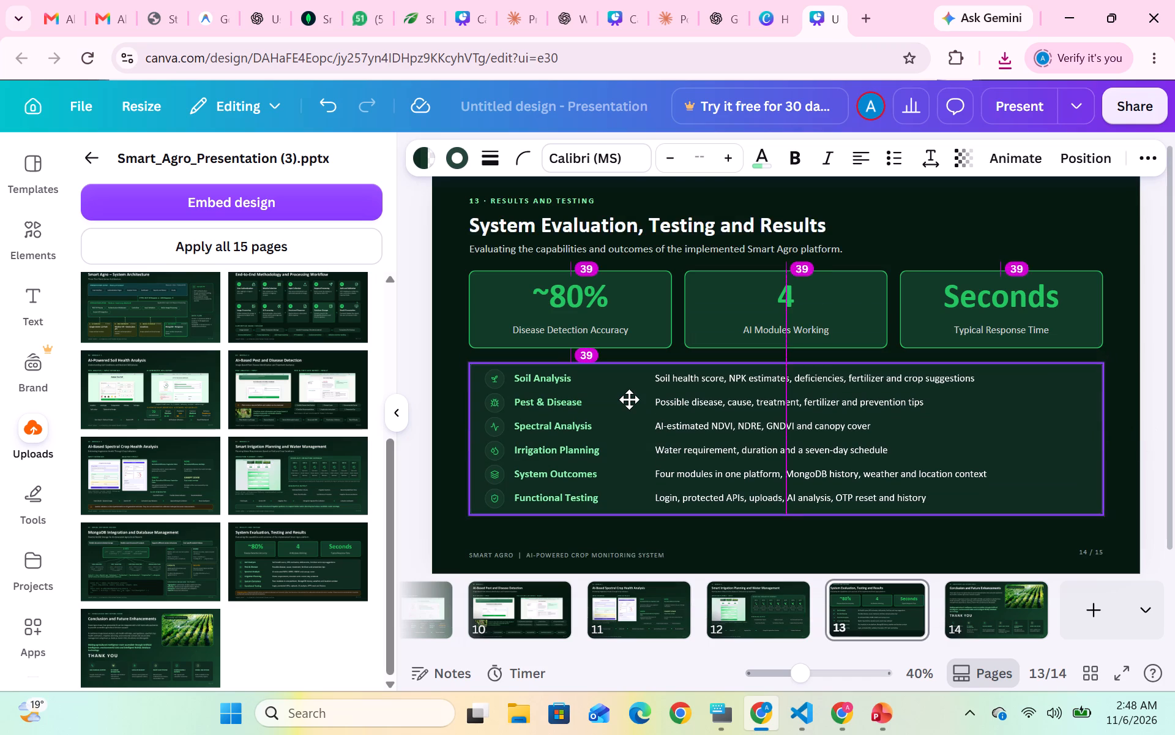
drag(629, 399, 629, 400)
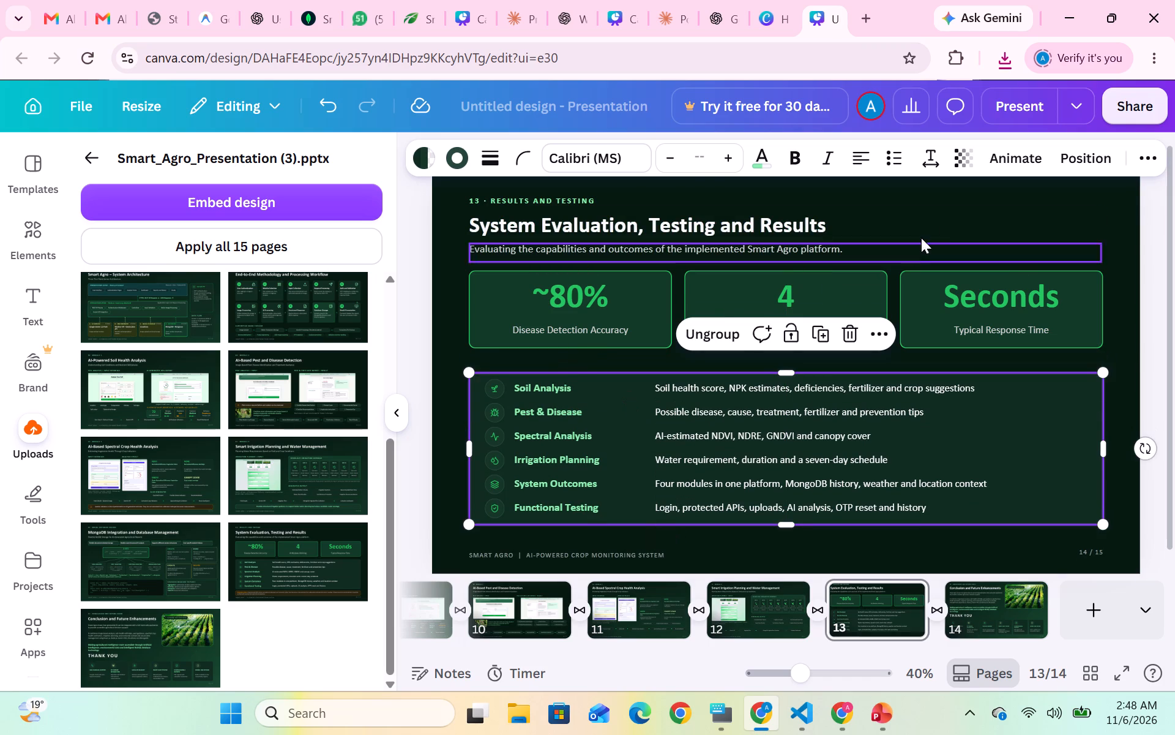
click(1160, 232)
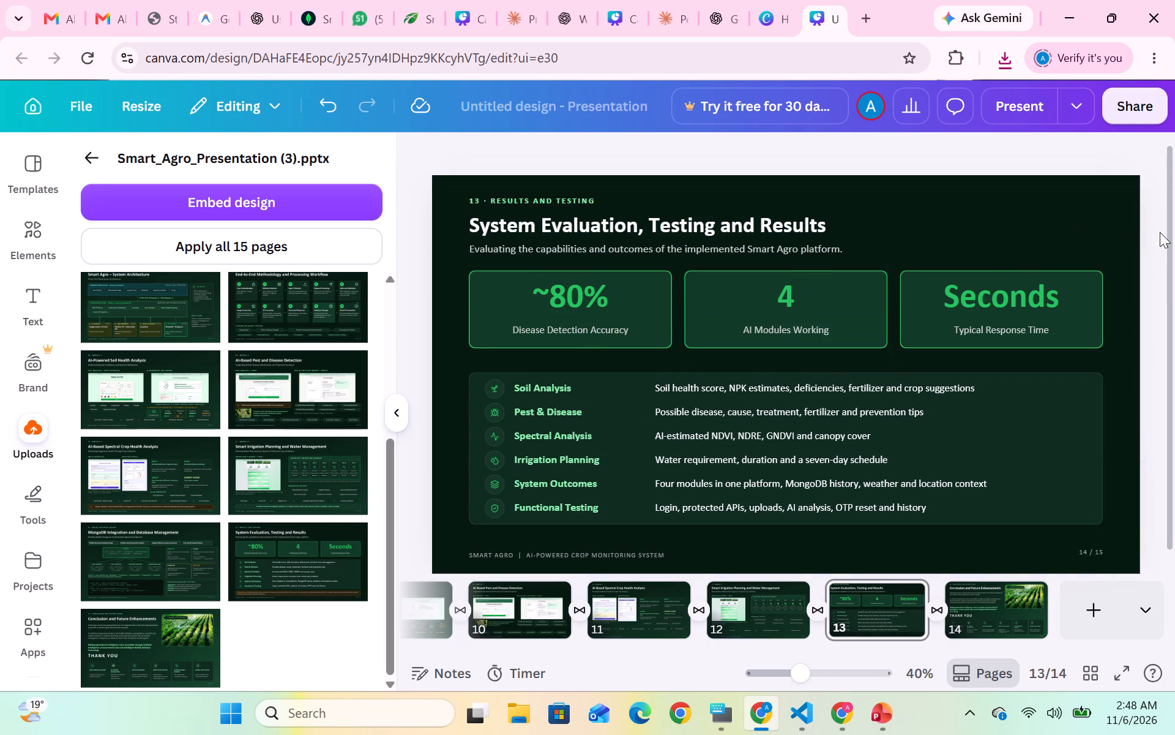
Shorten the section label above page 13's title to "13 · RESULTS".
click(567, 202)
click(567, 202)
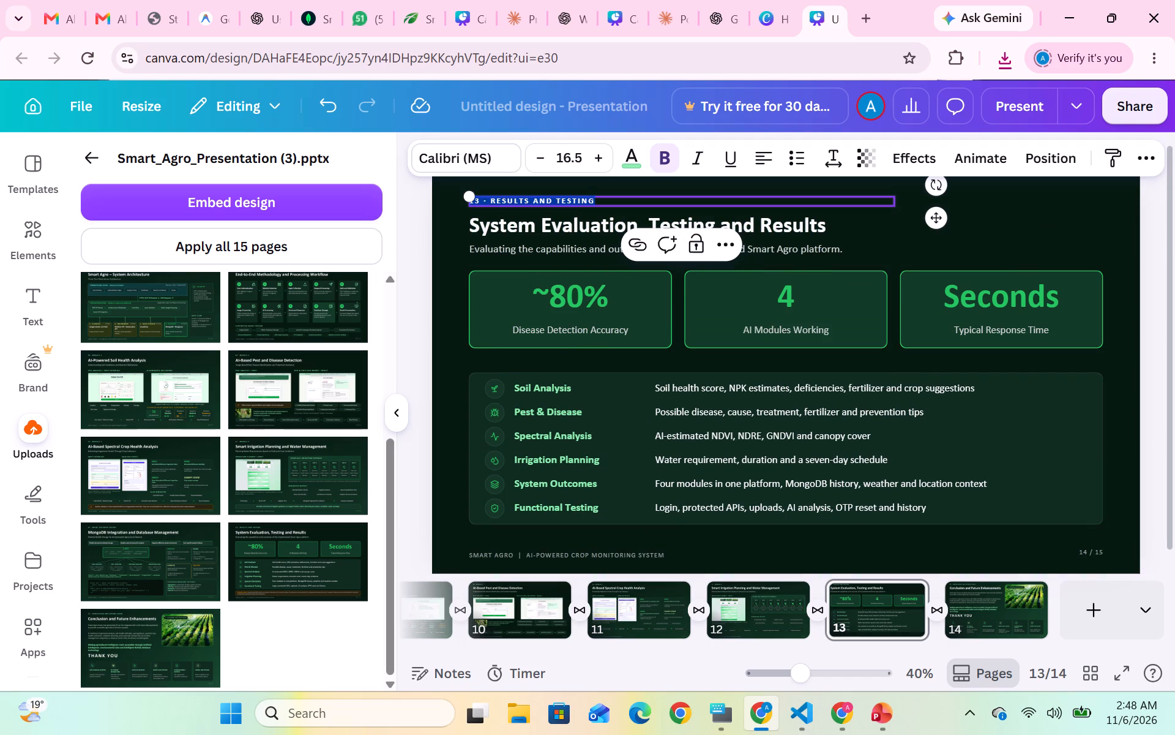
click(597, 203)
key(BackSpace)
key(BackSpace)
key(BackSpace)
key(BackSpace)
key(BackSpace)
key(BackSpace)
key(BackSpace)
key(BackSpace)
key(BackSpace)
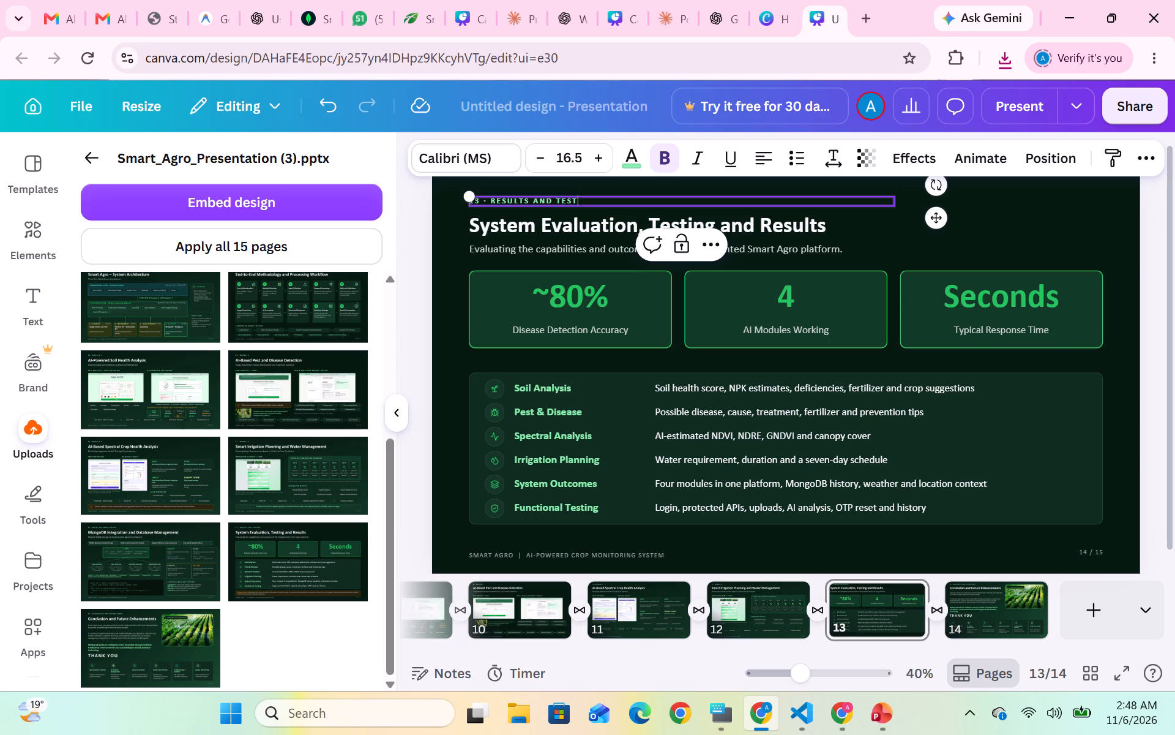
key(BackSpace)
key(BackSpace)
Reword page 13's title to "Results and System Evaluation", reusing the words already in the heading.
click(567, 217)
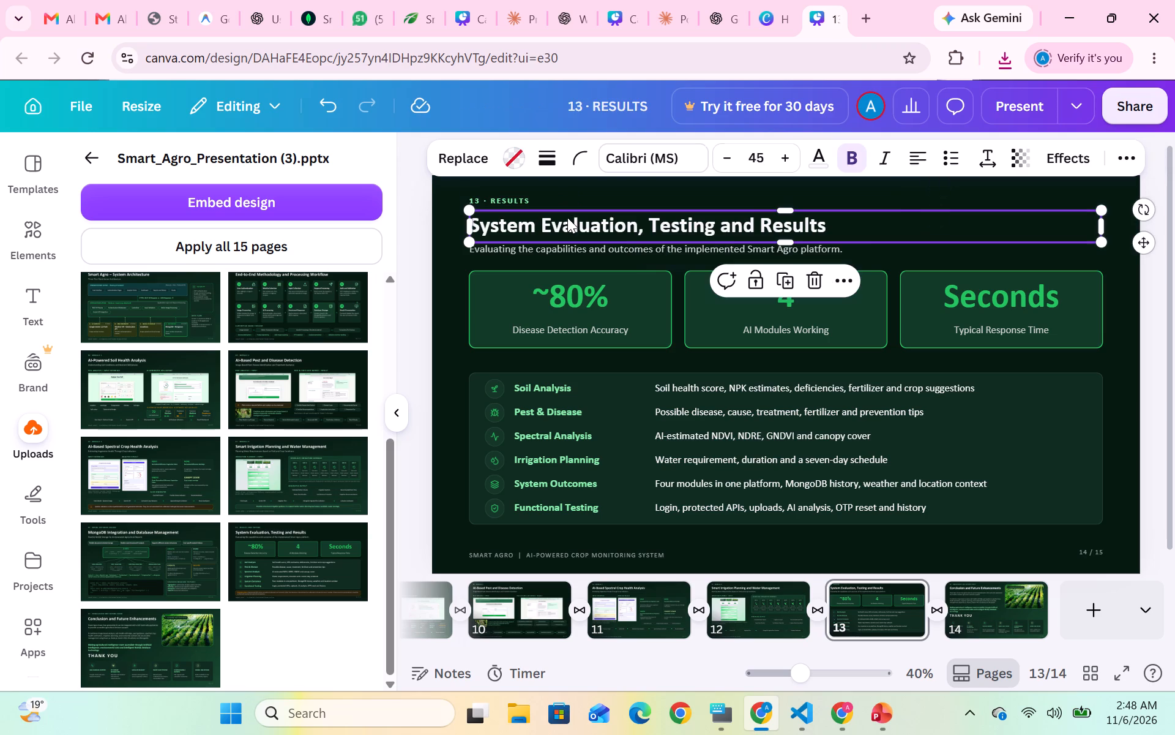
click(567, 217)
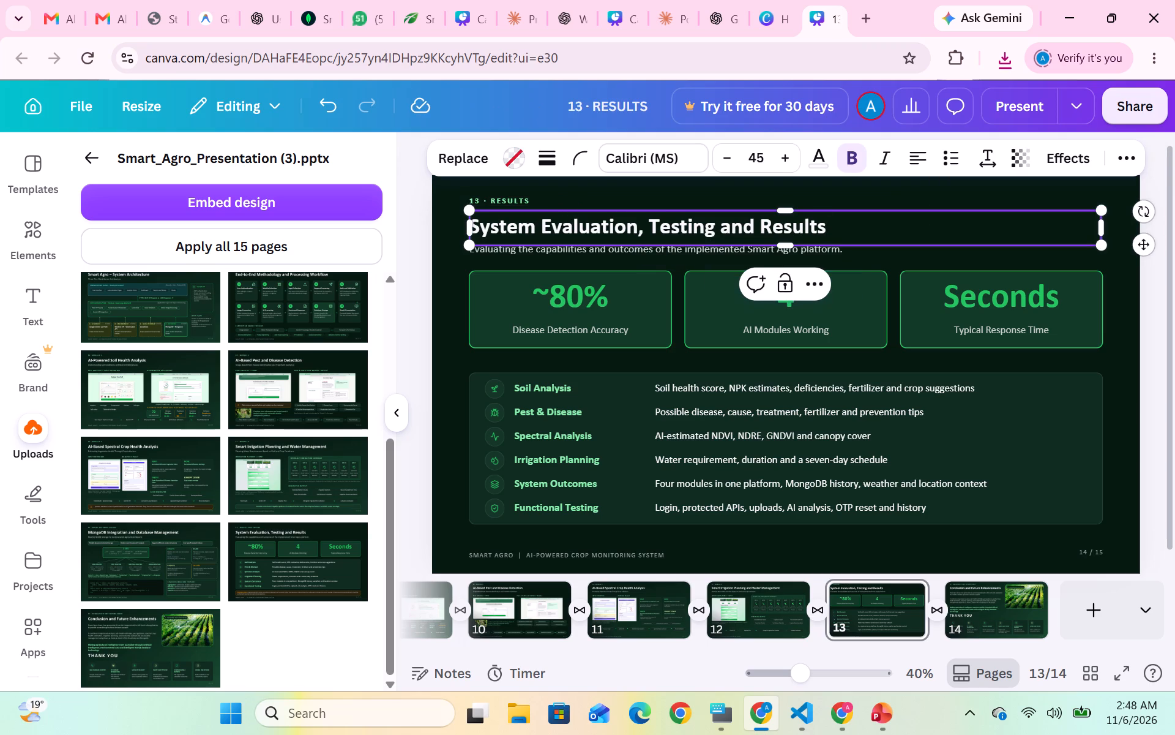
drag(755, 227, 718, 228)
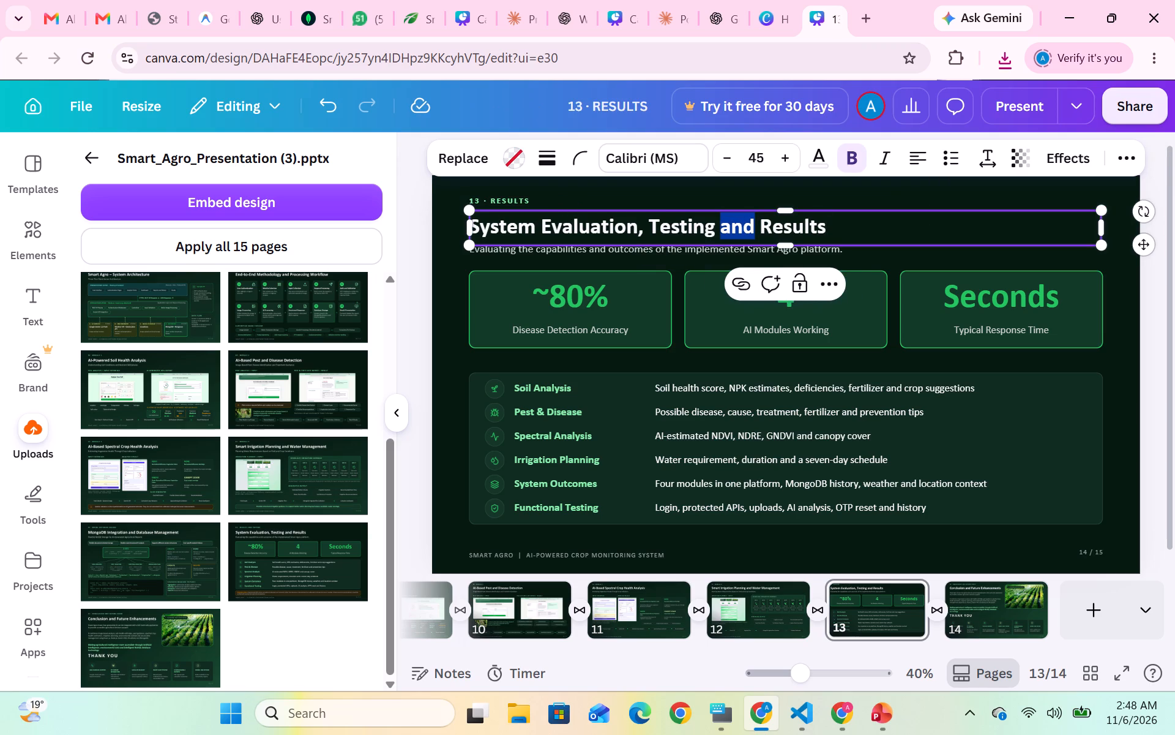
key(ctrl+c)
click(852, 233)
key(space)
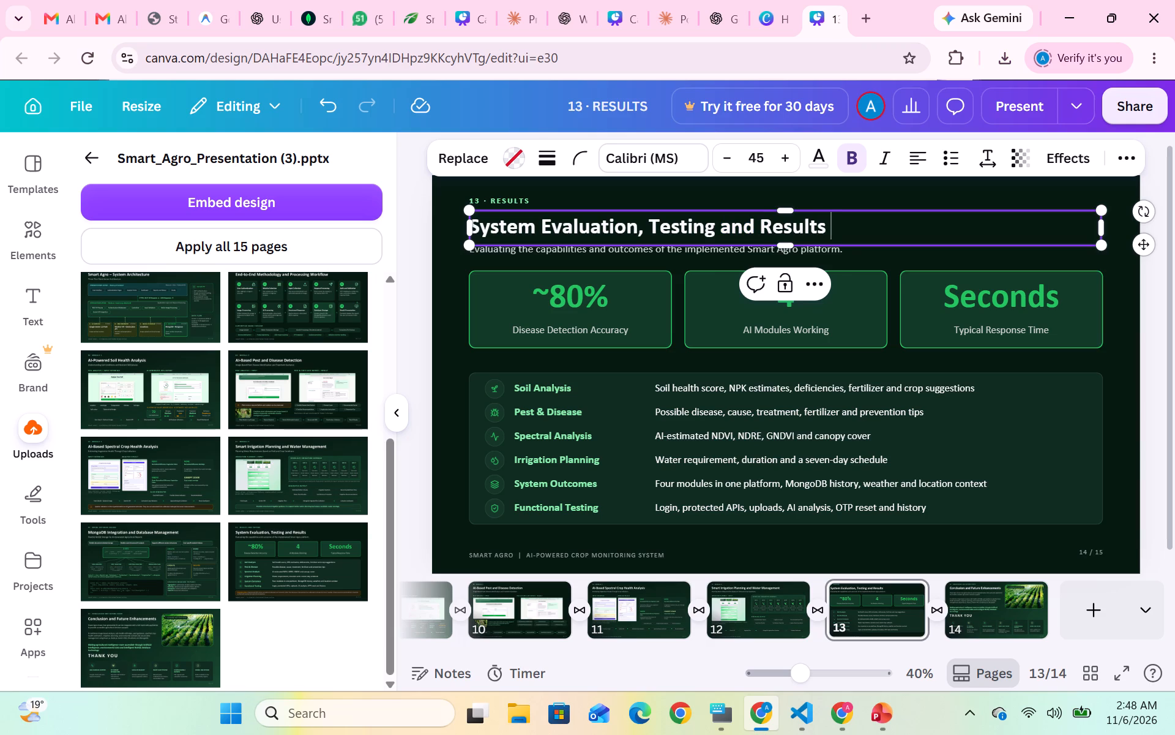
key(ctrl+v)
drag(638, 229, 475, 233)
key(ctrl+c)
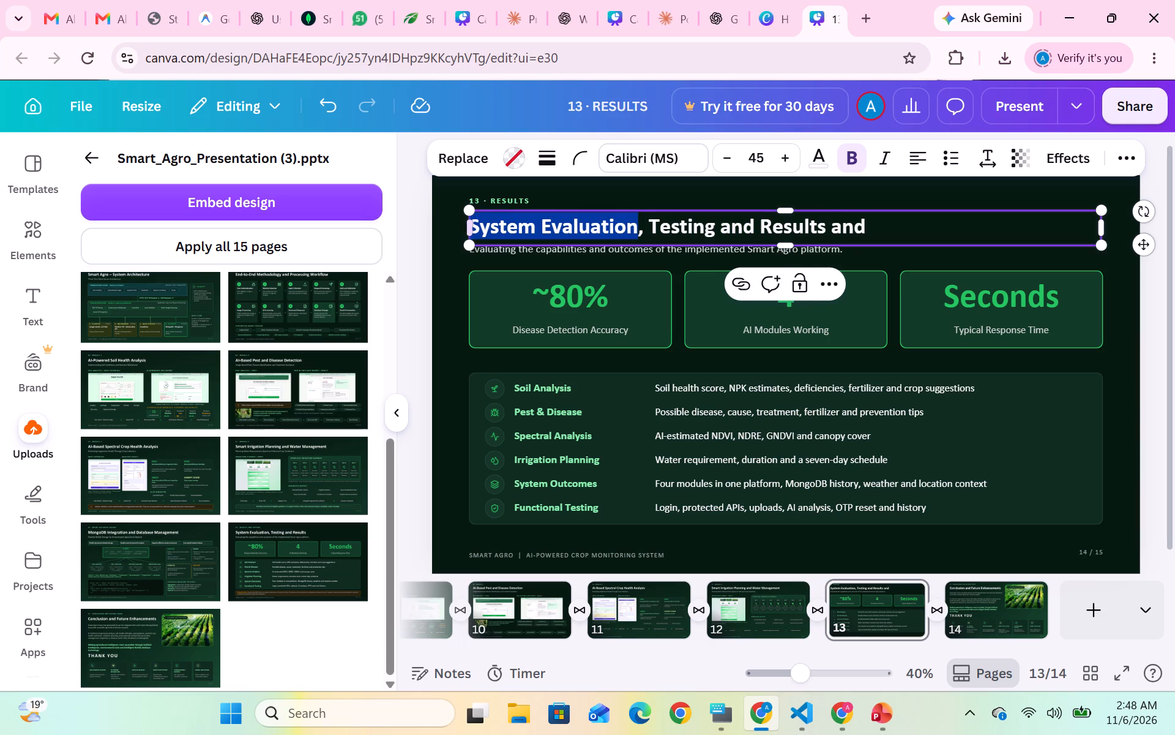
click(968, 230)
key(space)
key(ctrl+v)
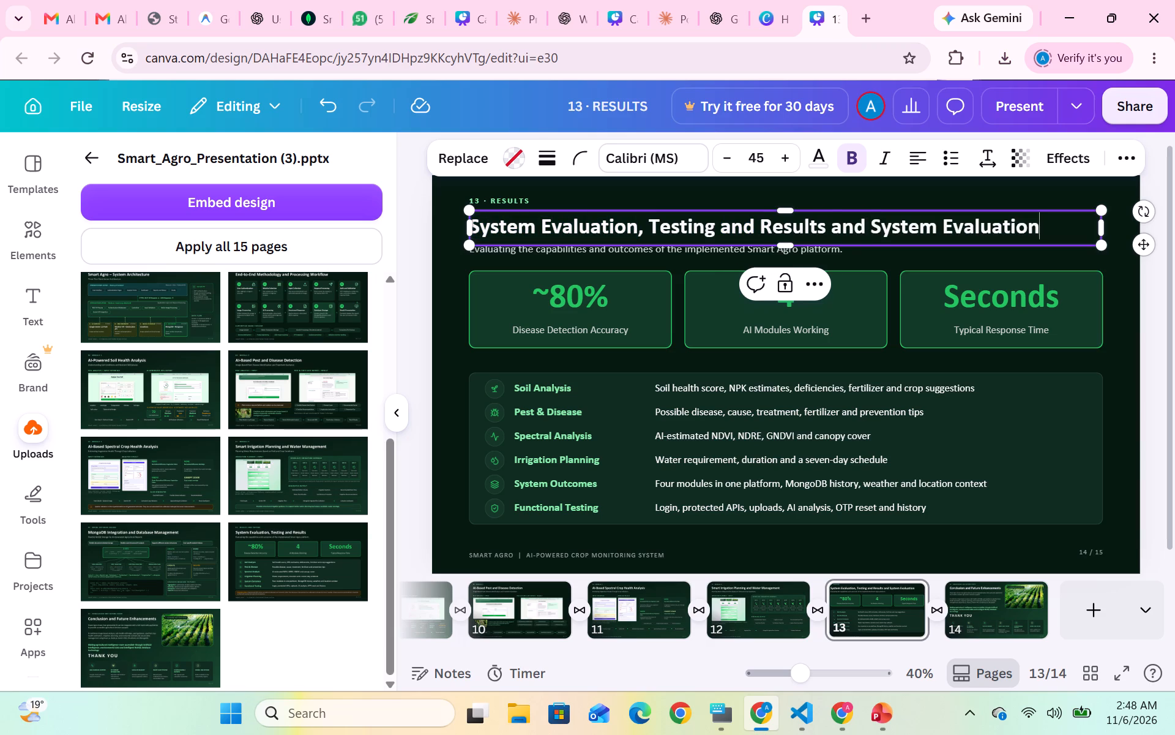
drag(760, 228, 471, 228)
key(BackSpace)
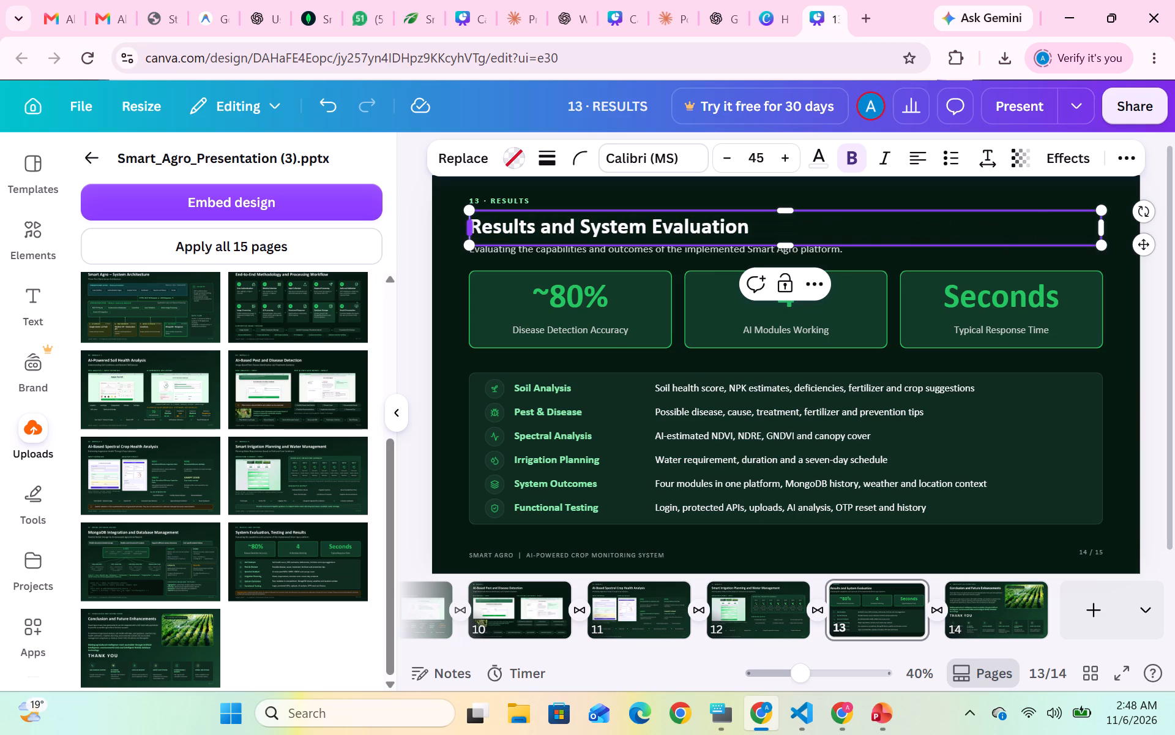
click(453, 269)
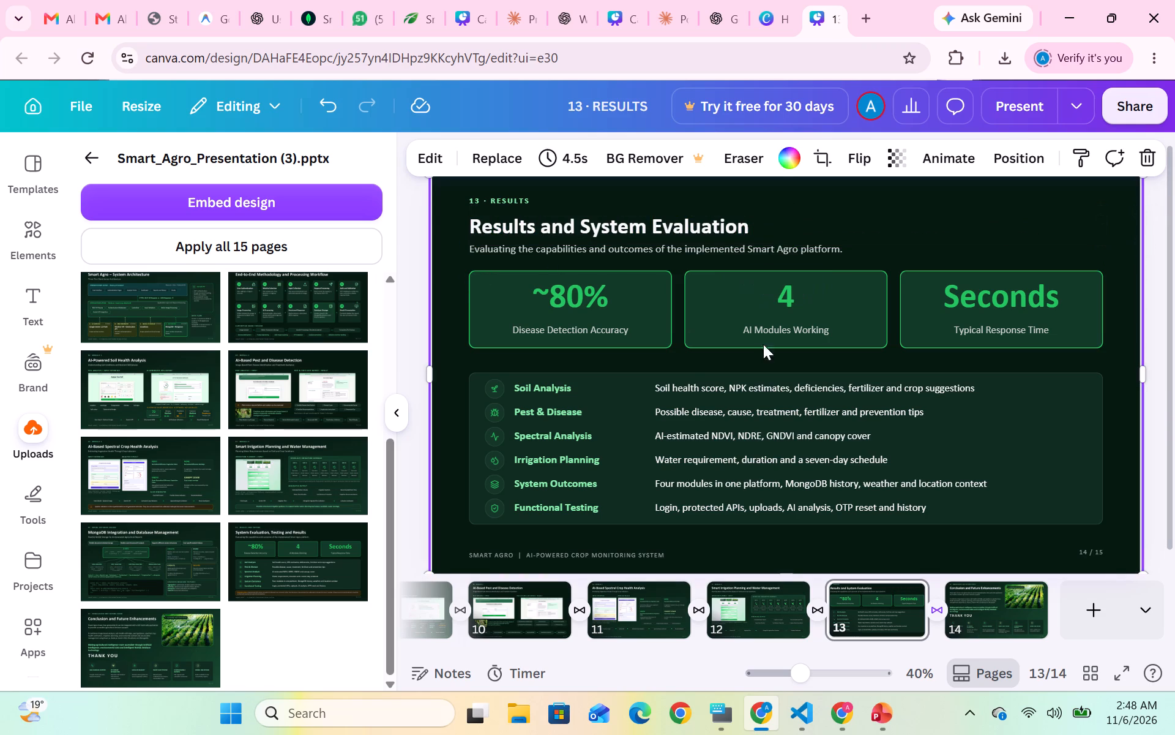
Compare the revised Results and System Evaluation page with the conclusion on page 14 and the irrigation slide on page 12.
click(979, 610)
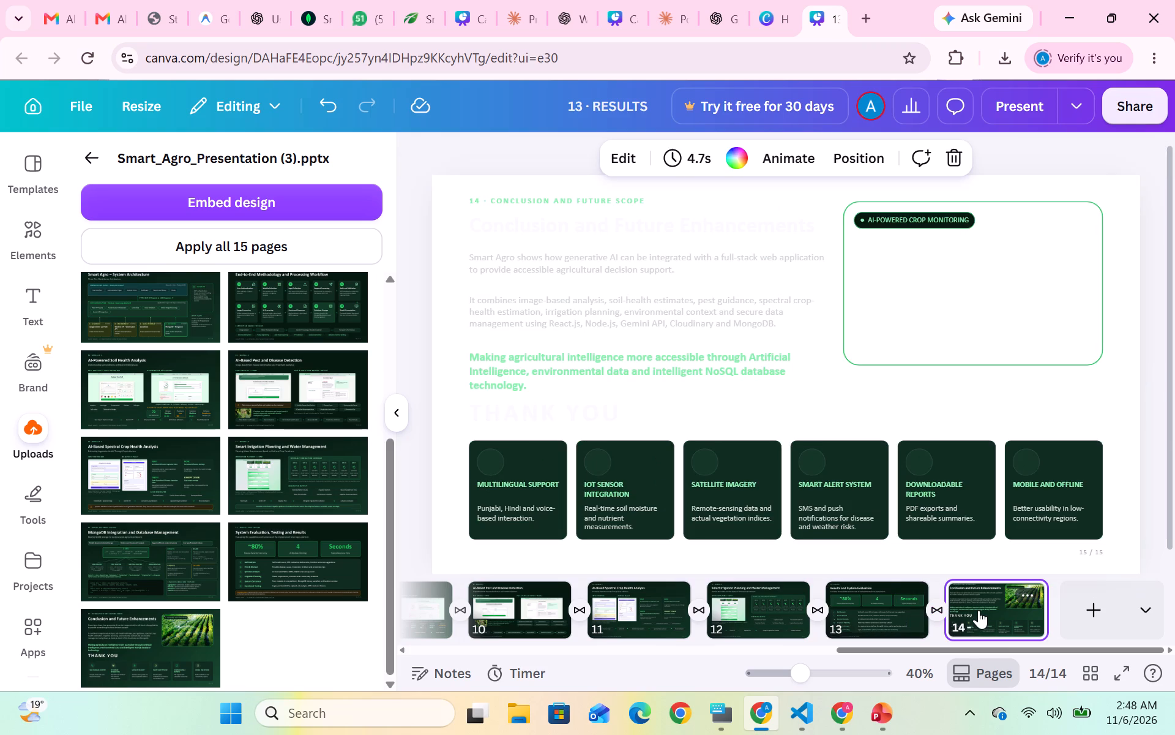
click(885, 612)
scroll(885, 612, right, 1)
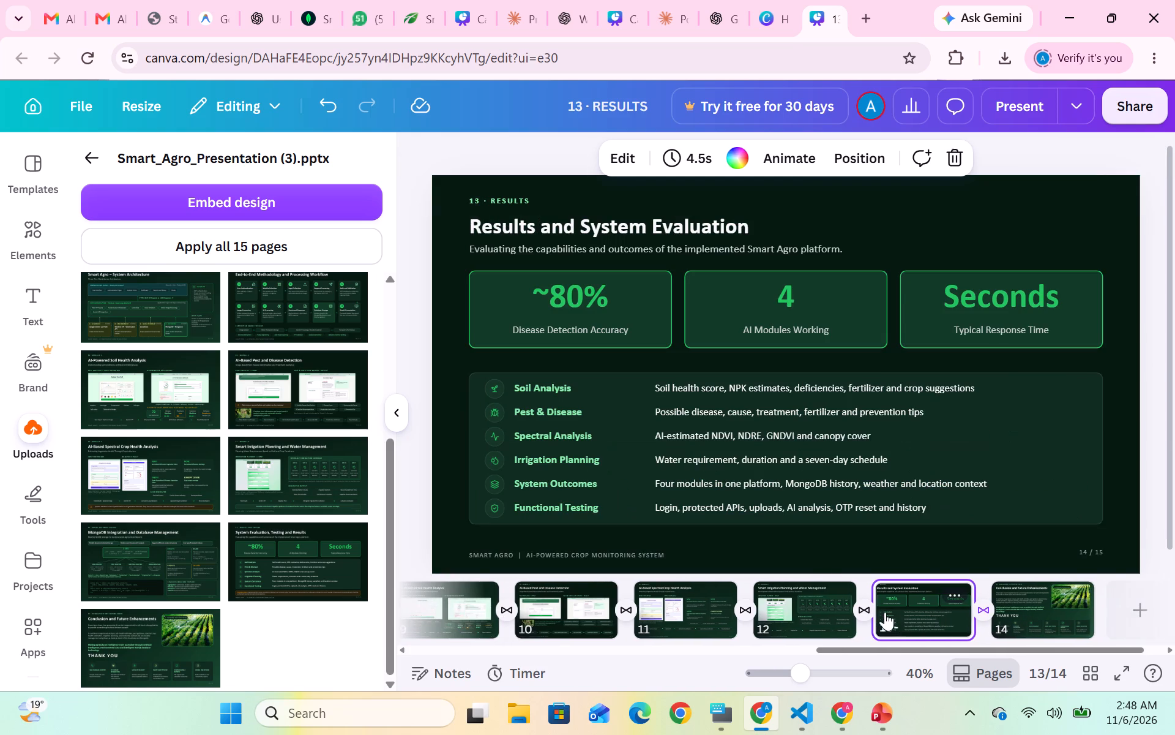
click(810, 615)
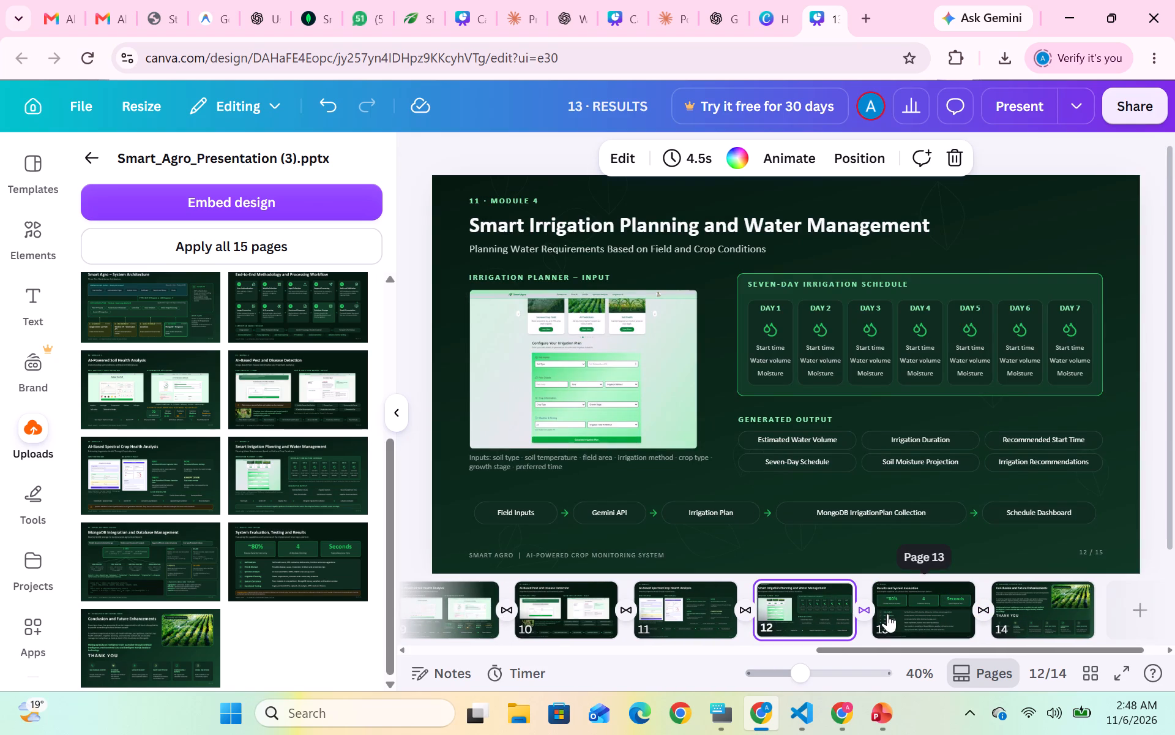
click(921, 605)
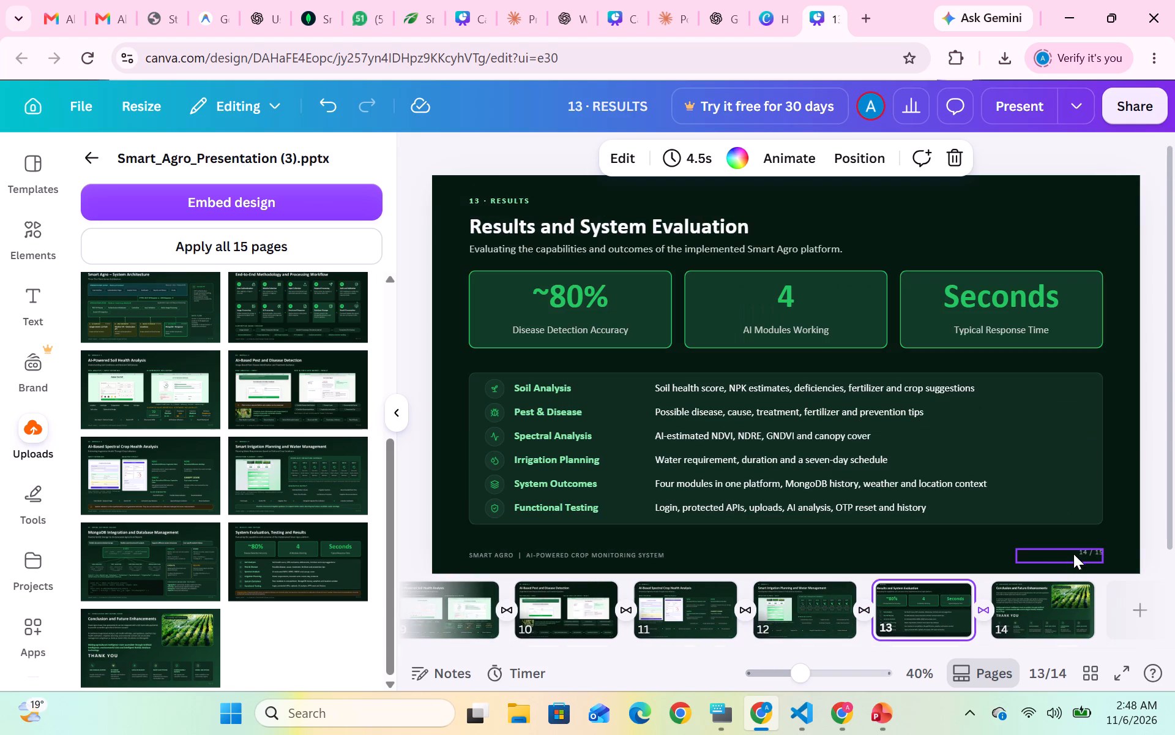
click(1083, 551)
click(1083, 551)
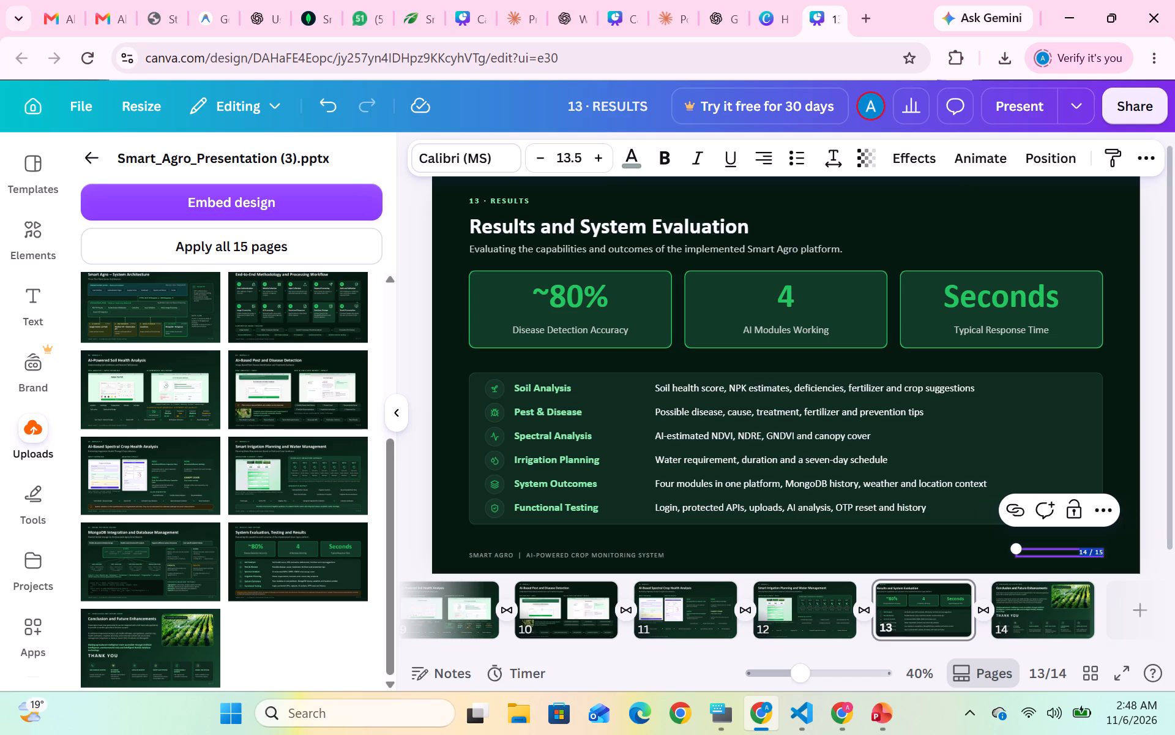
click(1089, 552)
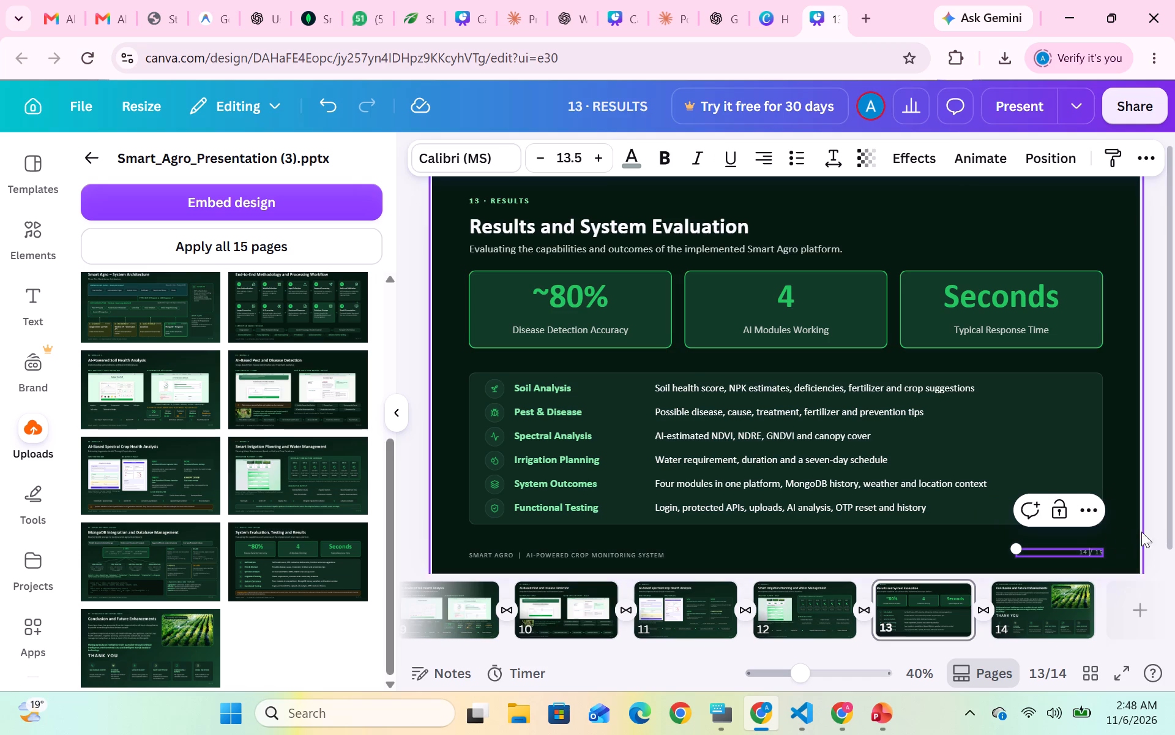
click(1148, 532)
Review pages 11 to 14, from Spectral Crop Health Analysis to the conclusion, checking their section labels and layout against each other.
click(1048, 609)
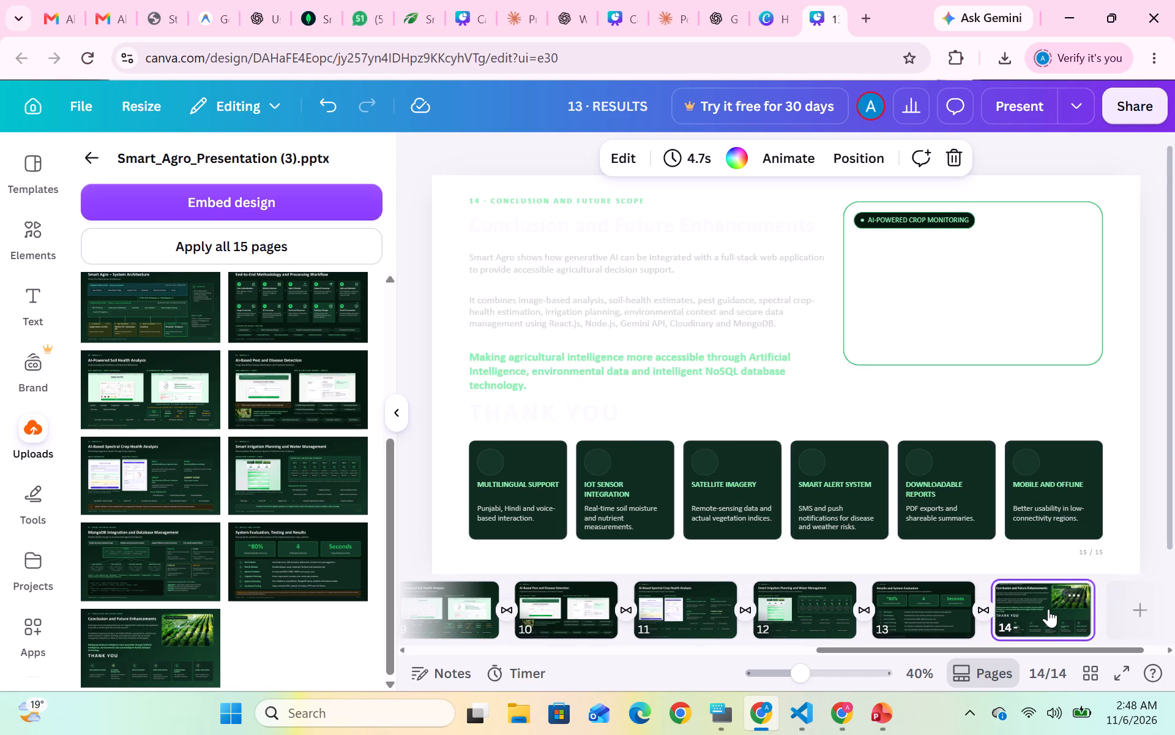
scroll(1048, 609, right, 3)
click(1035, 603)
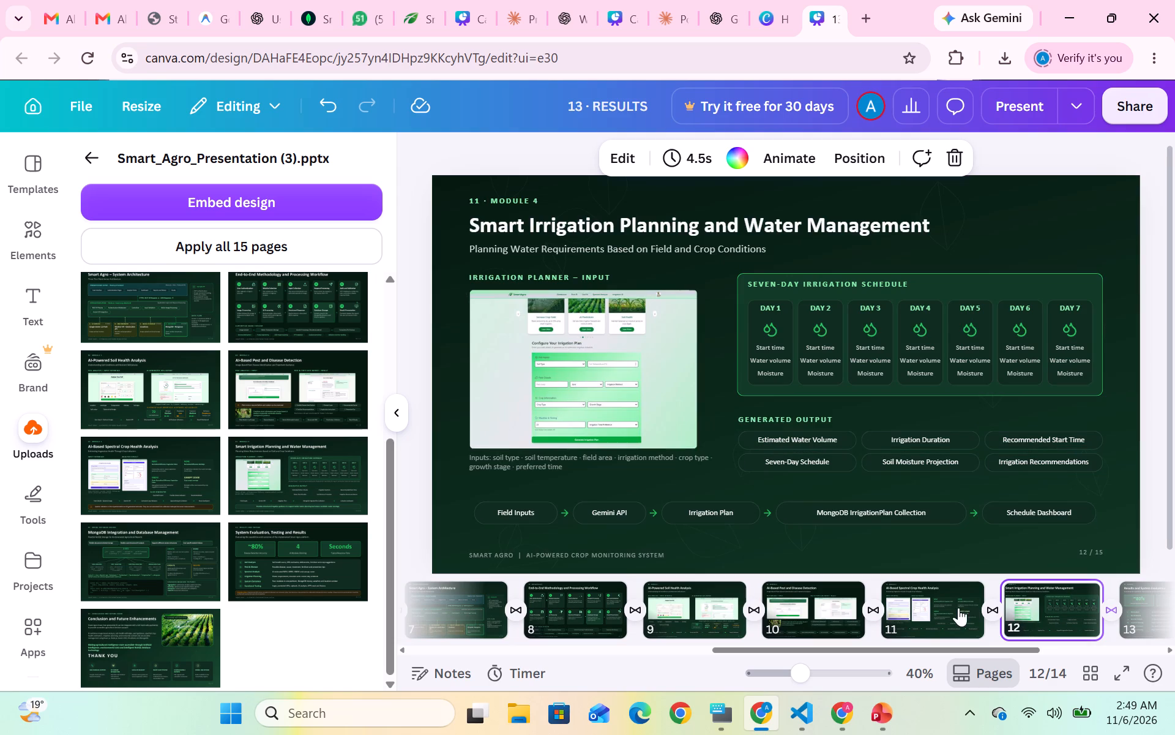
click(952, 611)
scroll(952, 611, left, 1)
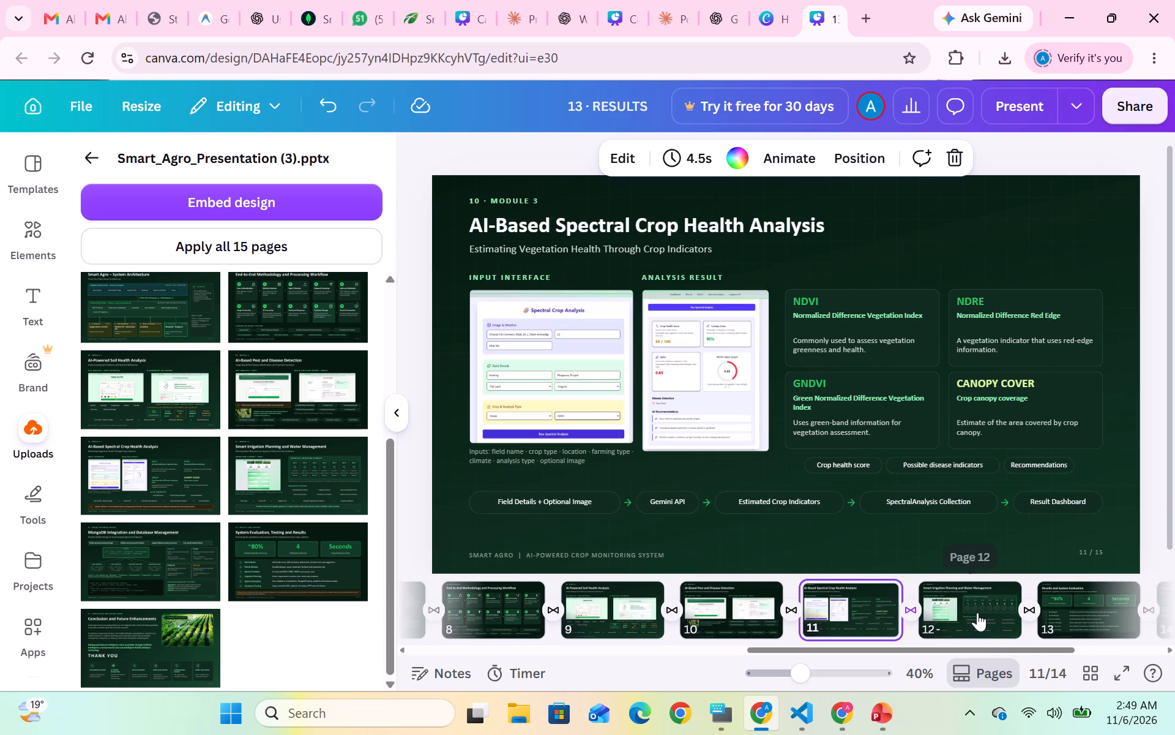
click(977, 612)
scroll(977, 612, left, 1)
click(1017, 612)
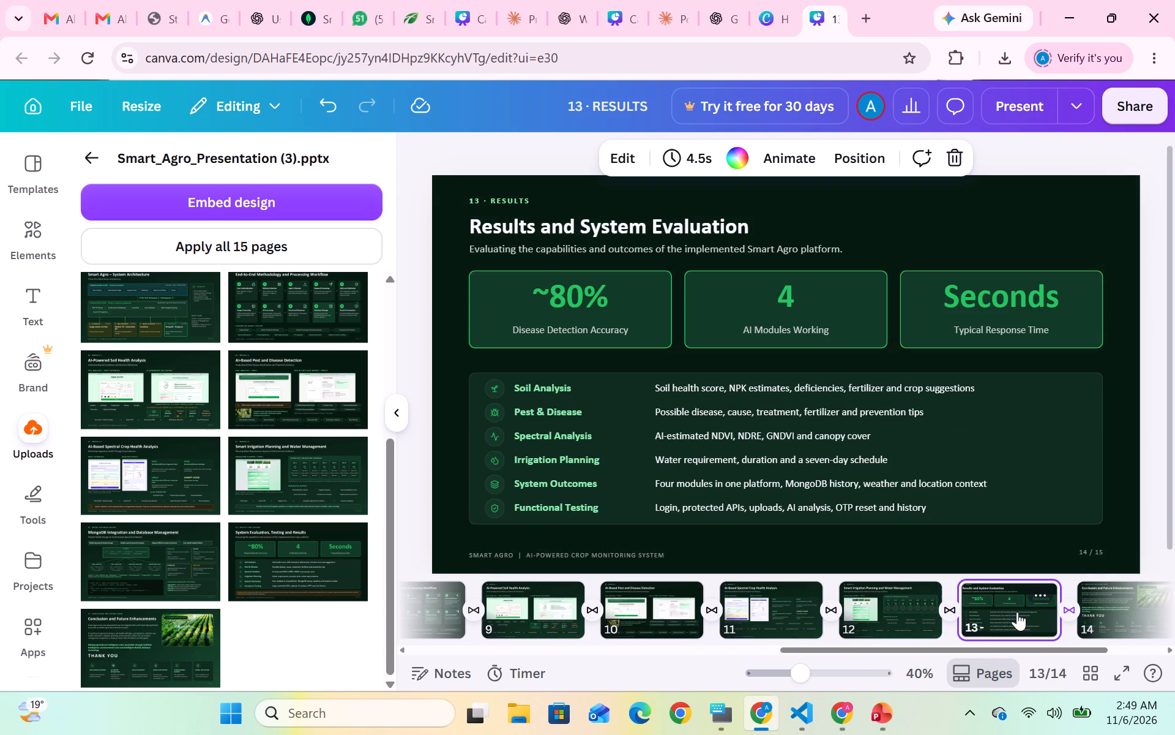
click(882, 611)
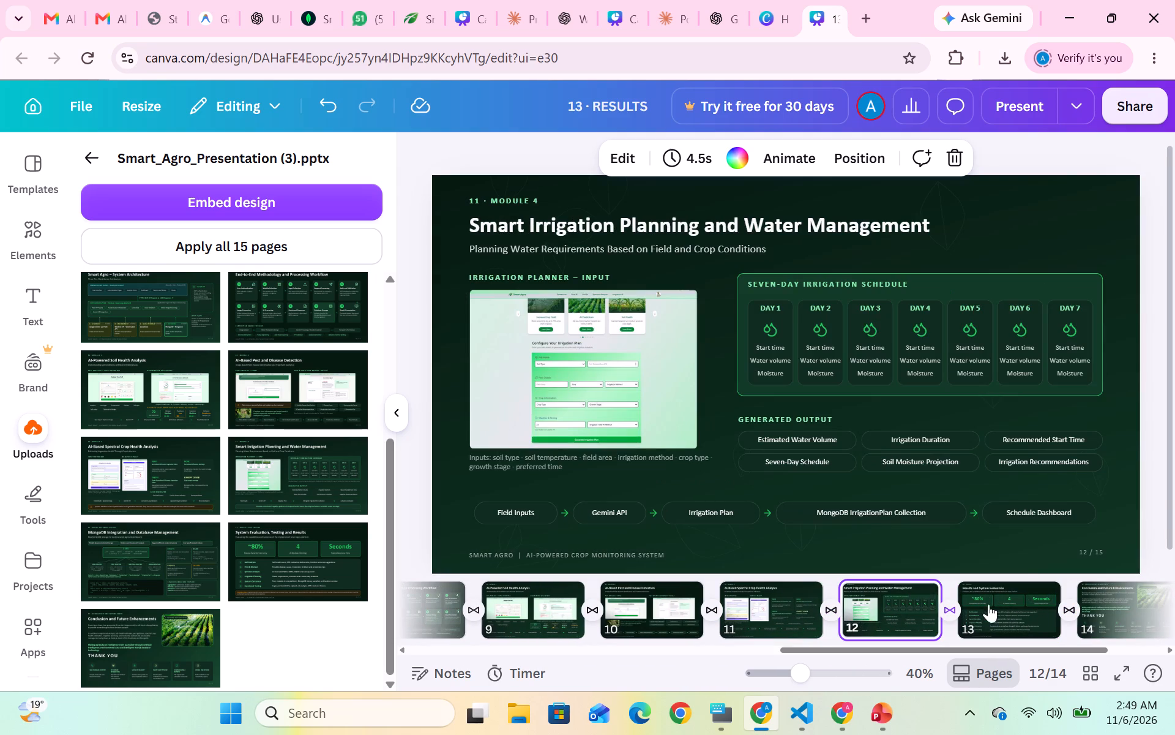
click(999, 607)
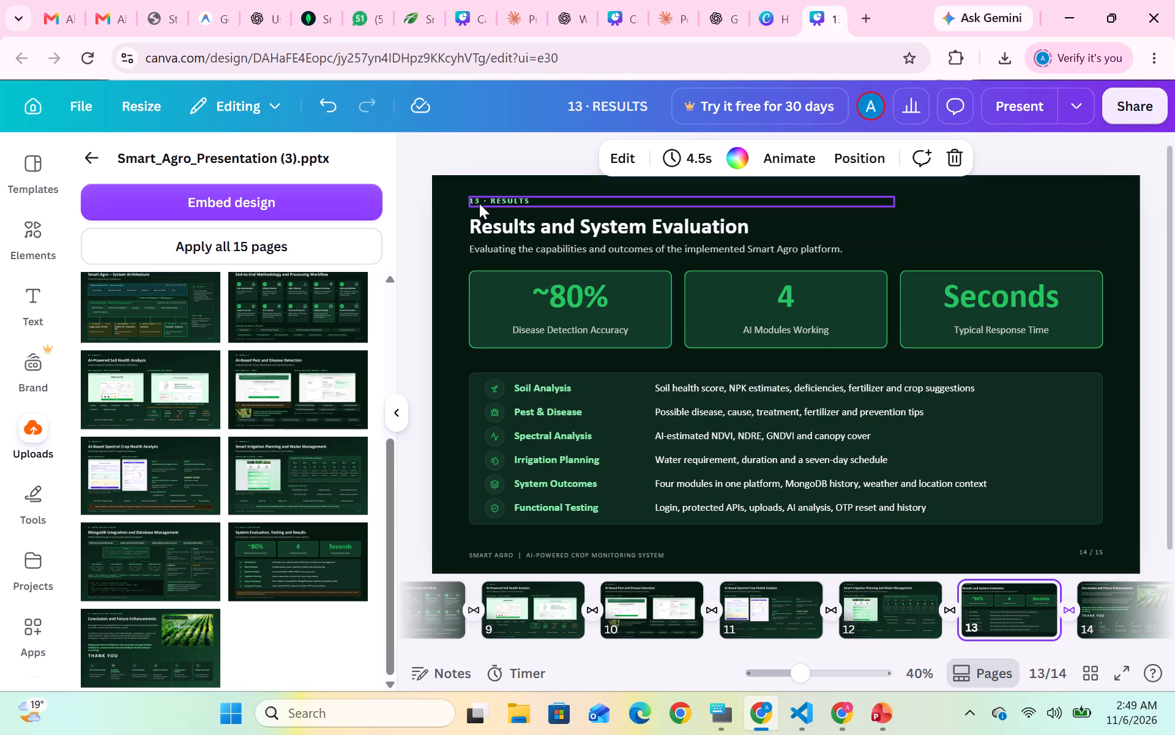
click(1097, 597)
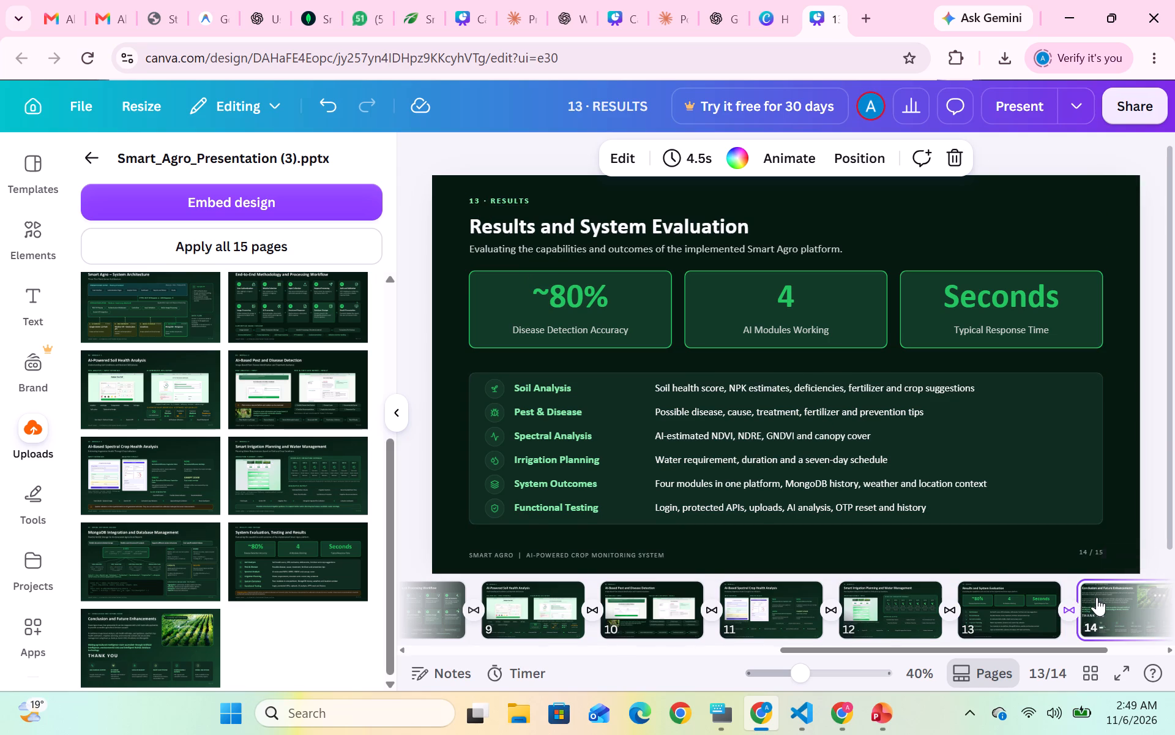
Review the opening pages, from the Smart Agro cover through Transforming Traditional Agriculture with AI to Challenges in Traditional Farming.
scroll(1097, 597, left, 3)
scroll(1097, 597, right, 6)
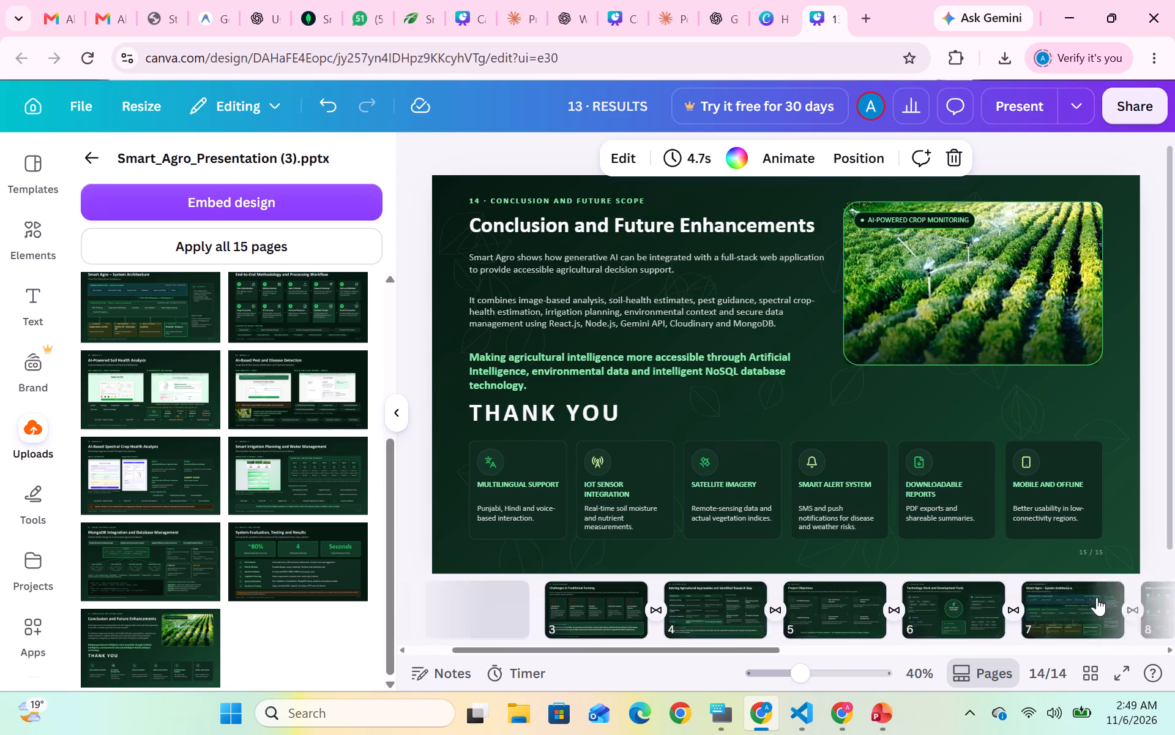
scroll(1097, 597, right, 3)
click(500, 604)
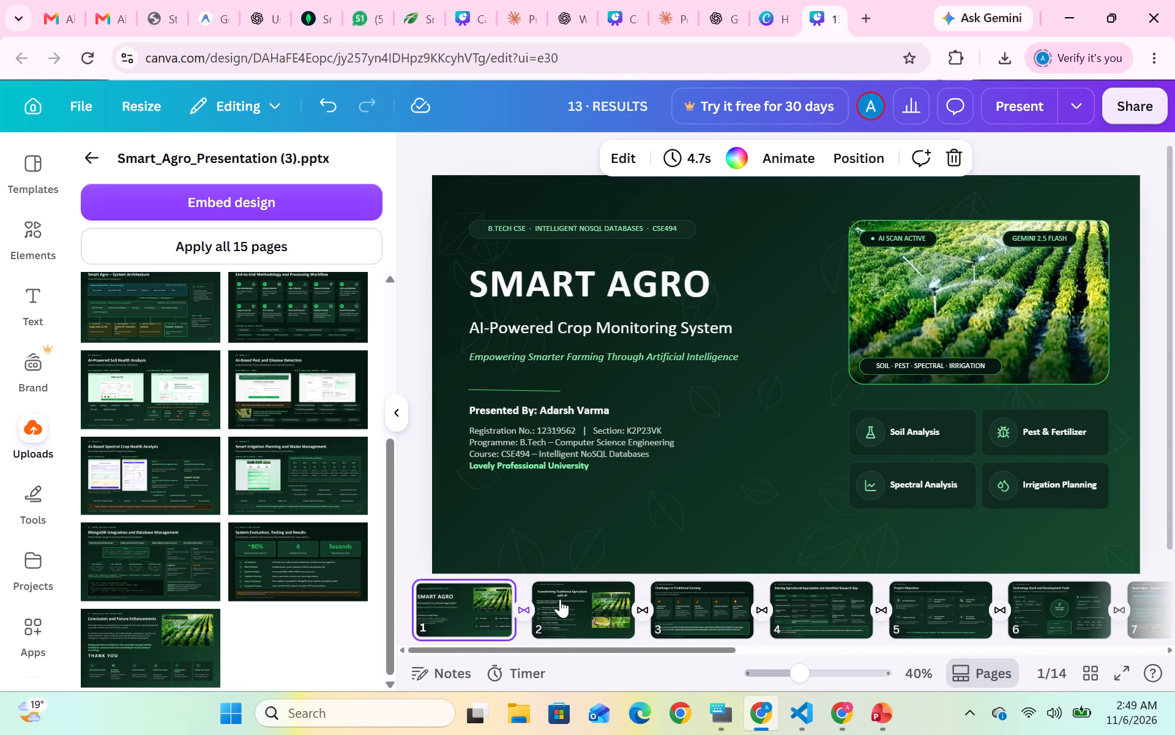
click(589, 608)
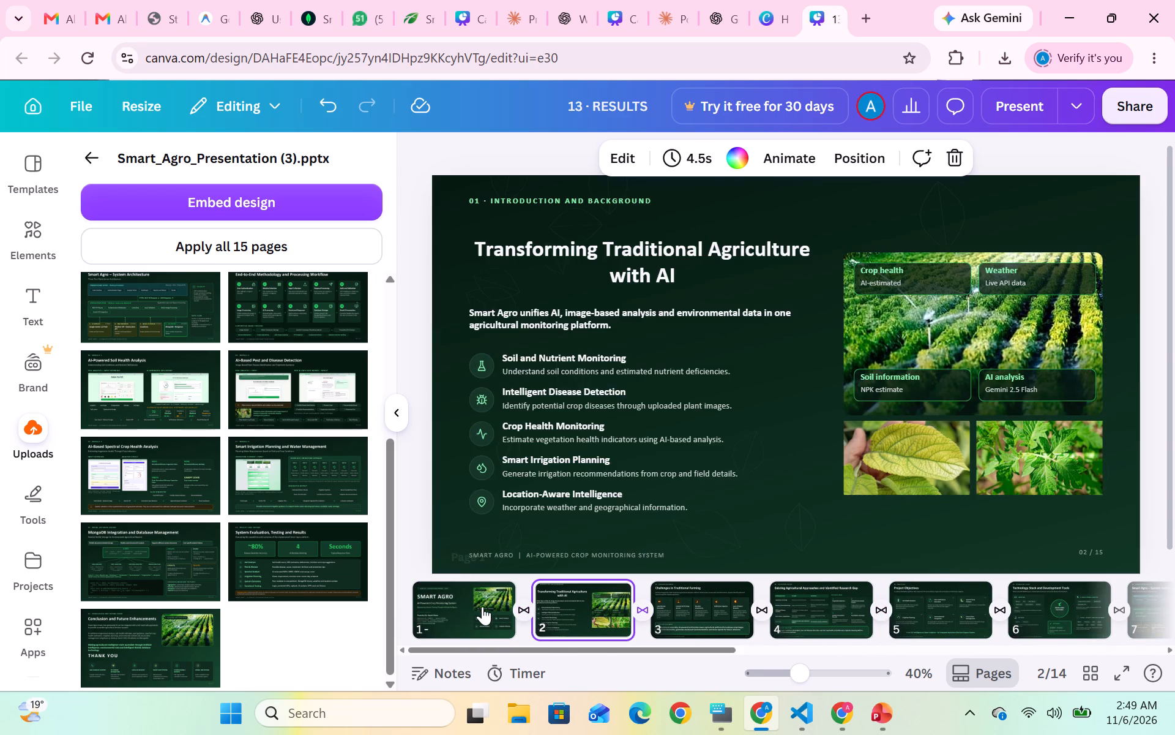
click(482, 606)
click(569, 609)
scroll(569, 609, left, 2)
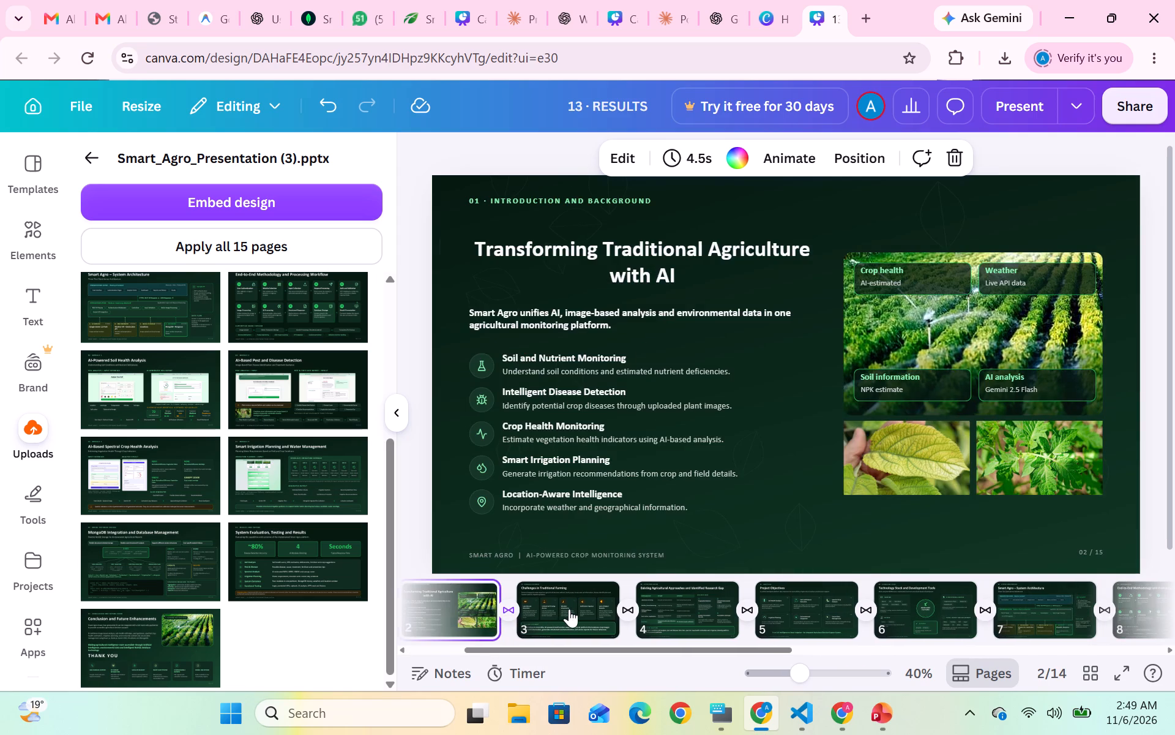
click(569, 609)
scroll(569, 609, left, 6)
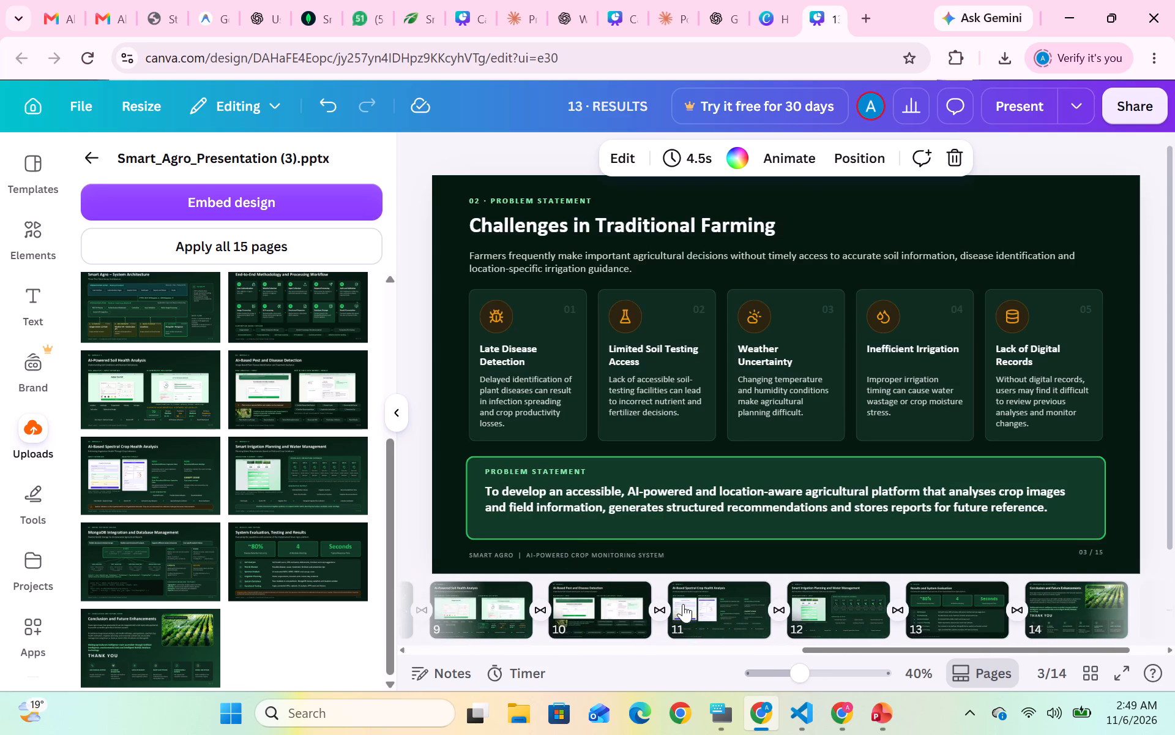
click(1080, 614)
scroll(1080, 614, left, 3)
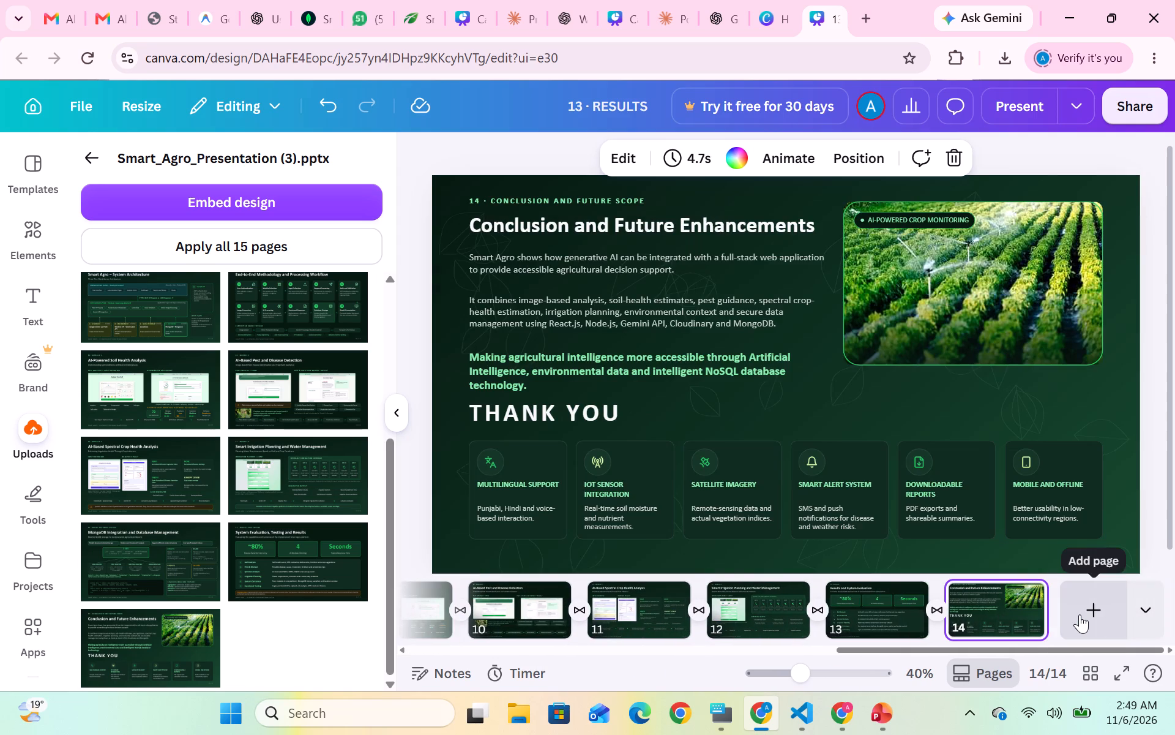
scroll(1080, 614, right, 6)
click(596, 606)
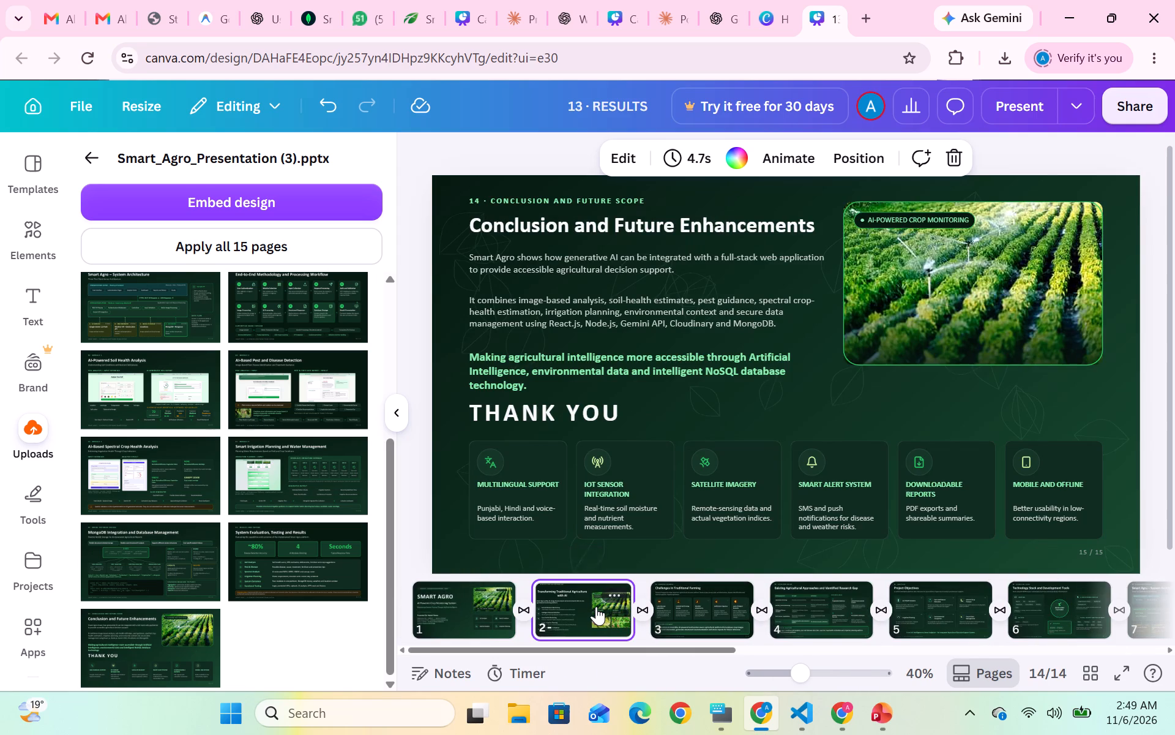
click(464, 618)
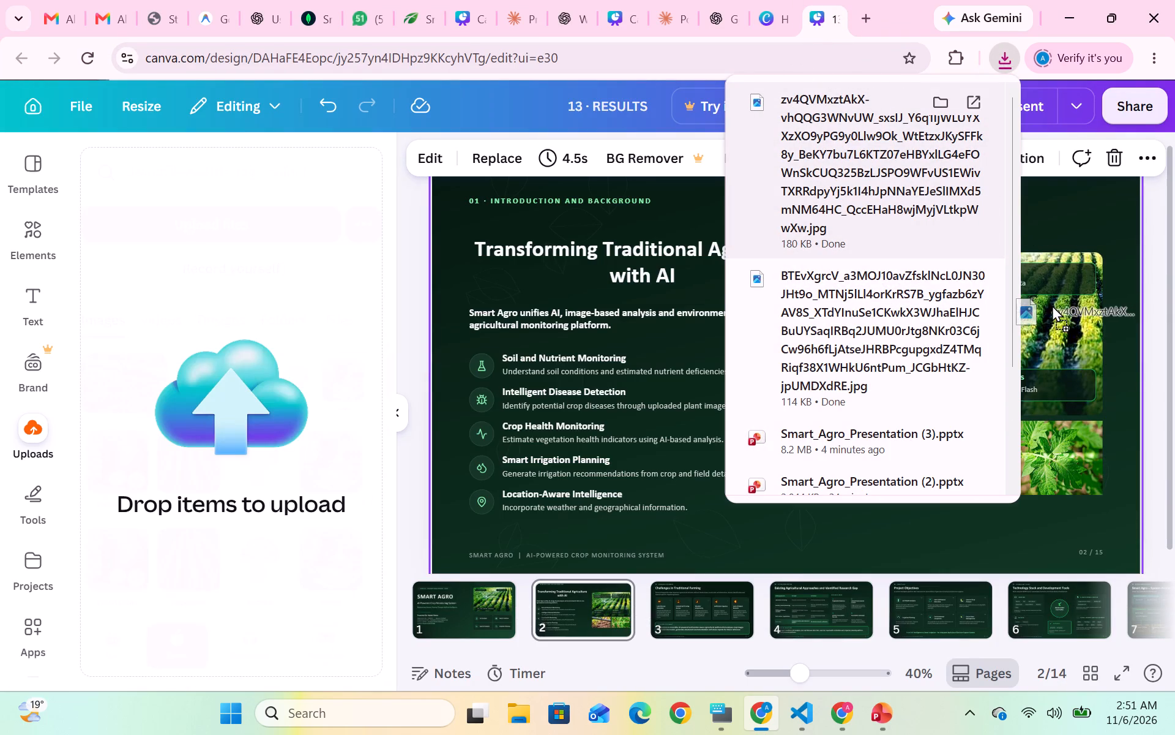
drag(1052, 305, 280, 338)
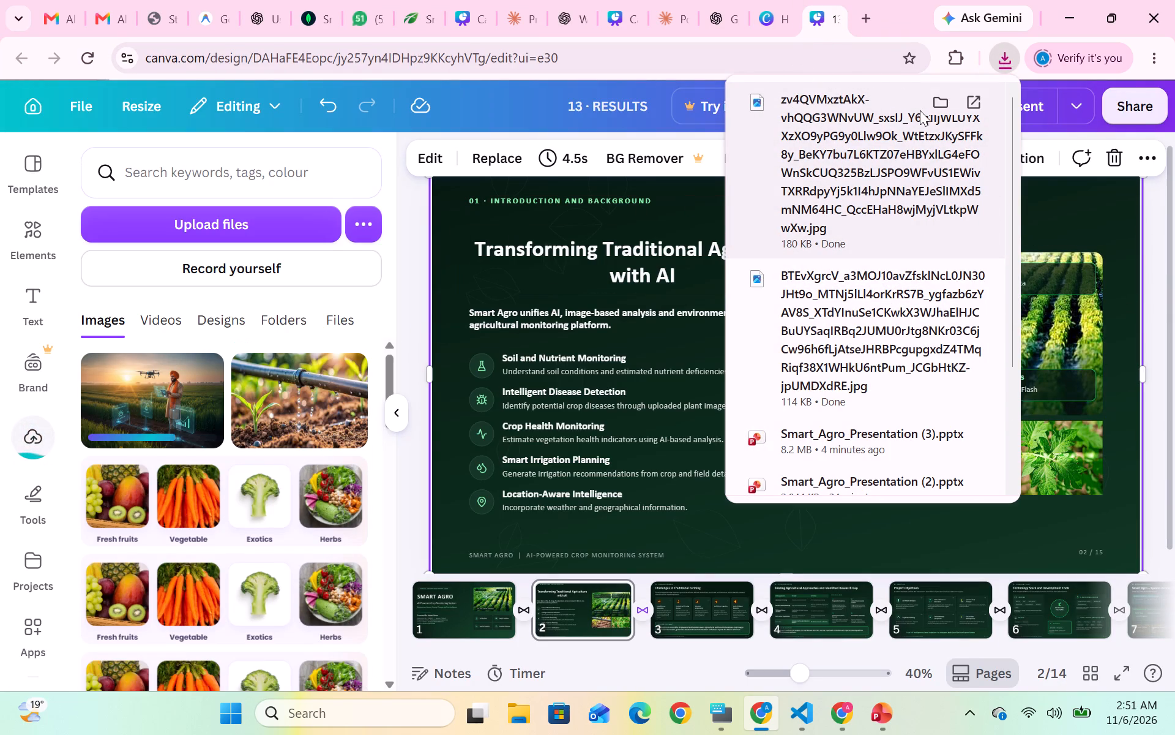
click(187, 385)
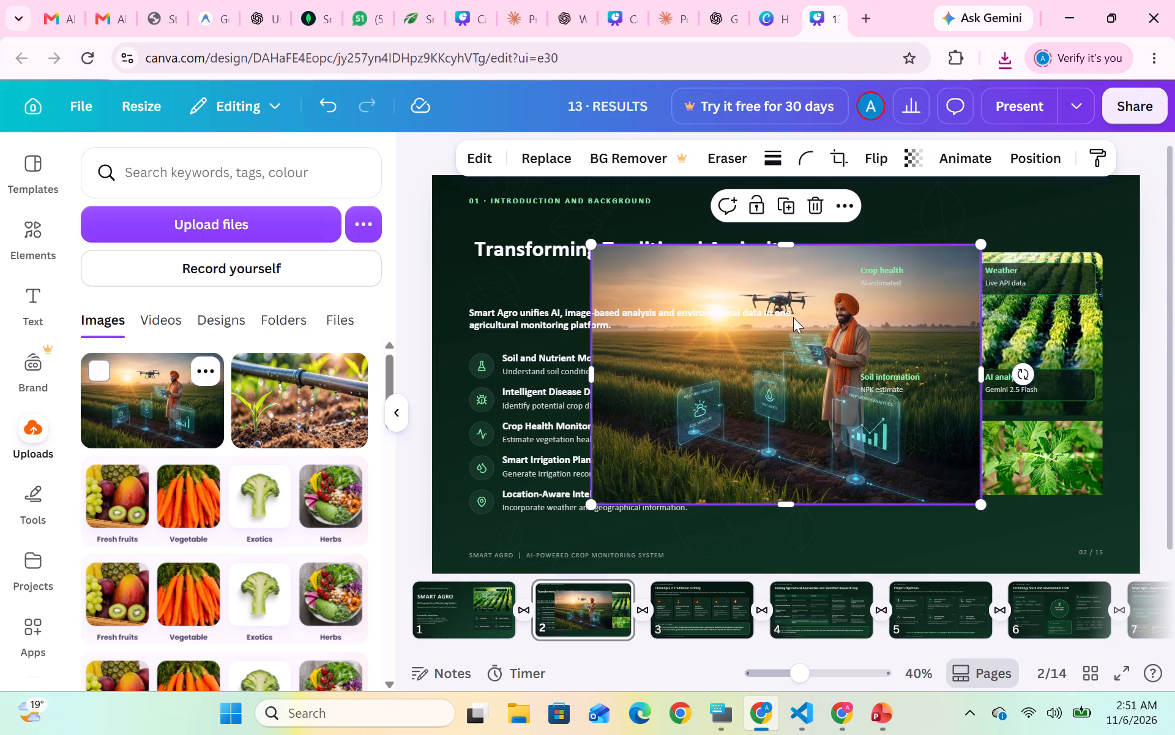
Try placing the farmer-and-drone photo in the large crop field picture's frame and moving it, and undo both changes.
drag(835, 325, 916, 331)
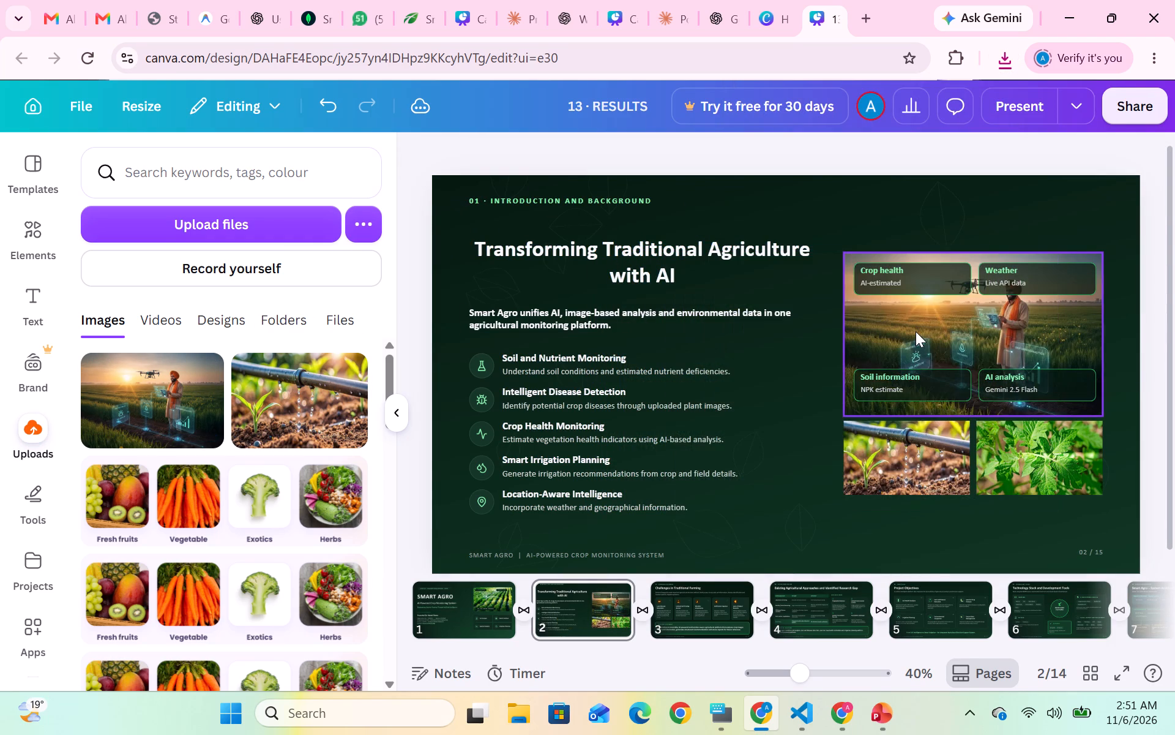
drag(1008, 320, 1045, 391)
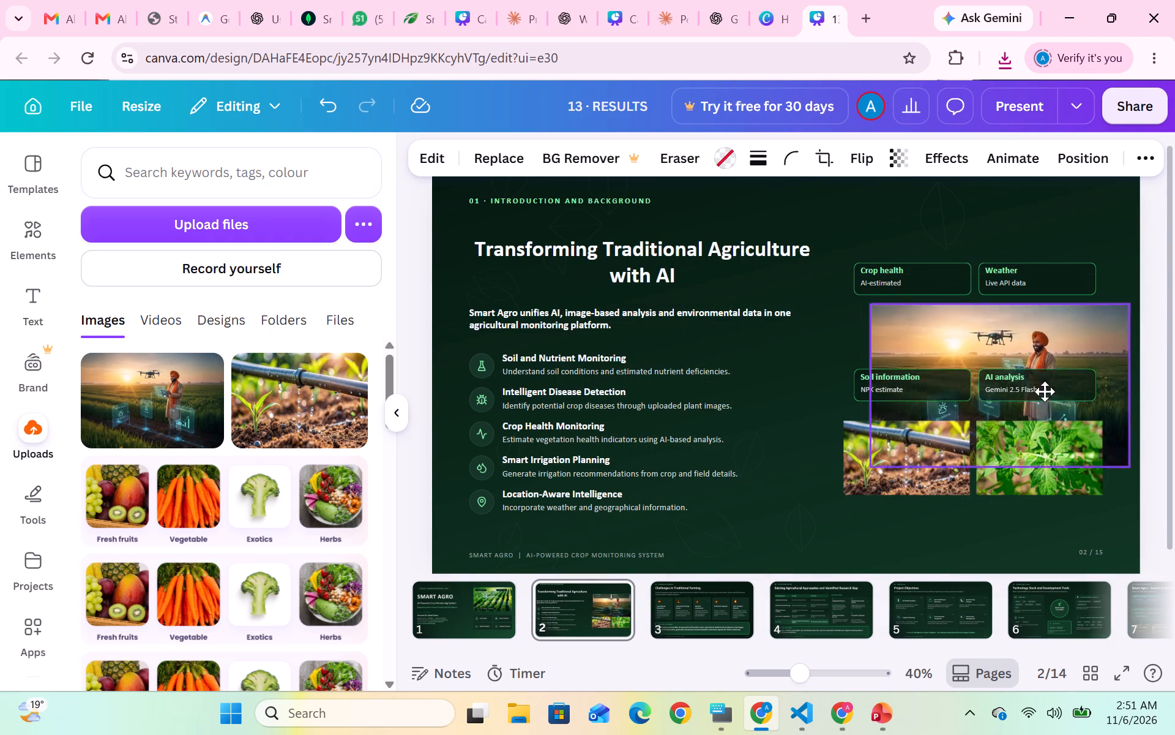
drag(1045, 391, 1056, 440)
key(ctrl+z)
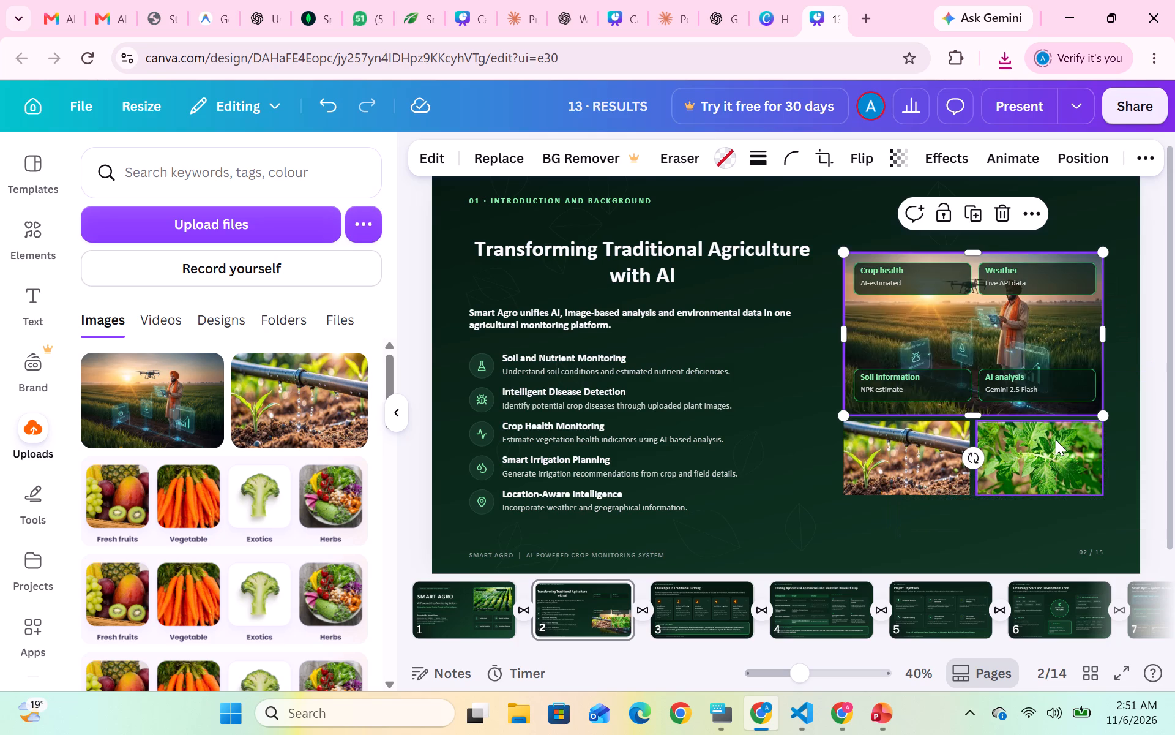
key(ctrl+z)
Replace the small green leaf photo beside the irrigation photo with the farmer-and-drone photo.
drag(726, 375, 856, 423)
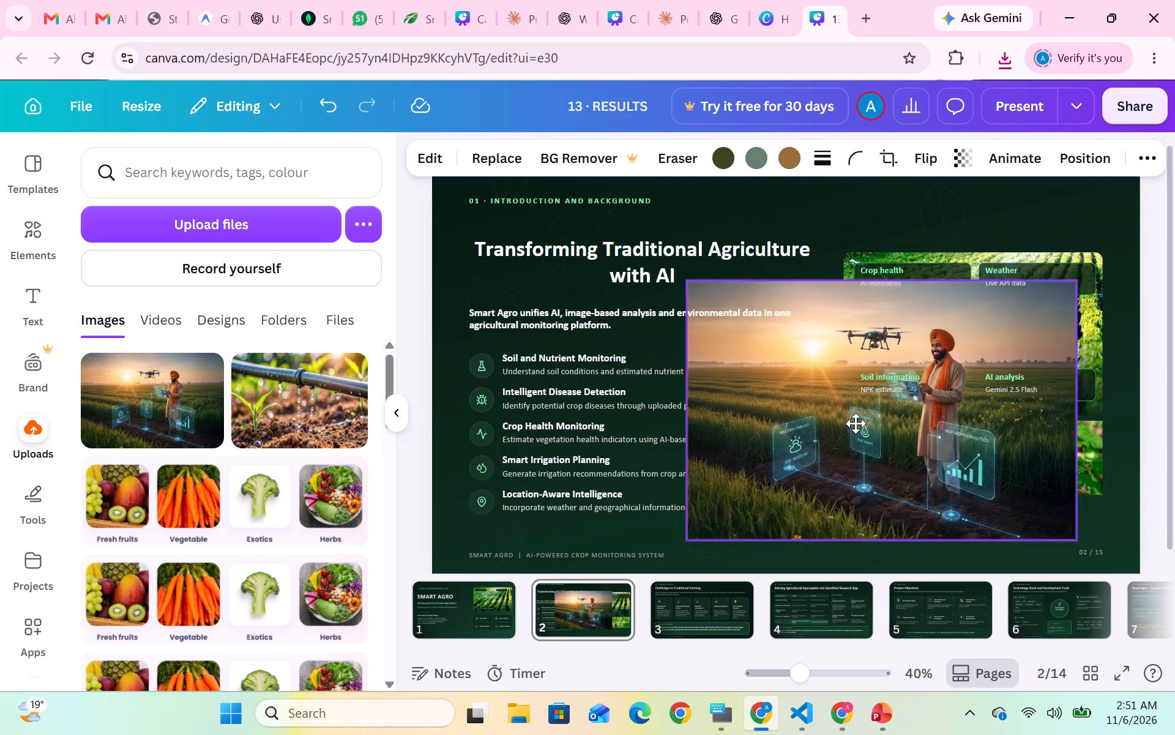
drag(856, 423, 1014, 454)
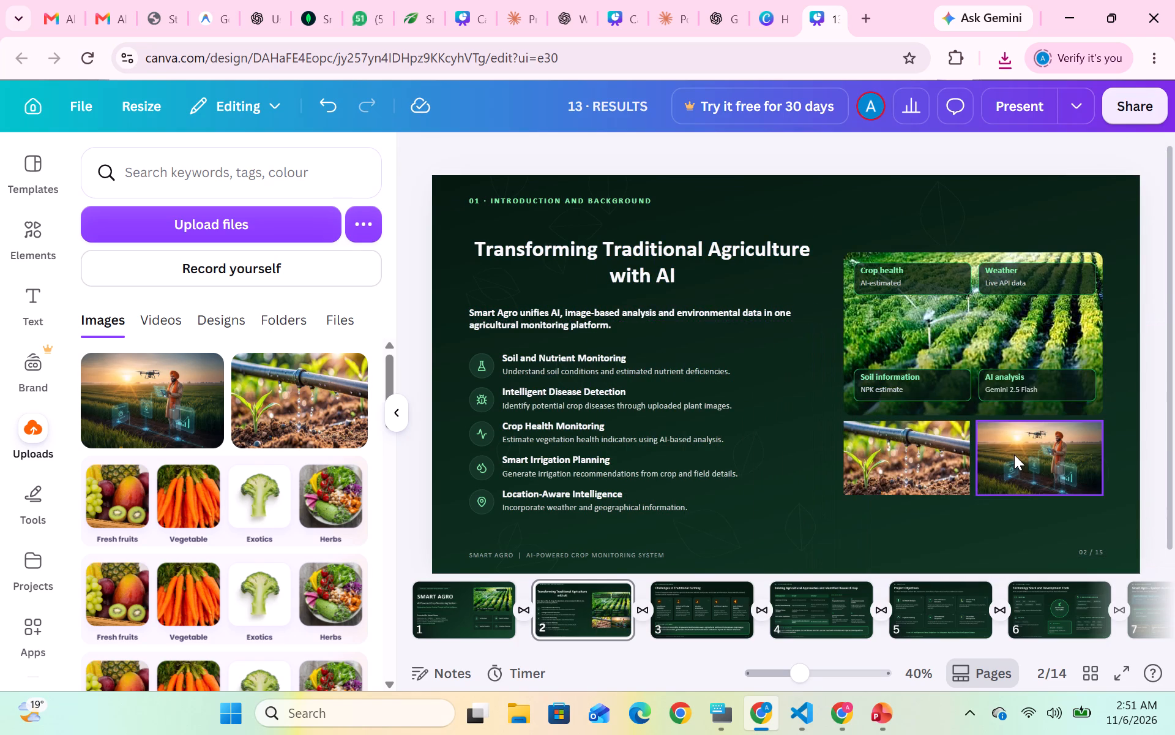
Enlarge the small farmer-and-drone photo on page 2 proportionally, outward from its lower outer corner.
click(1027, 463)
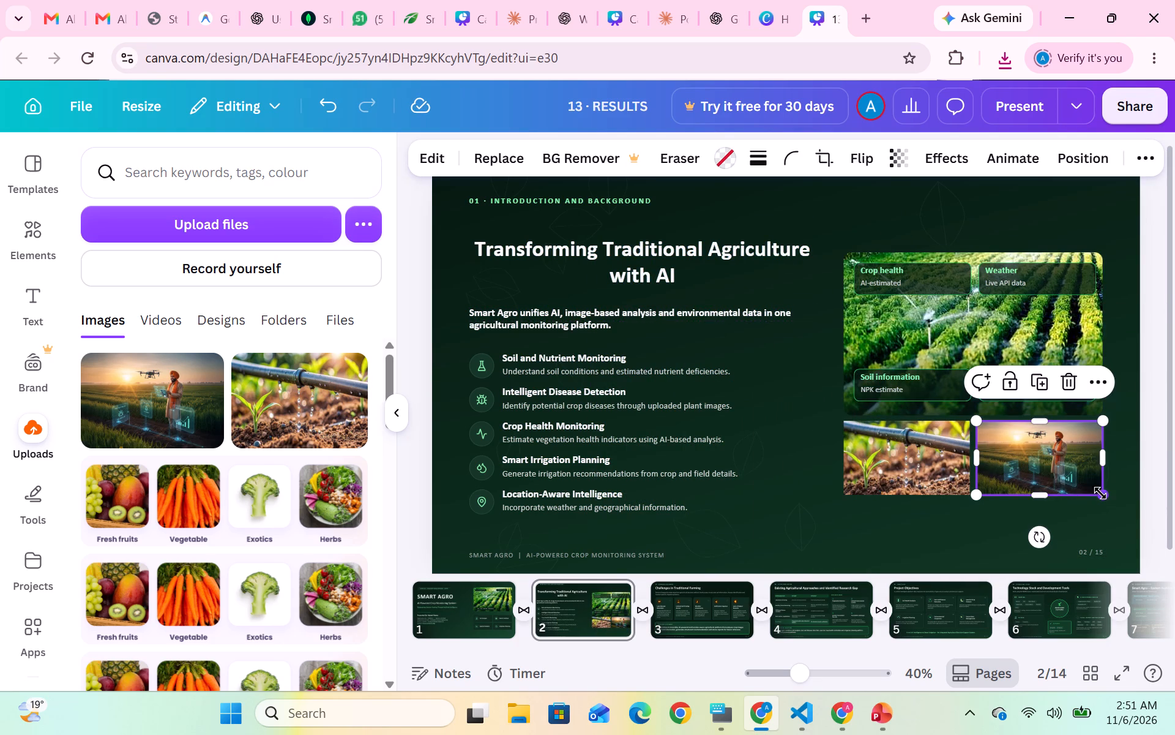
click(1050, 494)
drag(1102, 488, 1127, 515)
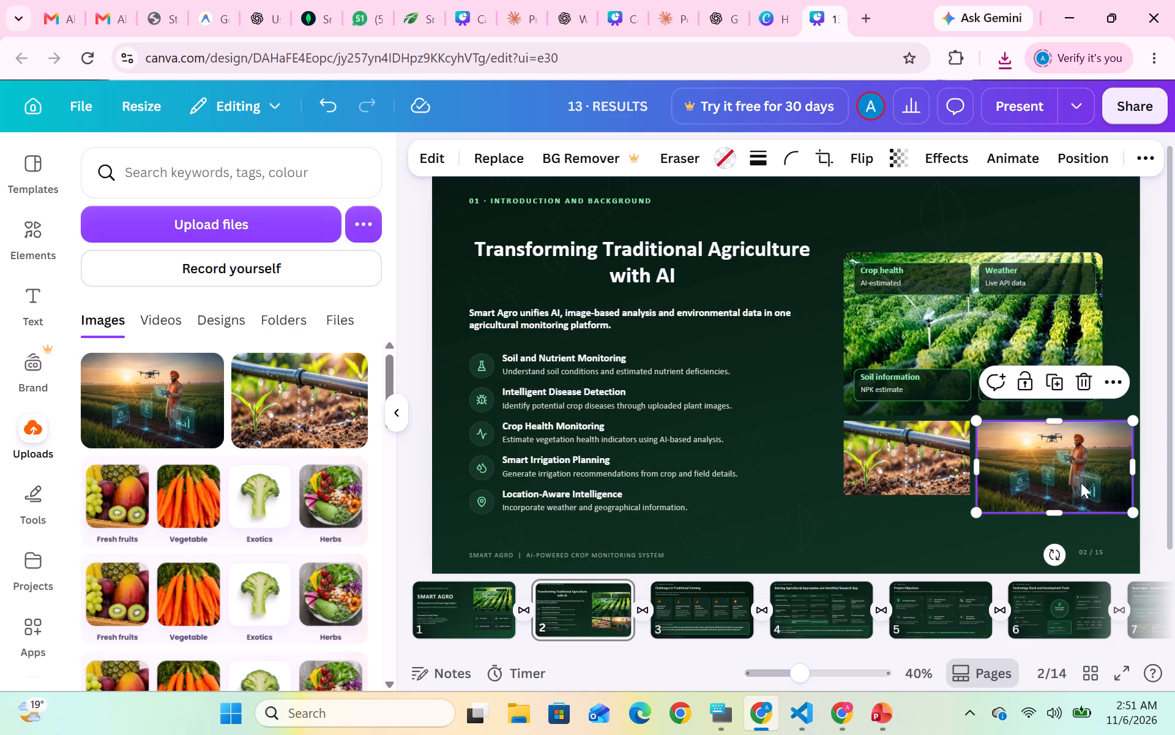
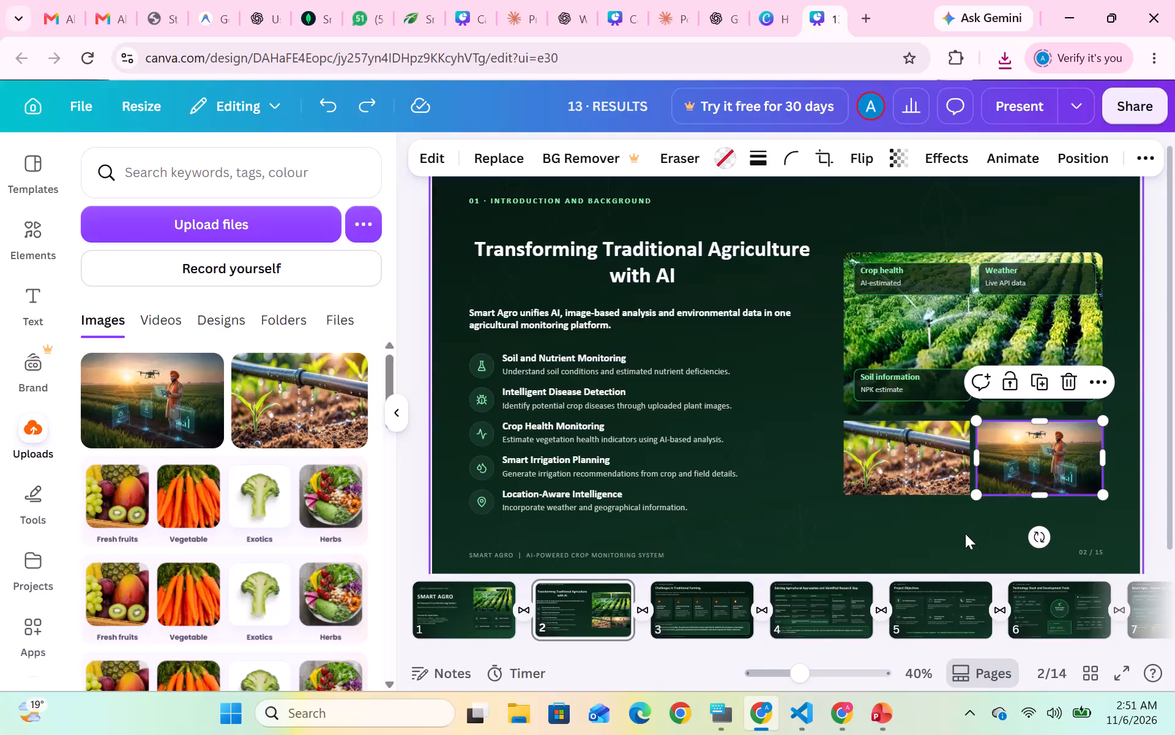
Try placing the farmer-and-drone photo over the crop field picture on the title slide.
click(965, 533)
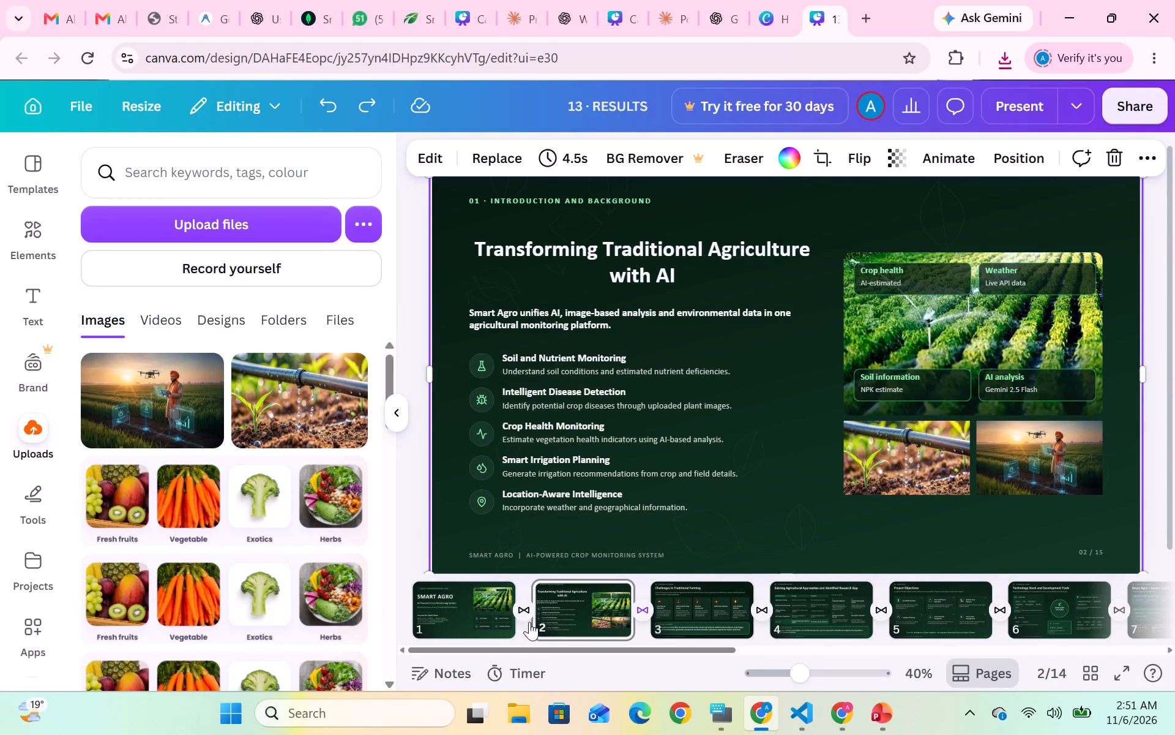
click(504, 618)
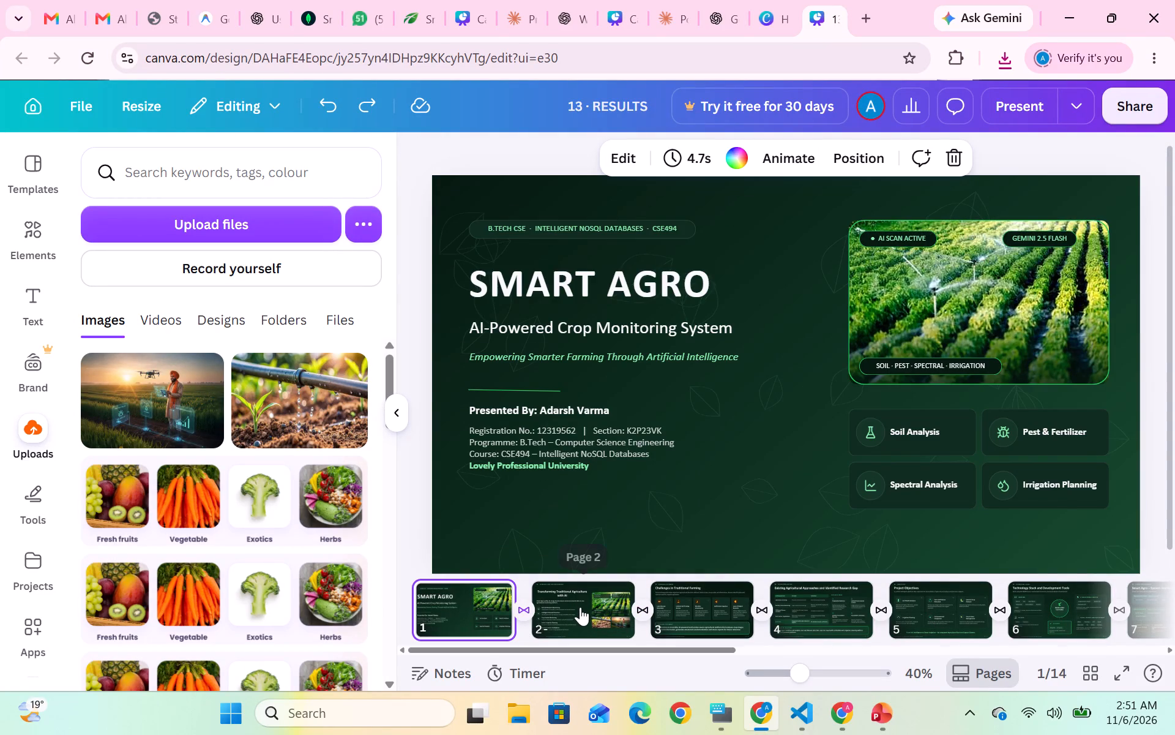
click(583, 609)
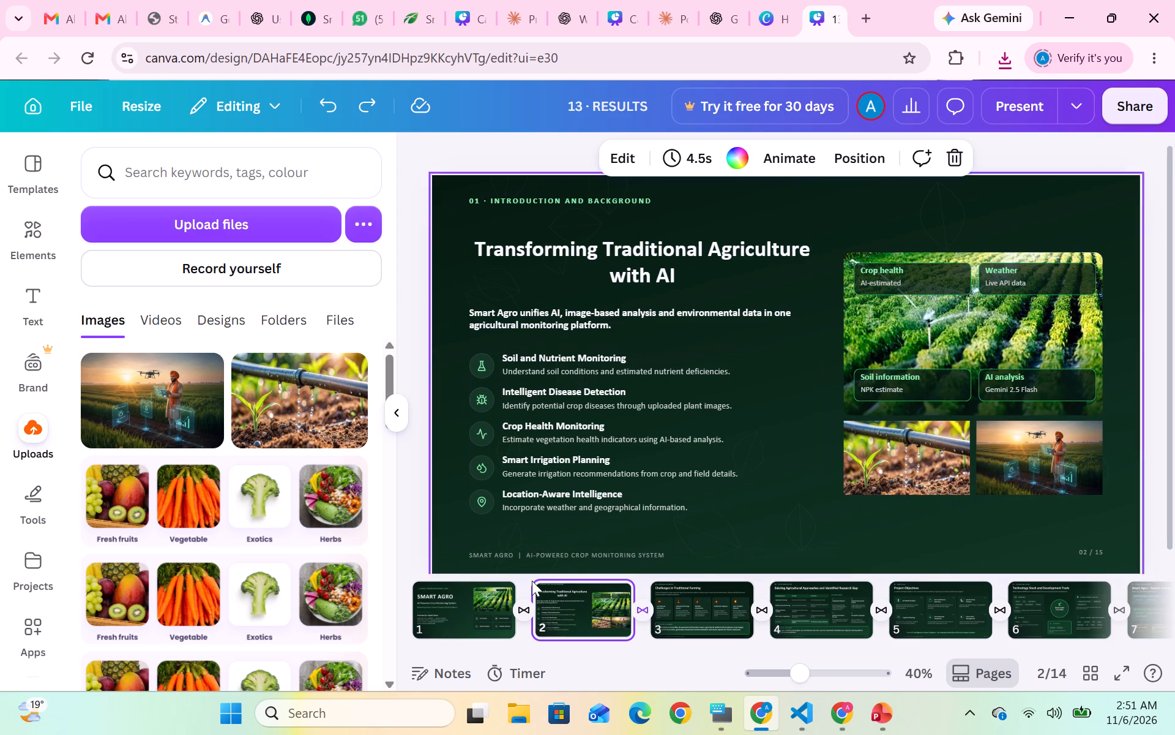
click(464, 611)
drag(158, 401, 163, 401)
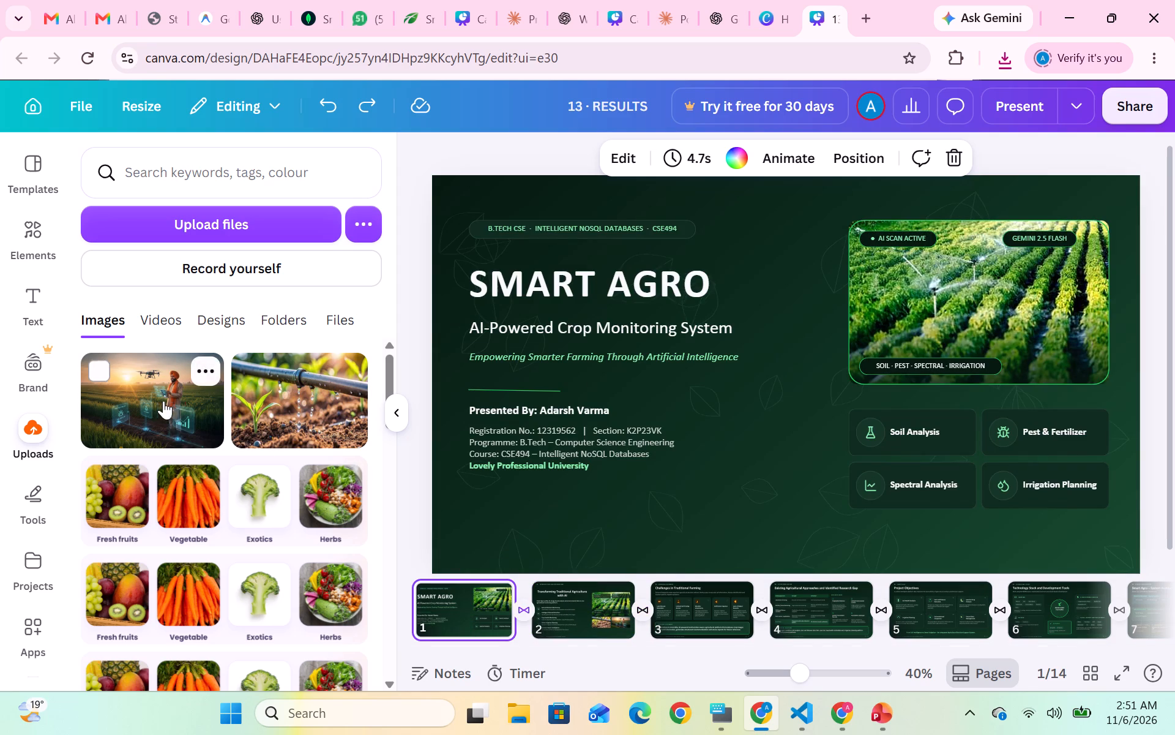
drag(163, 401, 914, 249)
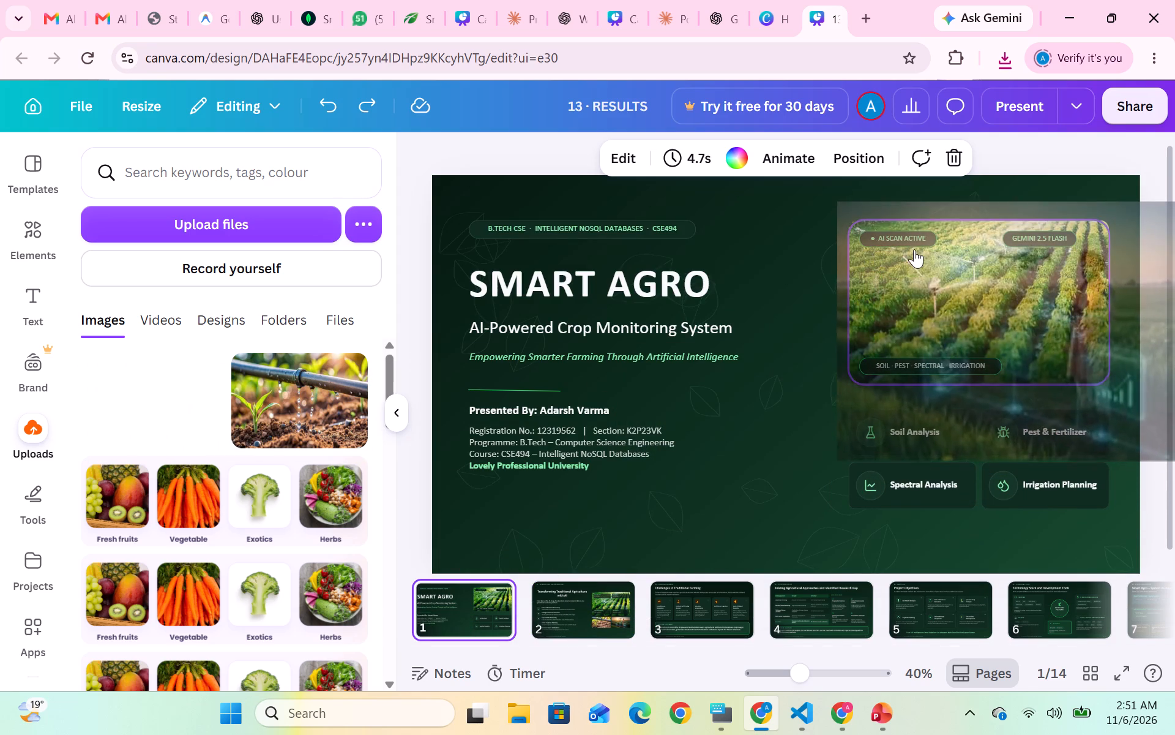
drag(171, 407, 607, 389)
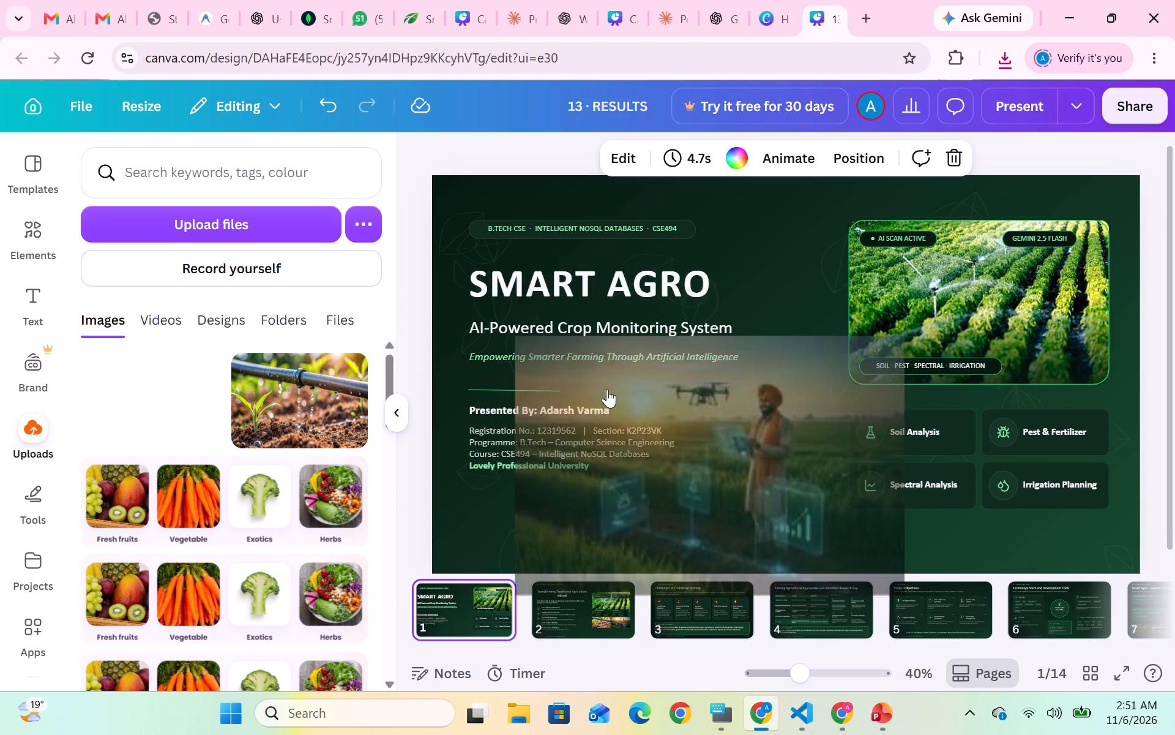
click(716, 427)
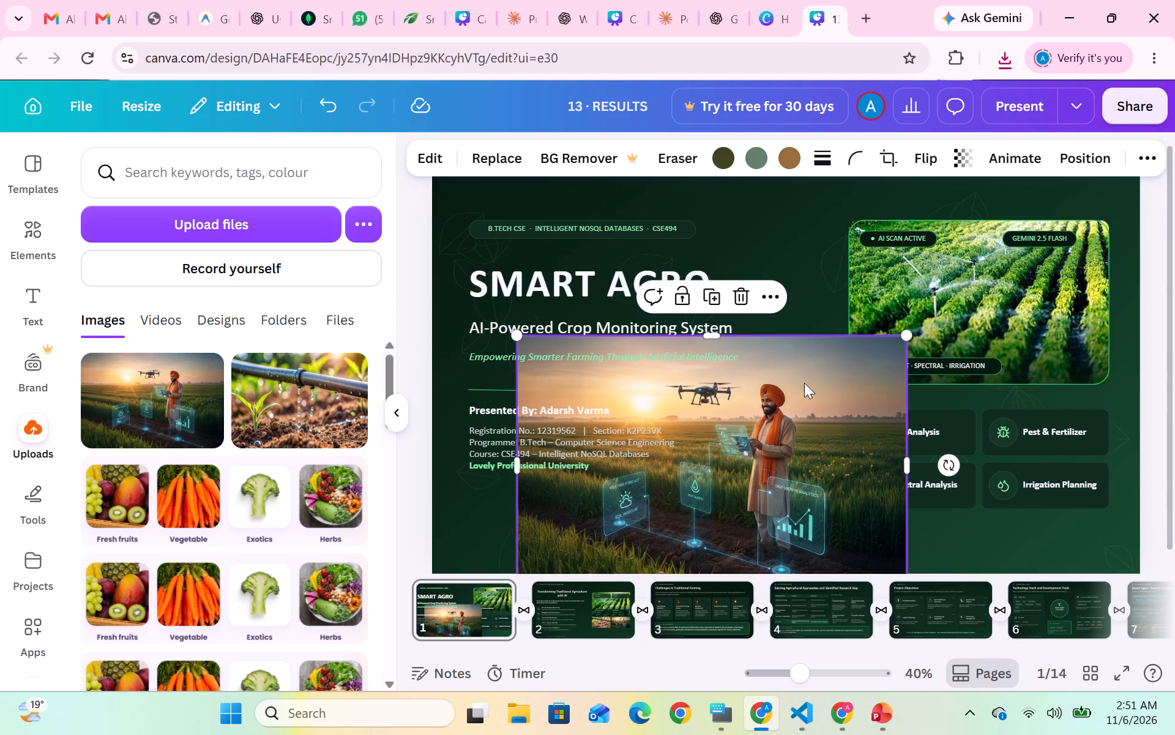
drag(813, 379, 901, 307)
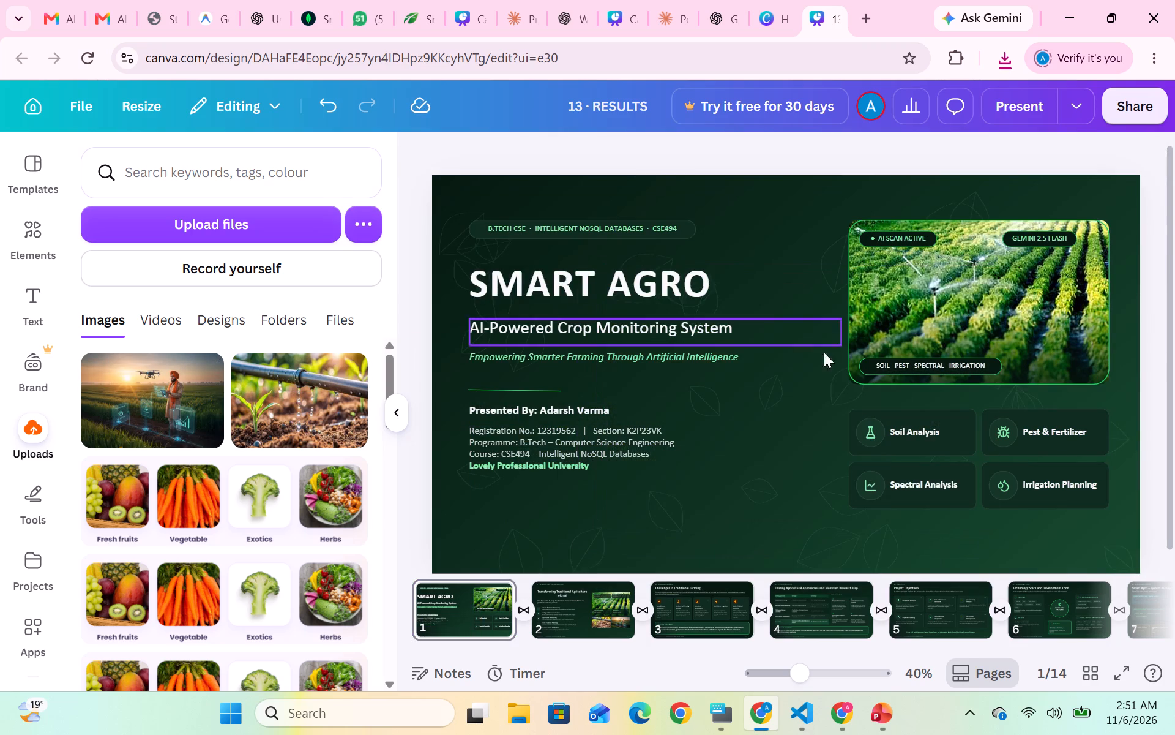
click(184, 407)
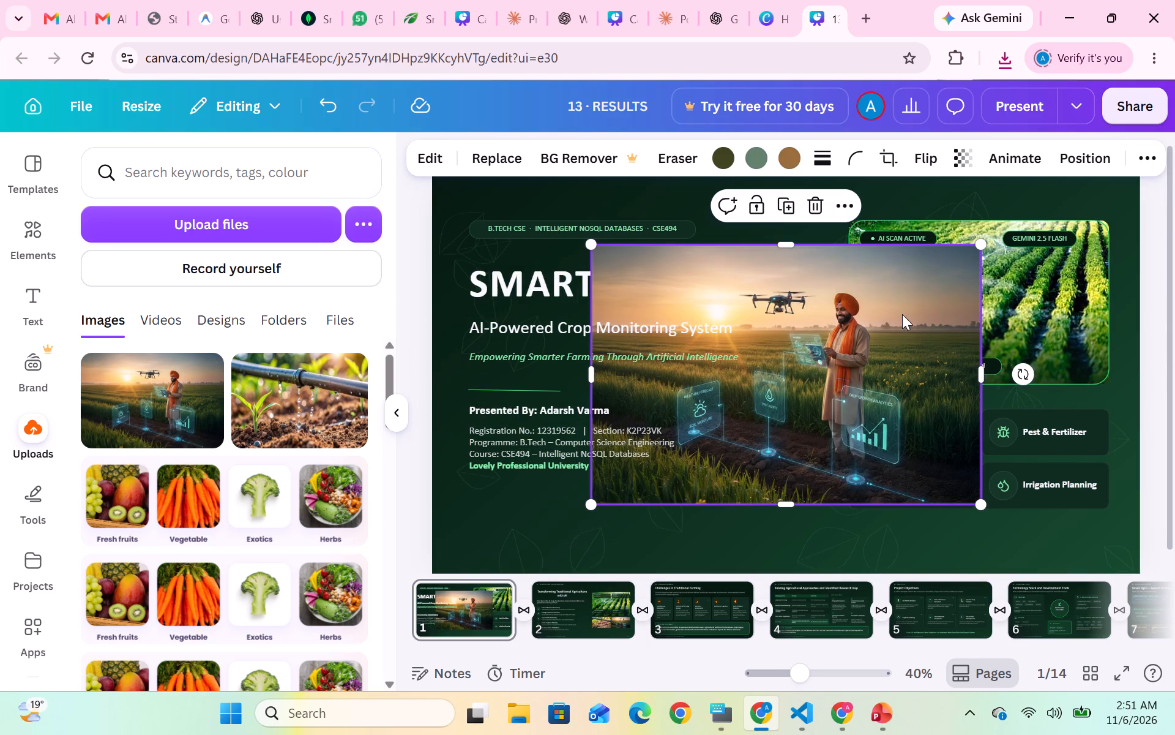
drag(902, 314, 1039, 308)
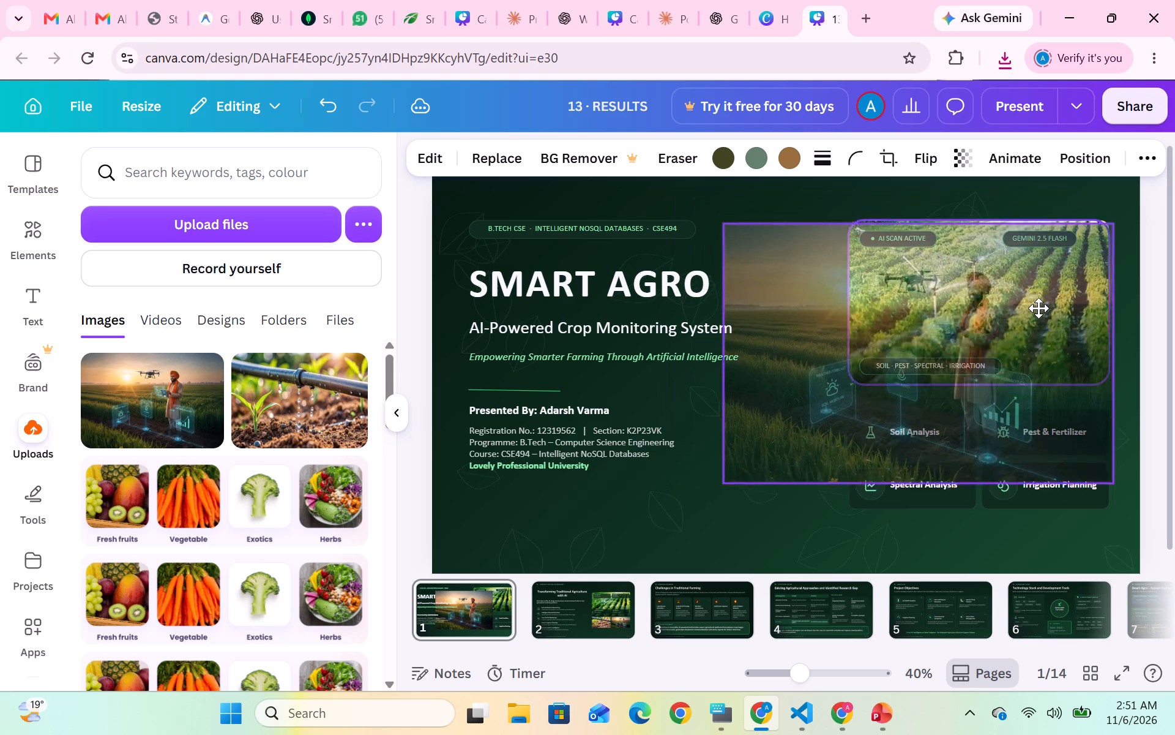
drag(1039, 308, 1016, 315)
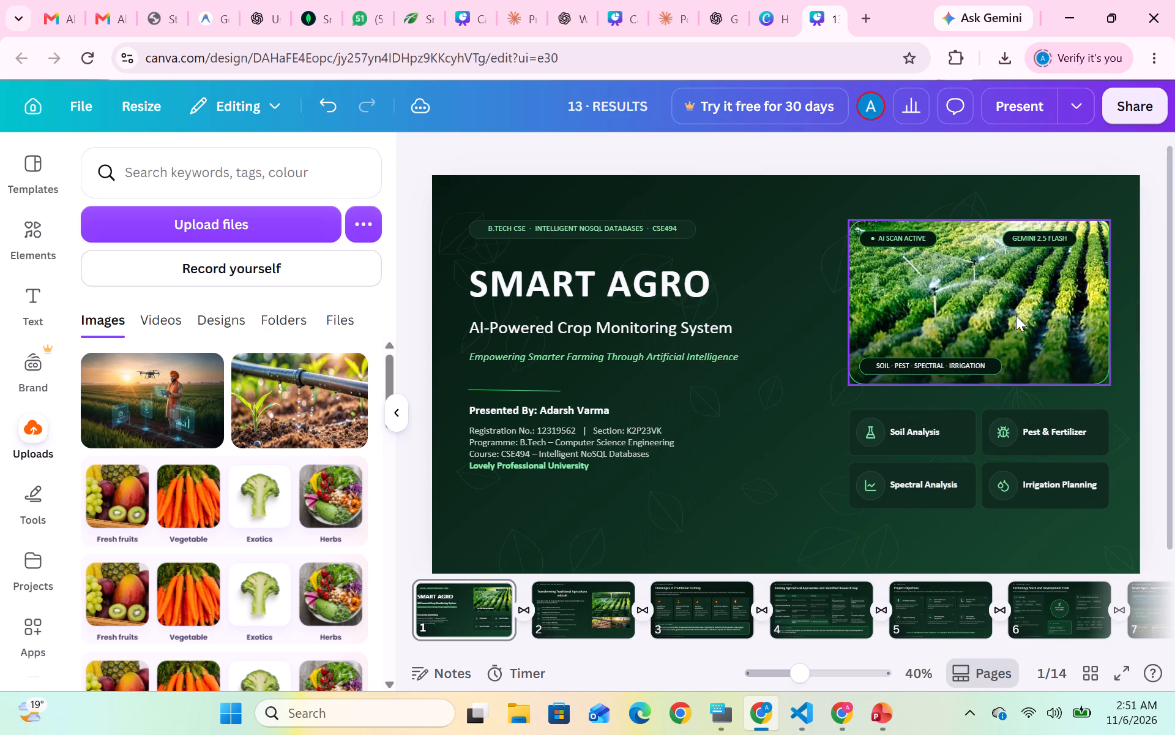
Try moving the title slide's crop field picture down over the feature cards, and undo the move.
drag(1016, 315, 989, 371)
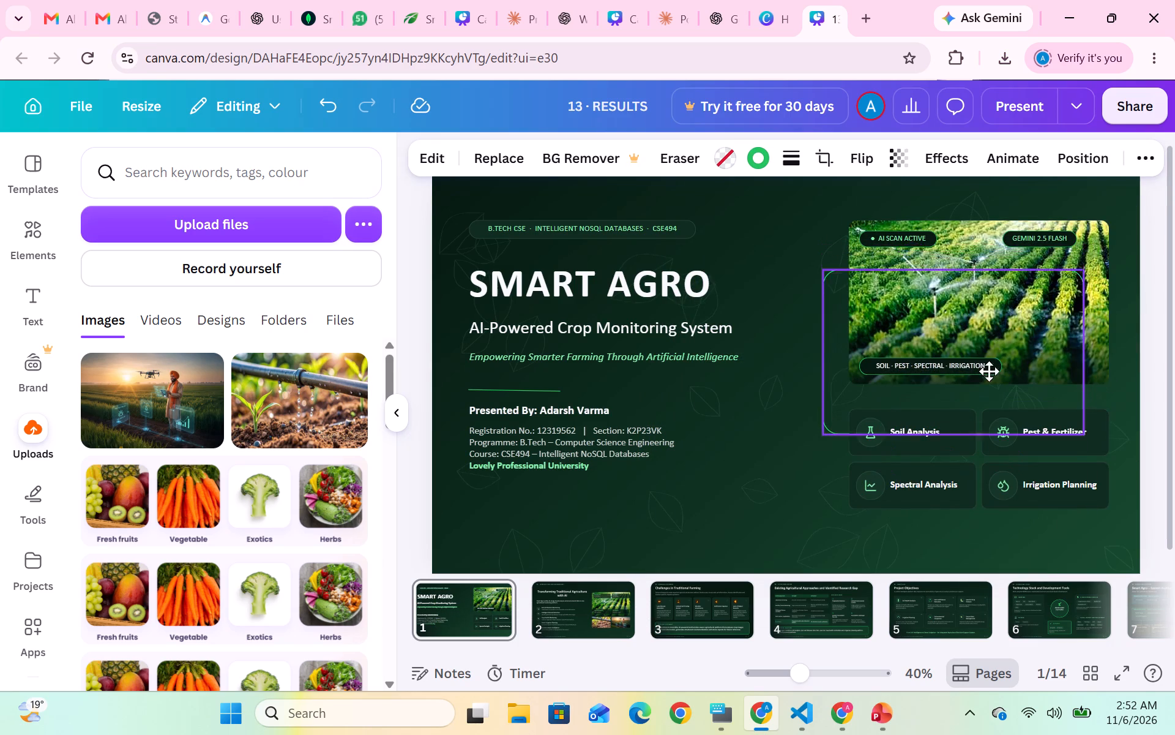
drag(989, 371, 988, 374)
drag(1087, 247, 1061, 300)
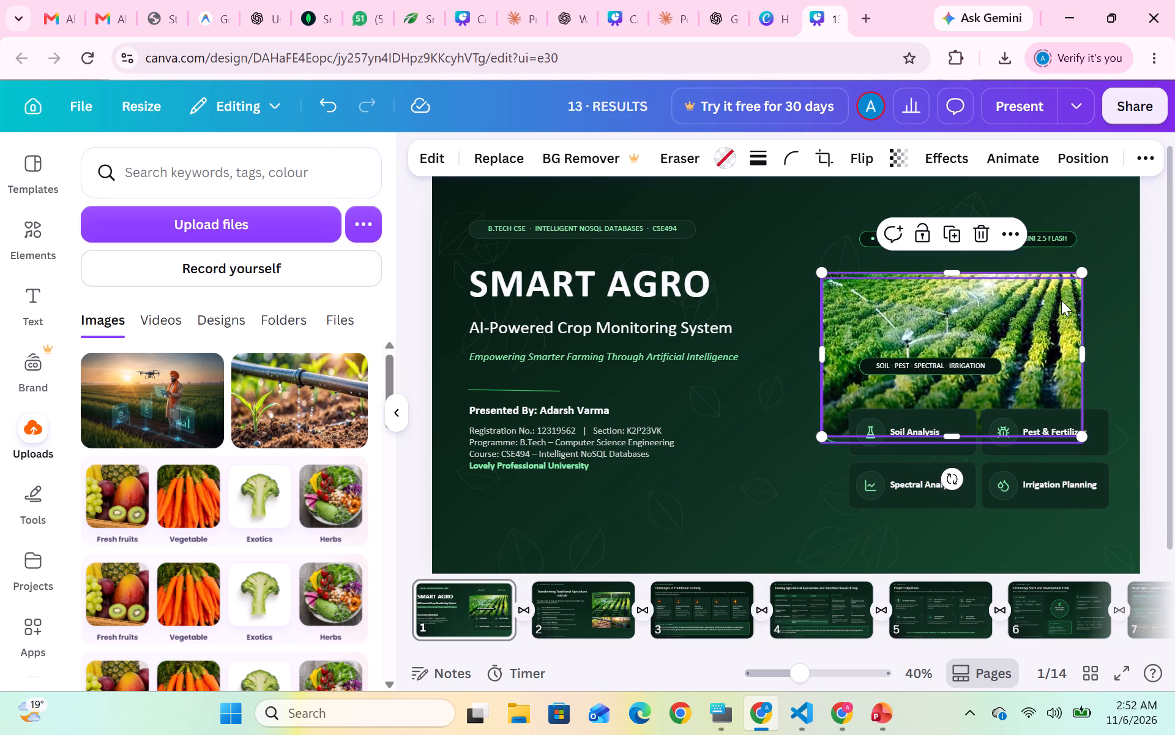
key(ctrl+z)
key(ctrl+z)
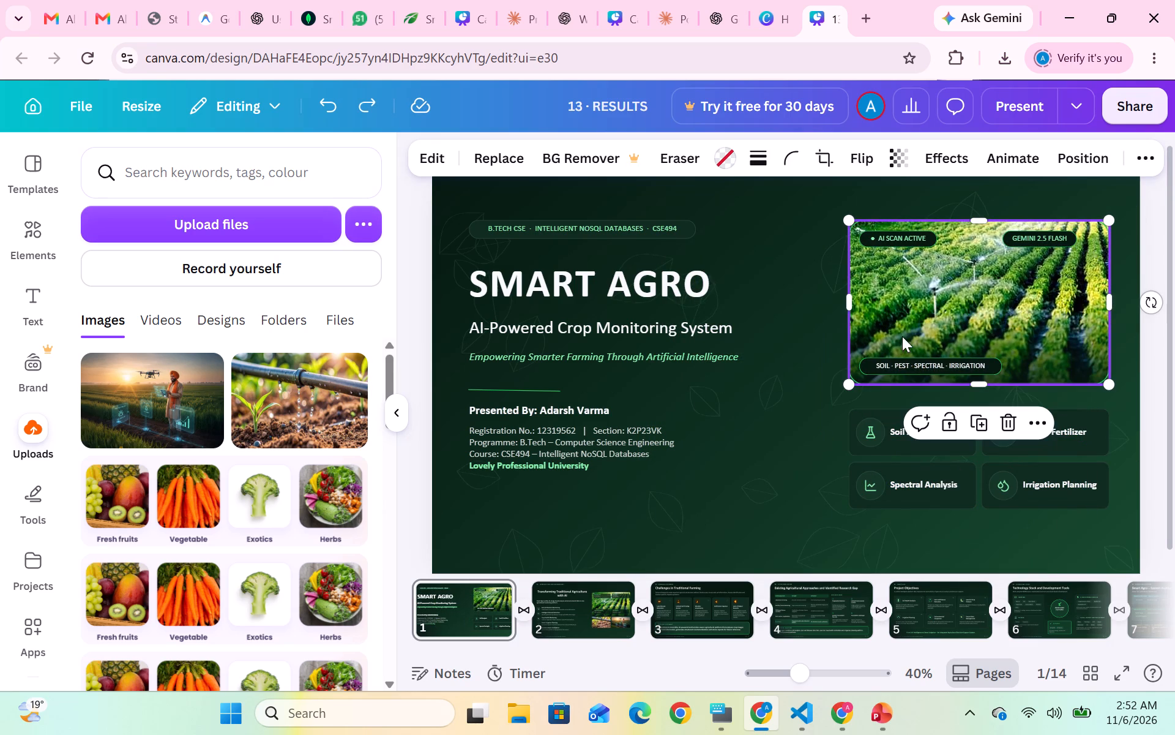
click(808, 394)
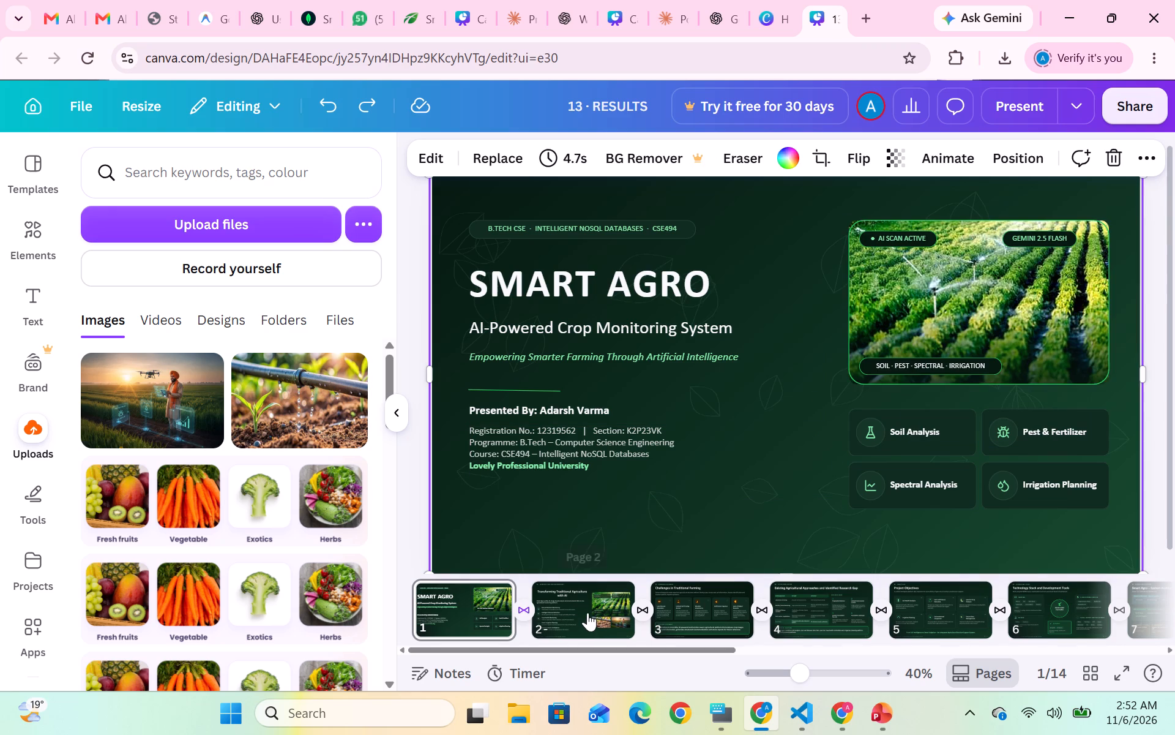
Review the presentation's pages, checking the introduction, system architecture, technology stack and literature review slides.
click(587, 612)
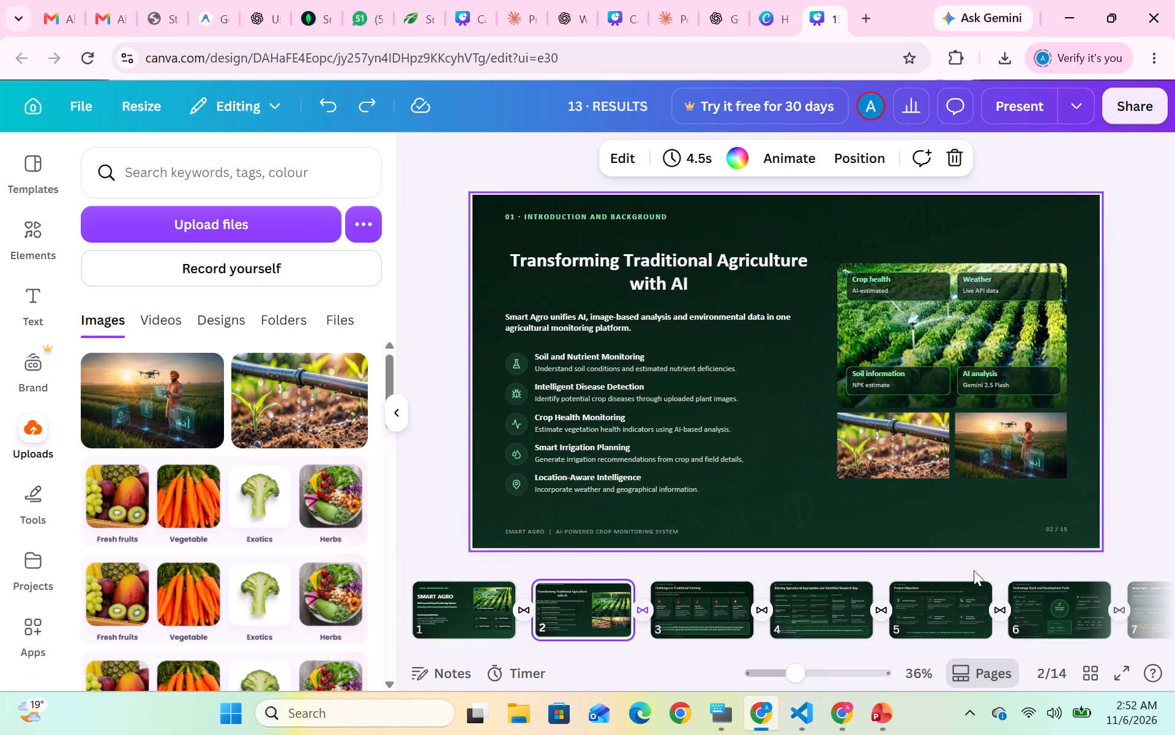
scroll(987, 601, left, 10)
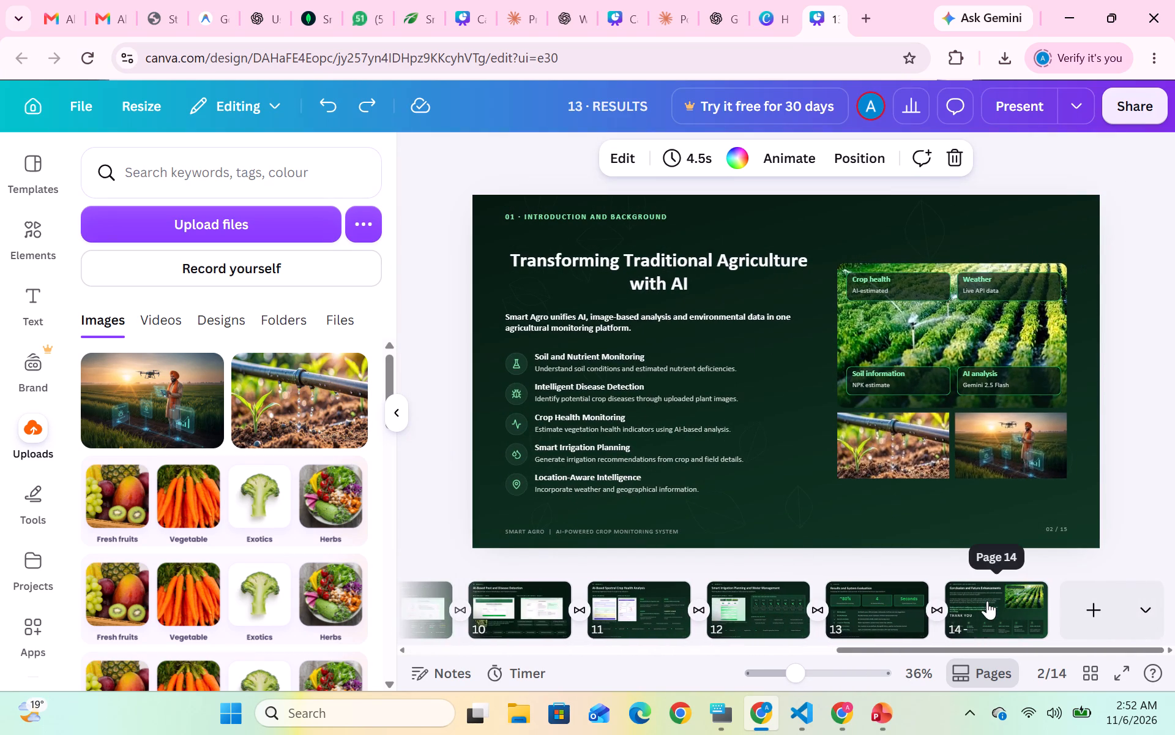
scroll(987, 601, right, 7)
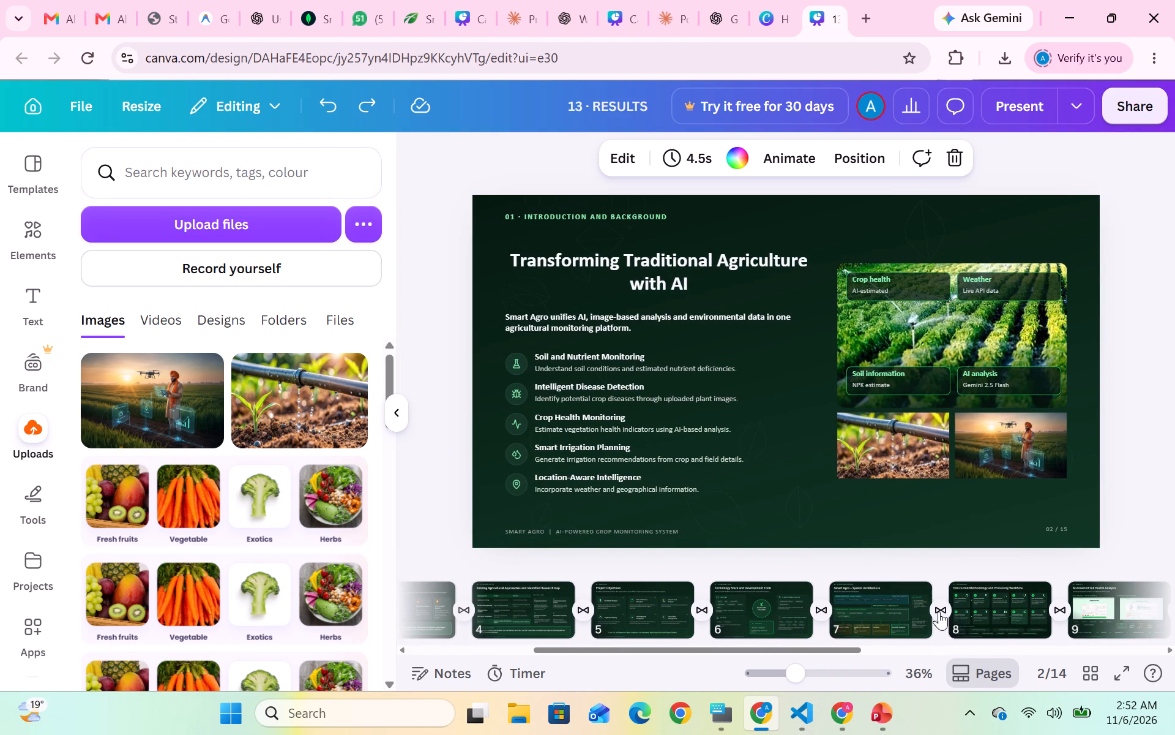
click(915, 615)
scroll(915, 615, right, 2)
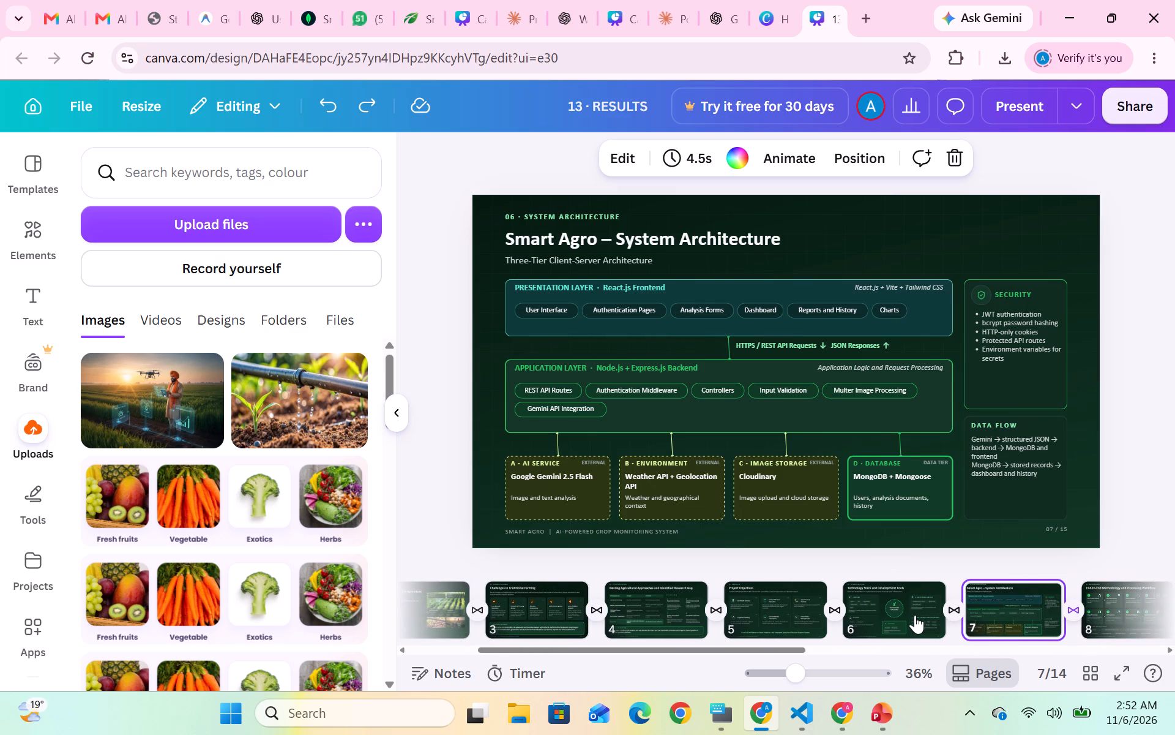
scroll(915, 615, right, 1)
click(915, 615)
scroll(915, 615, right, 3)
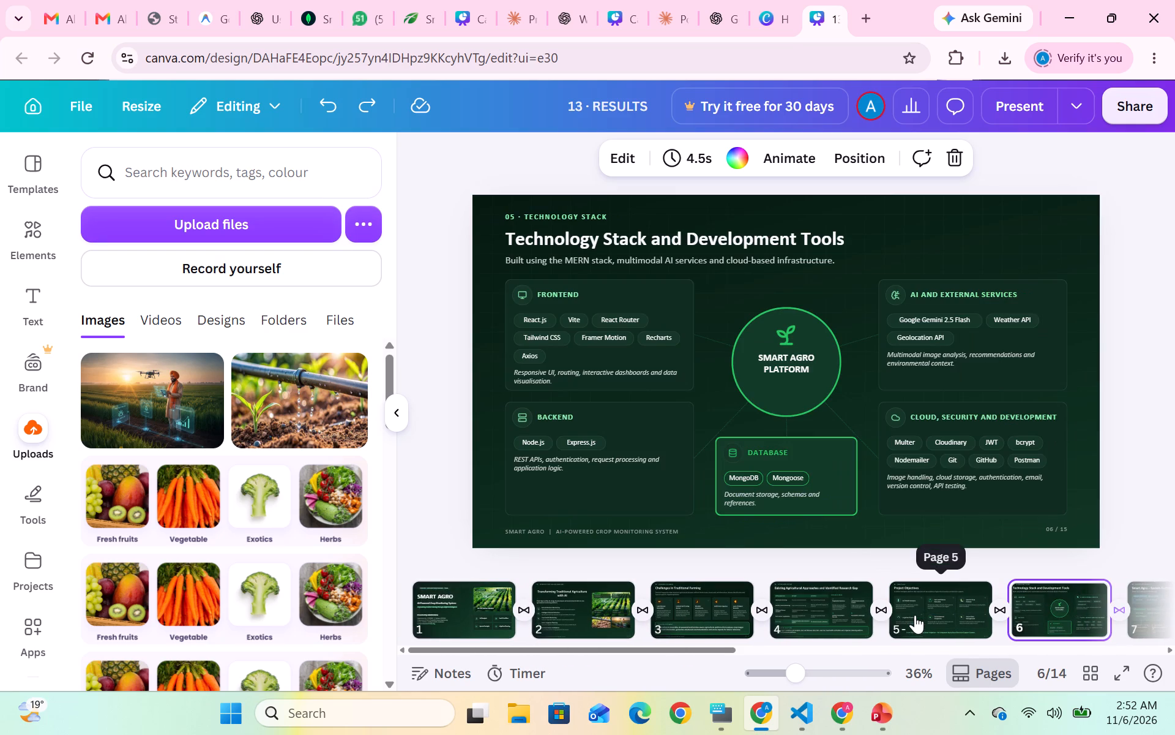
click(800, 619)
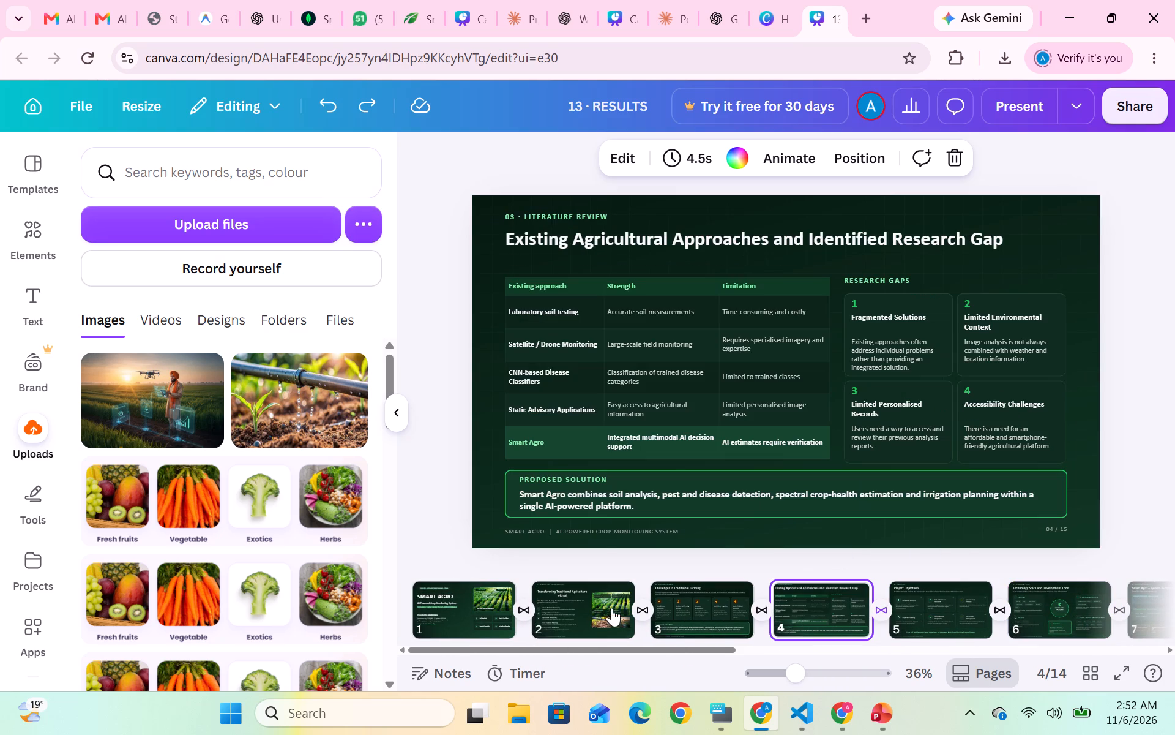
click(598, 606)
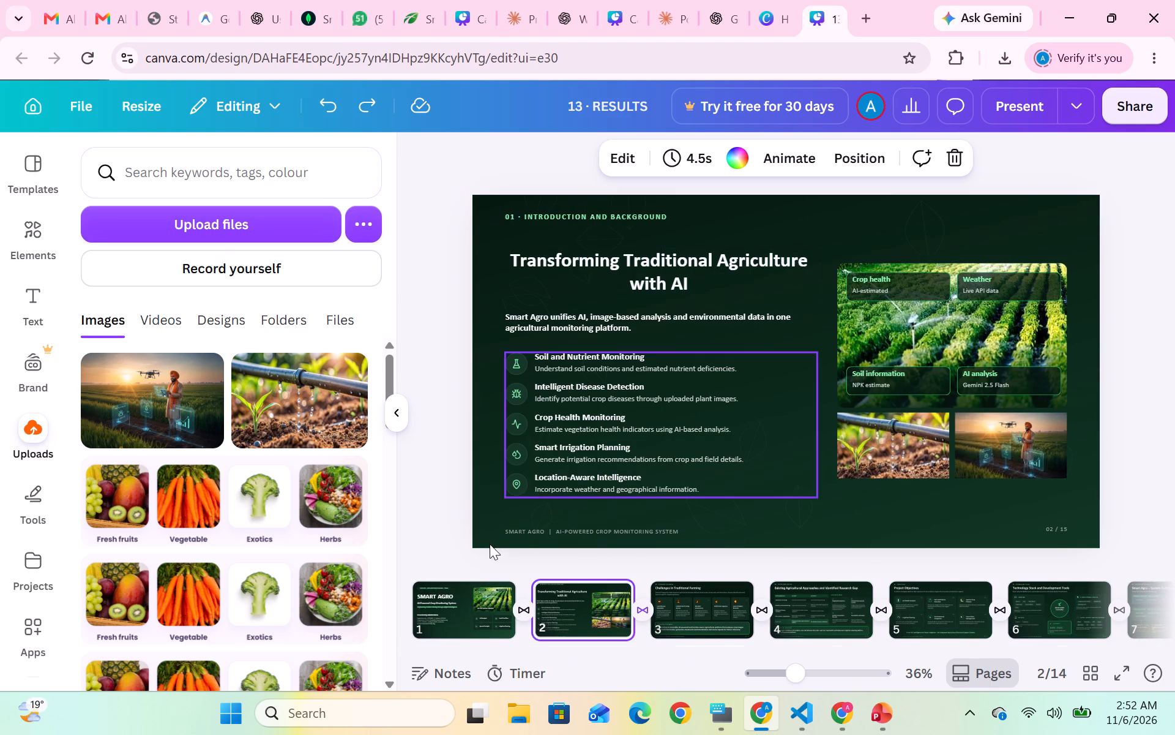
Start the full-screen presentation from the title slide.
click(476, 588)
click(1059, 98)
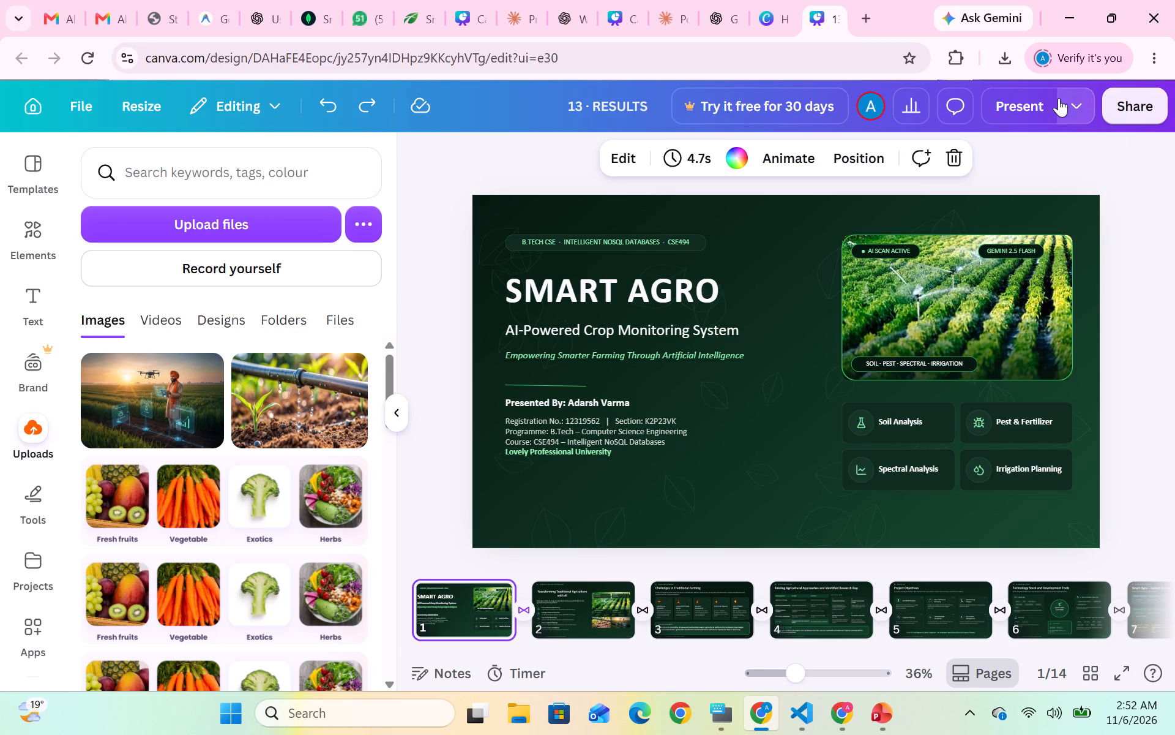
click(1137, 114)
click(1072, 110)
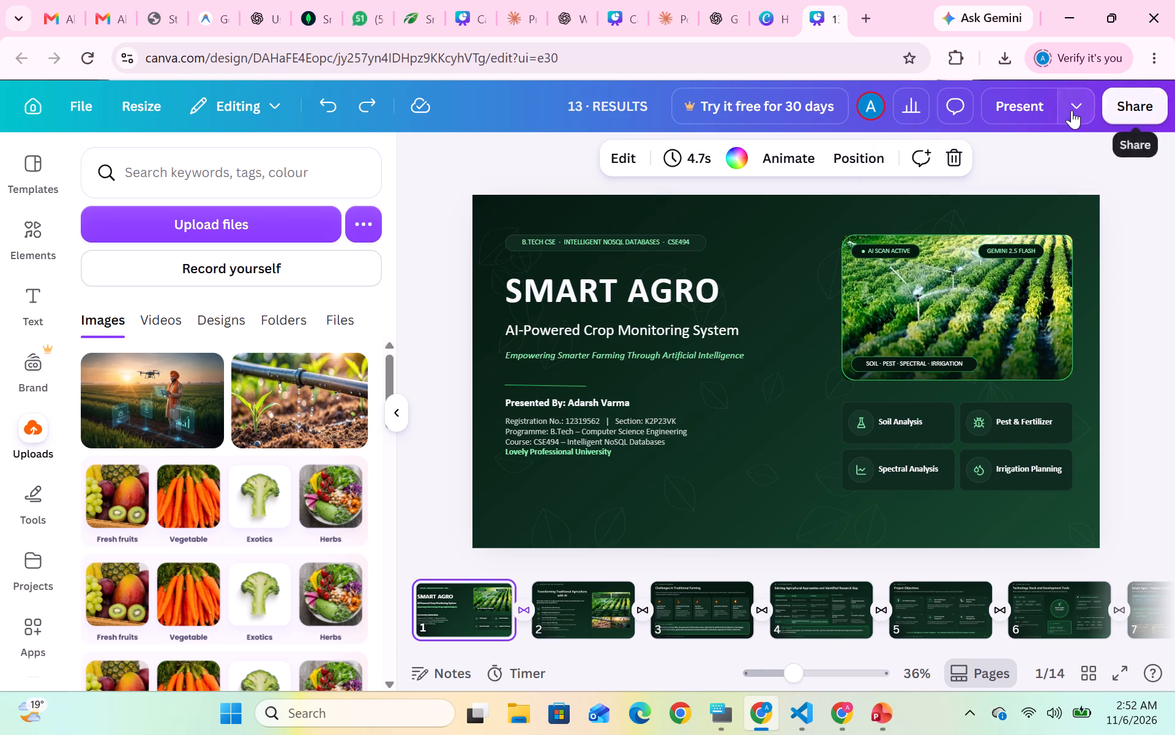
click(1015, 166)
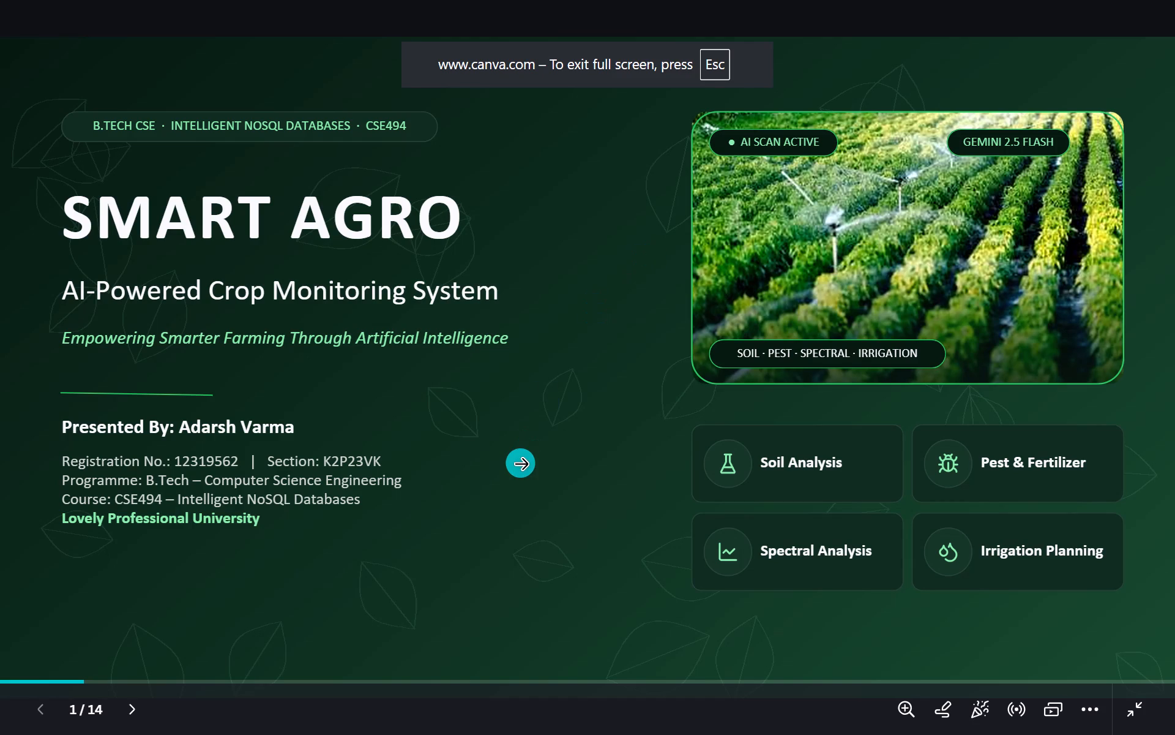
Run through the full-screen presentation from the title slide to the Conclusion and Future Enhancements slide.
click(491, 726)
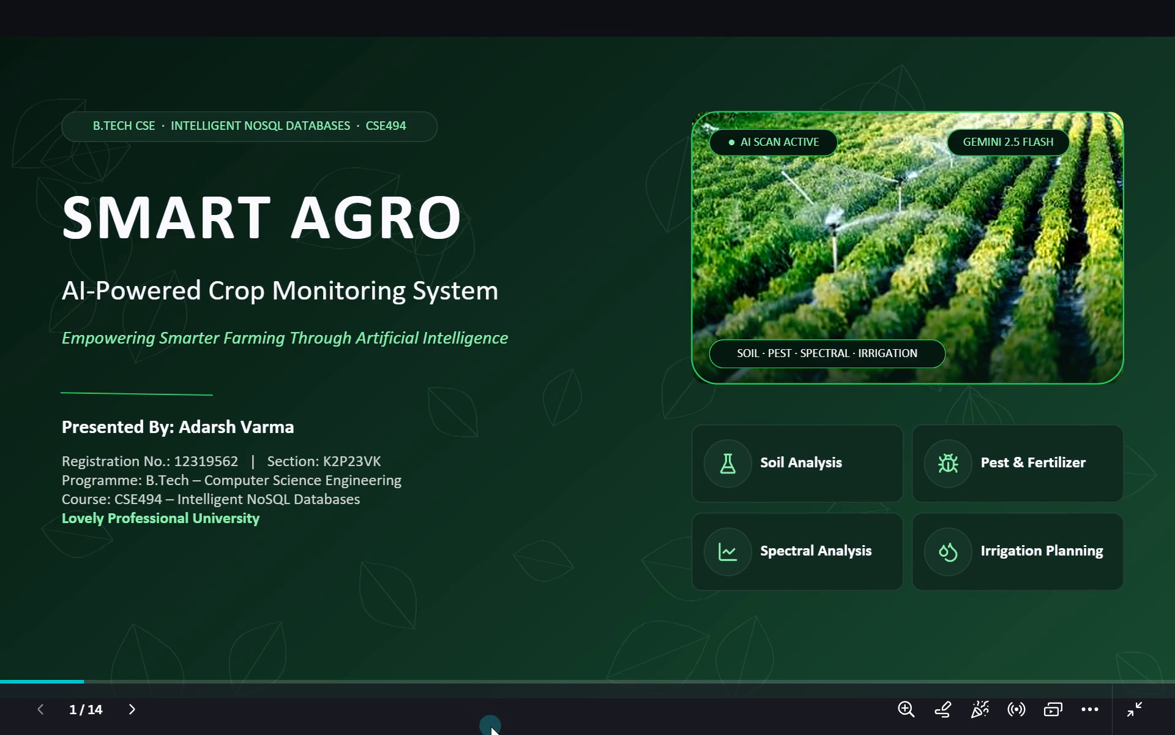
click(1162, 478)
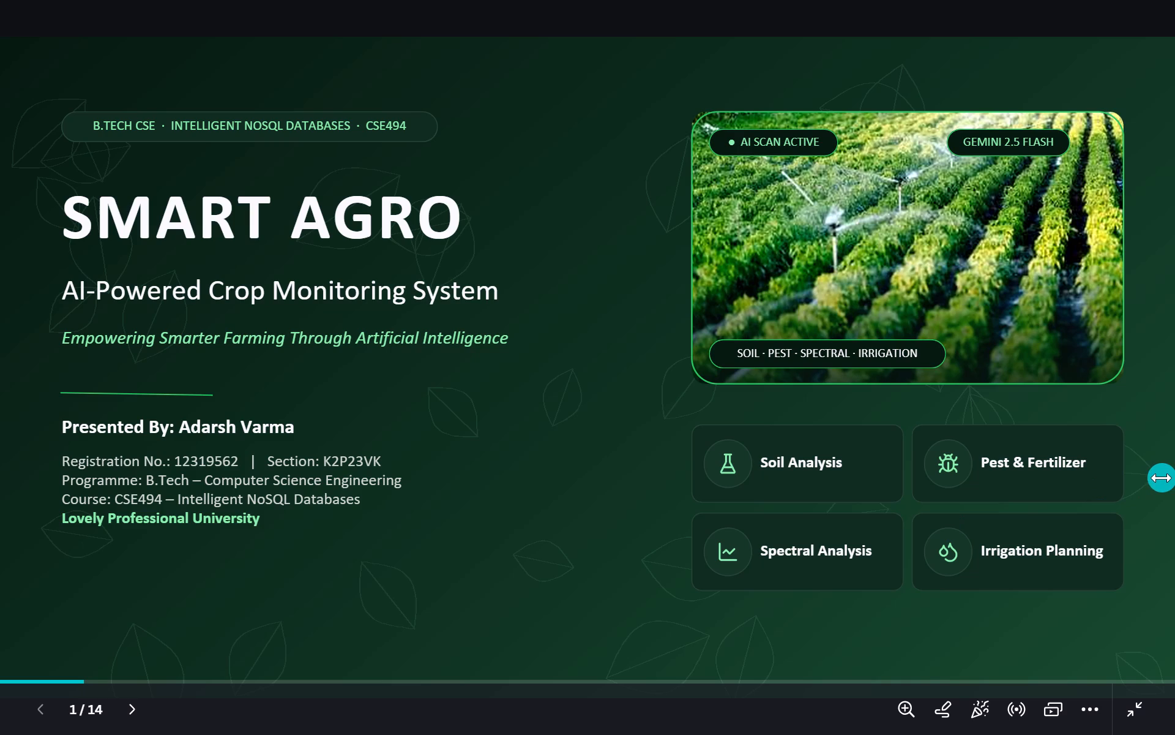
click(1162, 478)
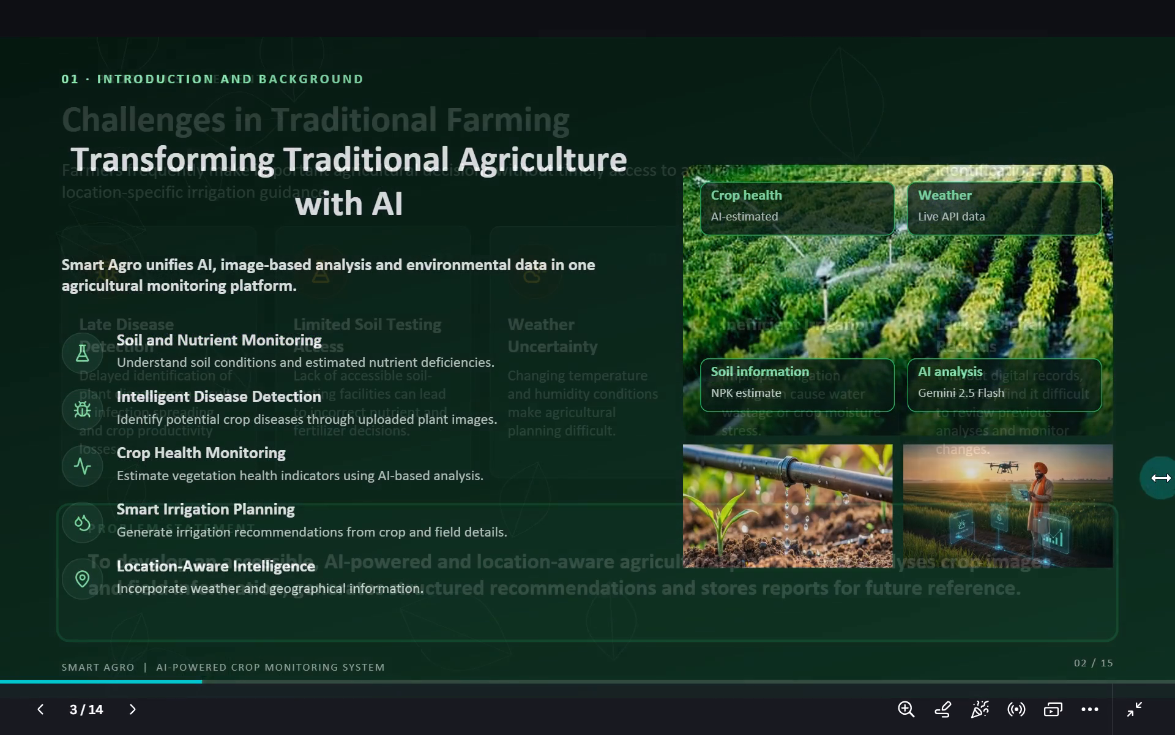
click(1162, 478)
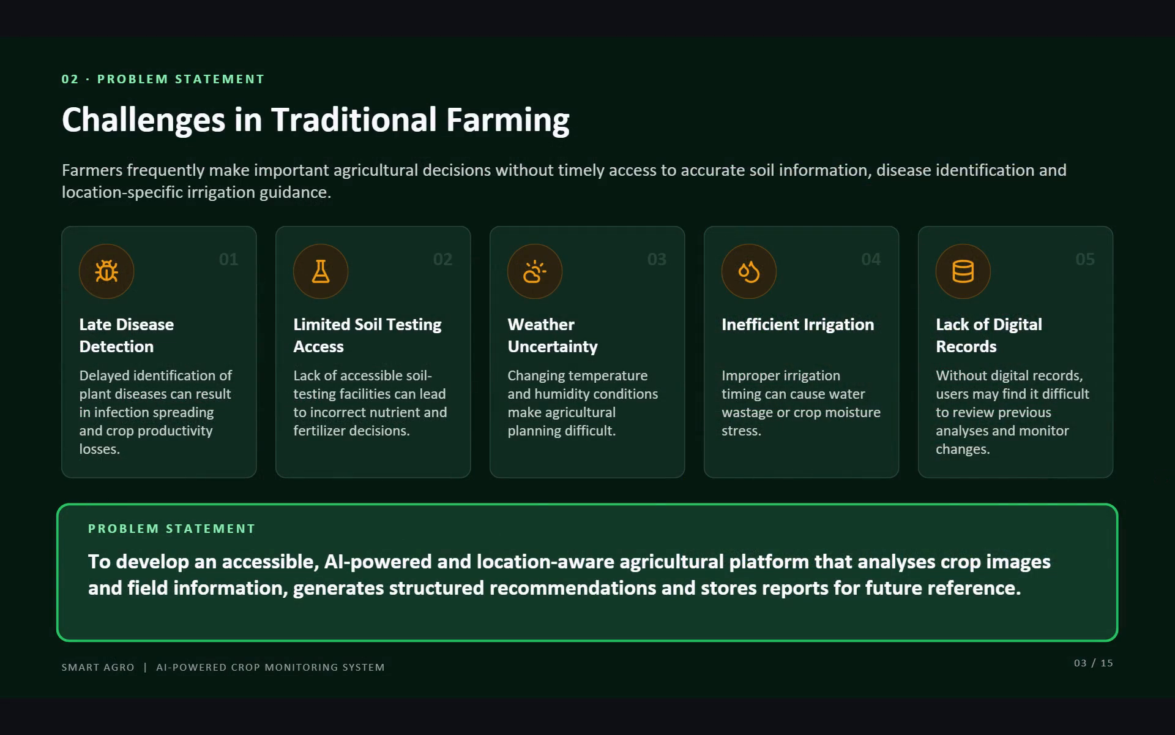
click(1162, 478)
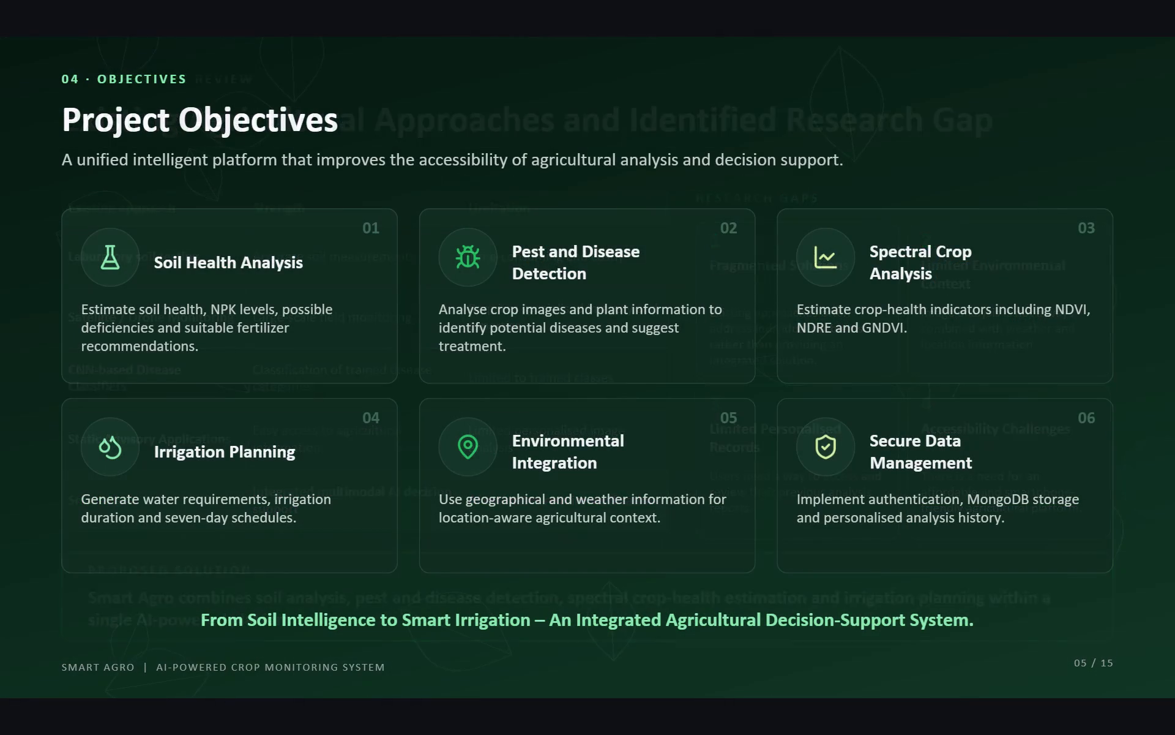
click(1162, 478)
click(1162, 478)
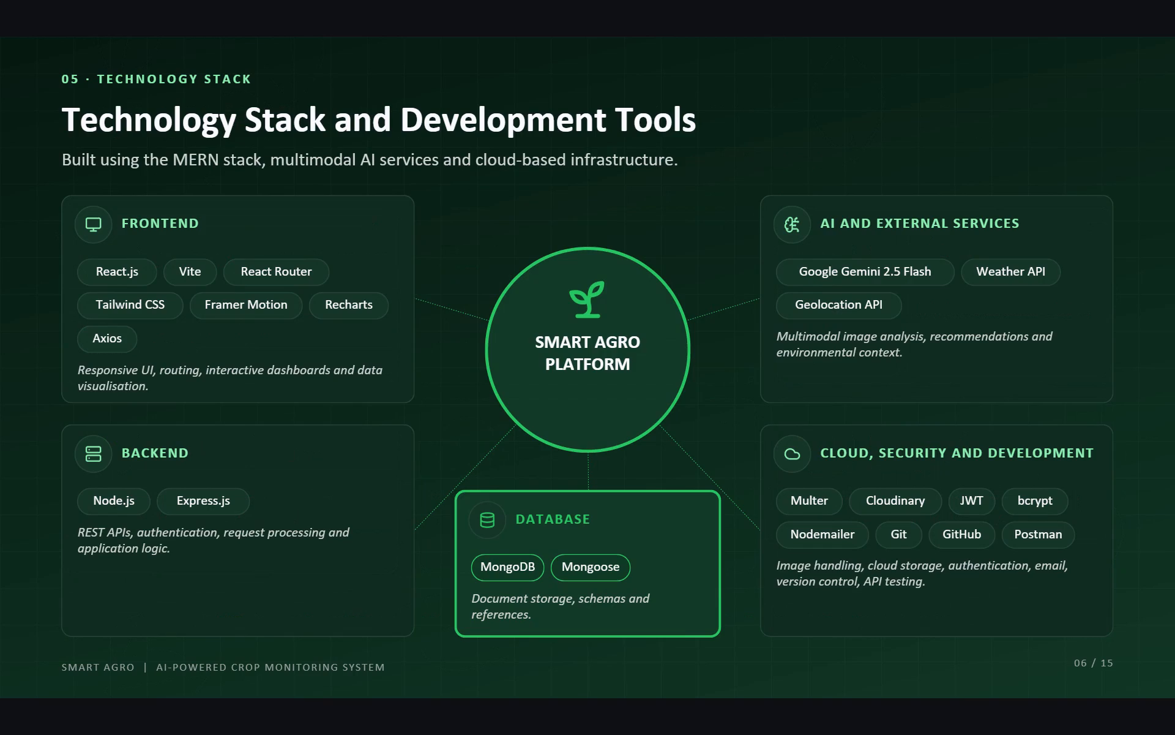
click(1162, 478)
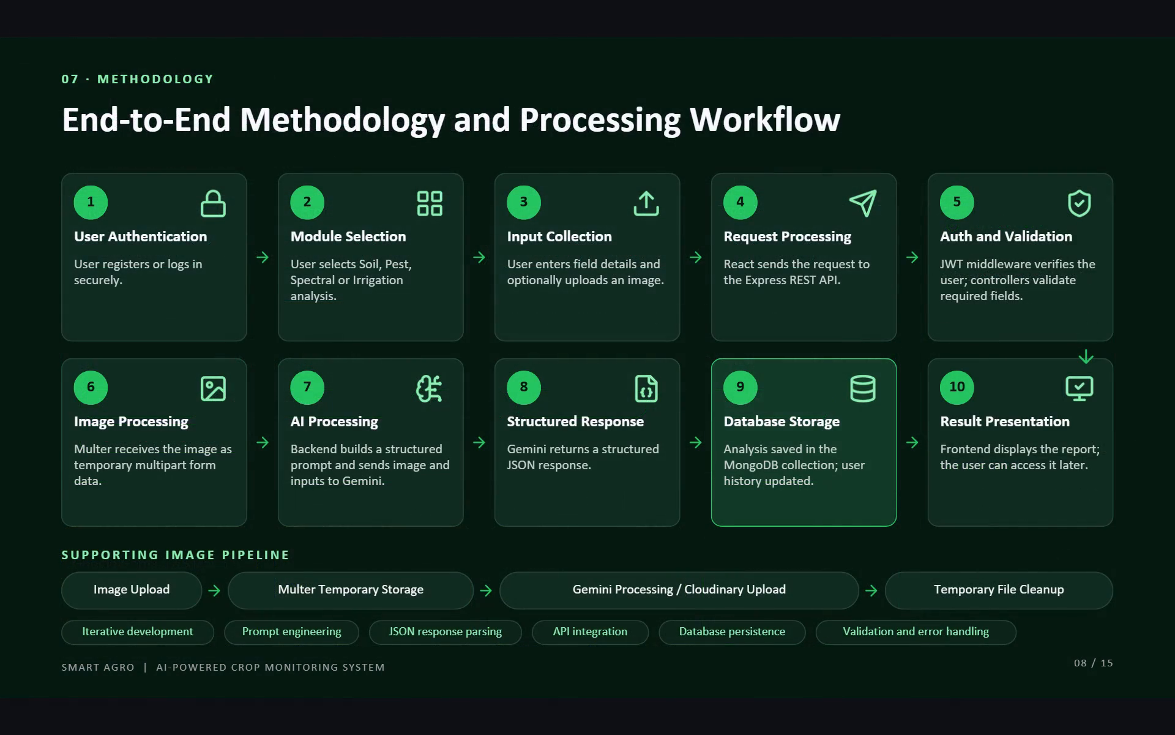
click(1162, 478)
click(1162, 478)
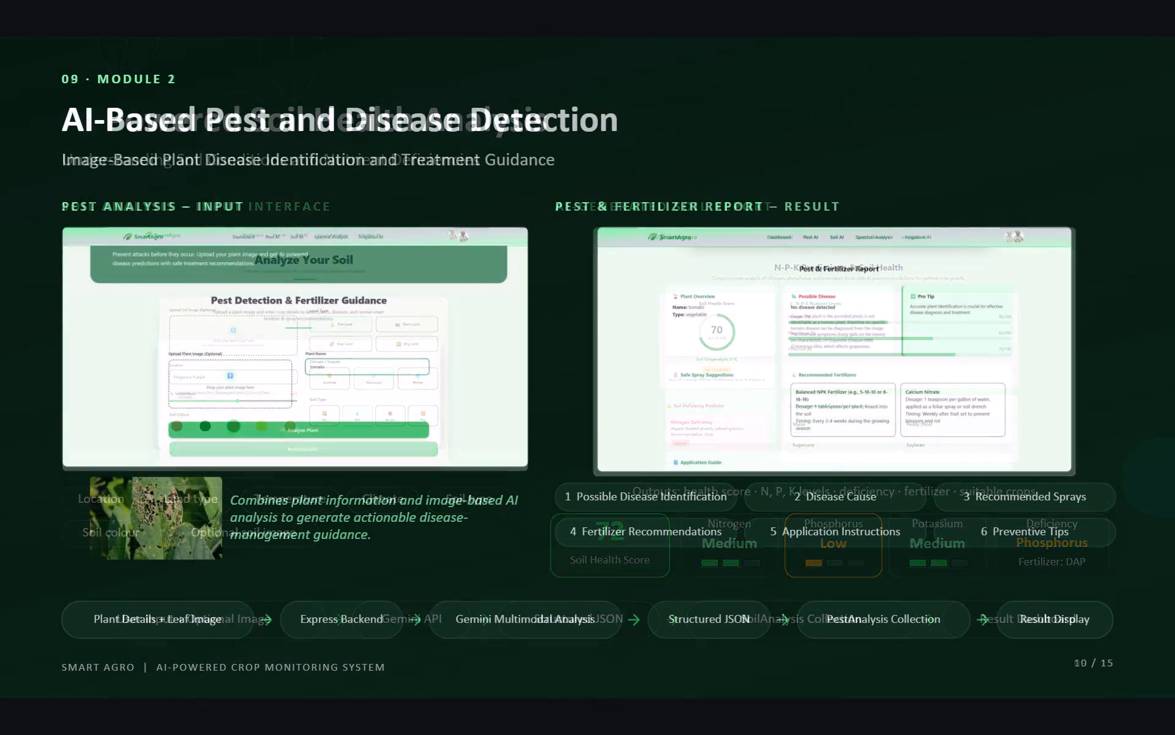
click(1162, 478)
click(1162, 478)
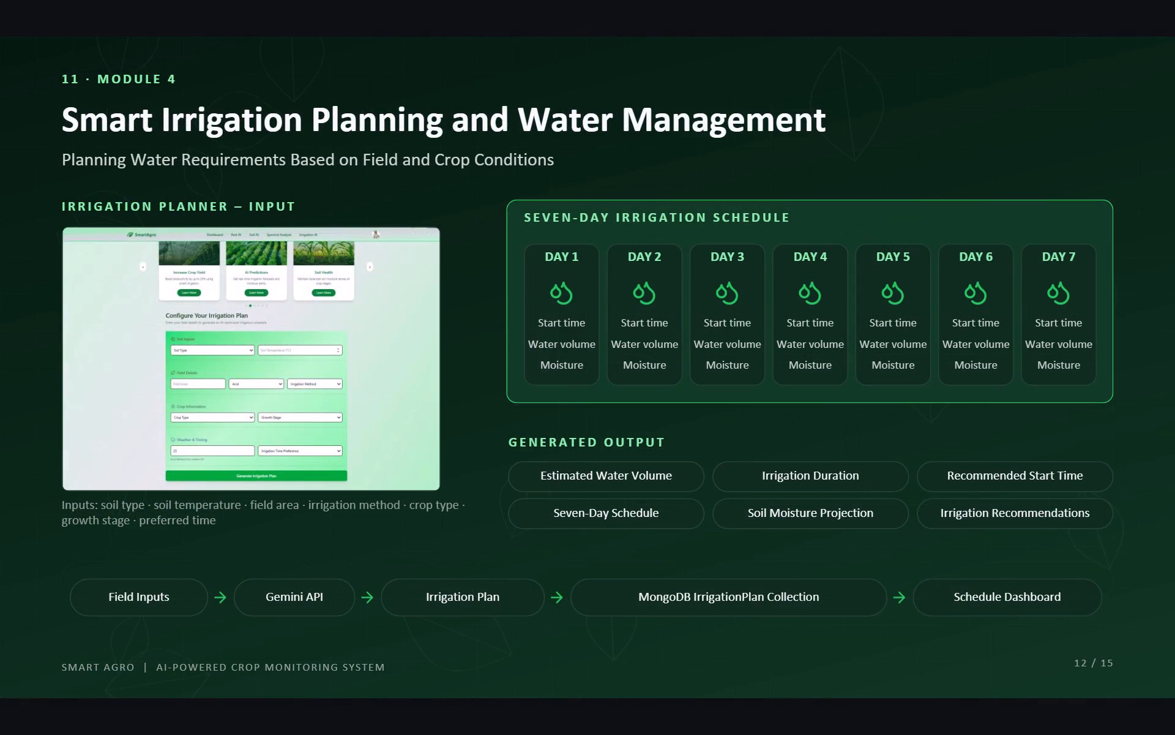
click(1162, 478)
click(1162, 478)
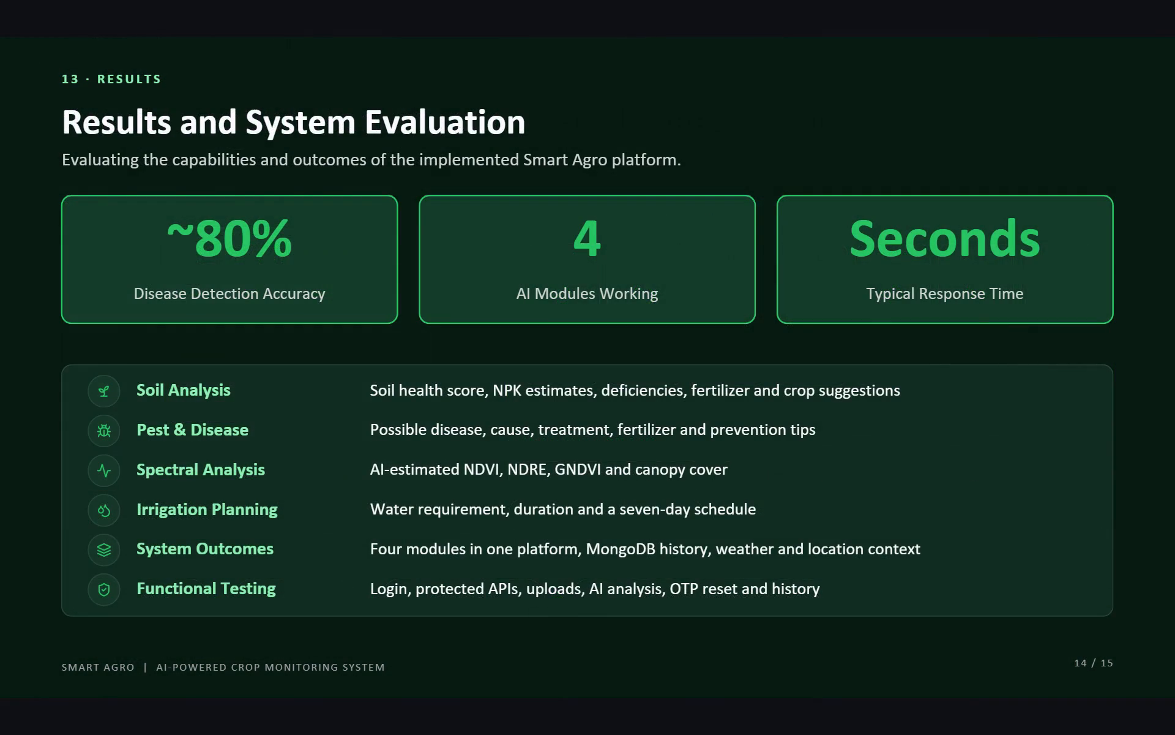
click(1162, 478)
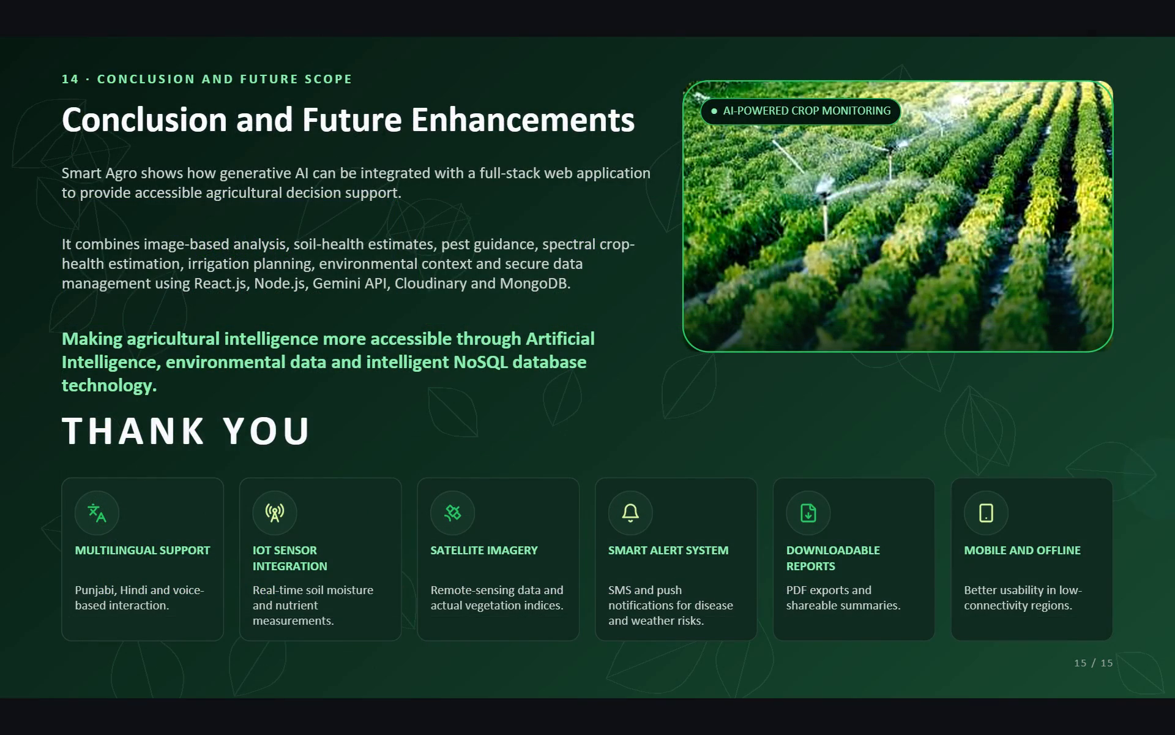
Return to the title slide and examine each full-screen slide from the introduction through to the system architecture.
triple_click(18, 318)
triple_click(18, 318)
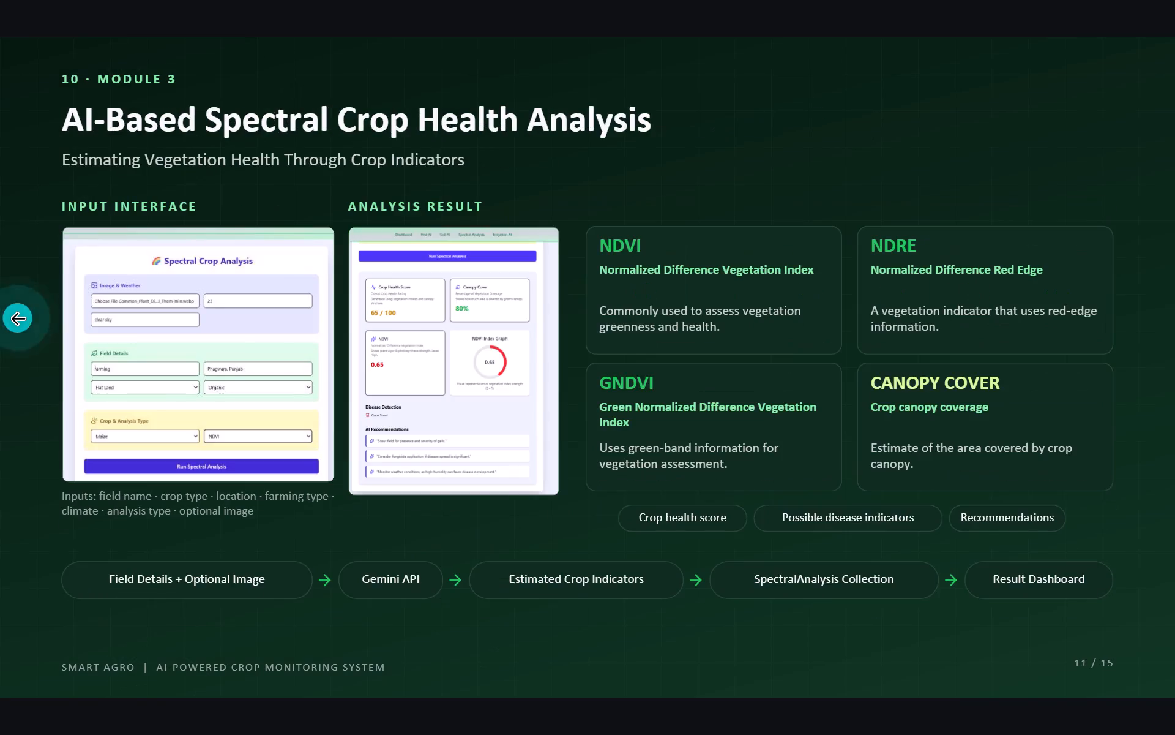
triple_click(18, 318)
triple_click(18, 318)
triple_click(18, 318)
double_click(18, 318)
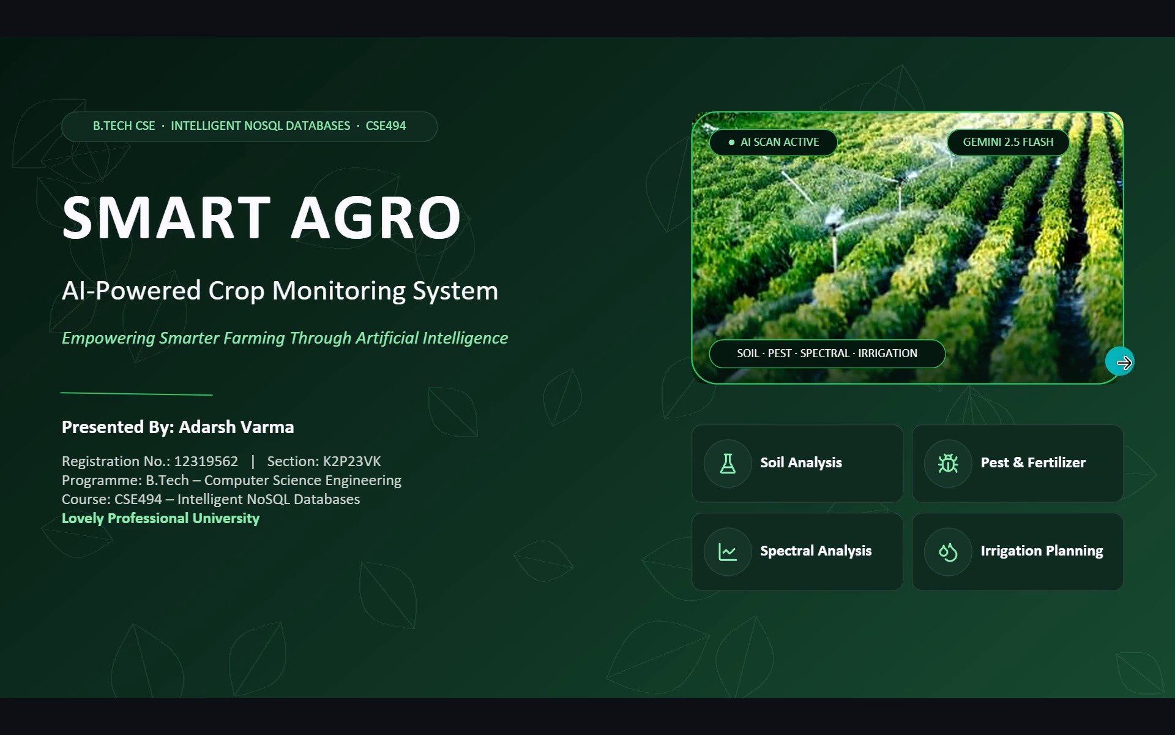
click(1133, 404)
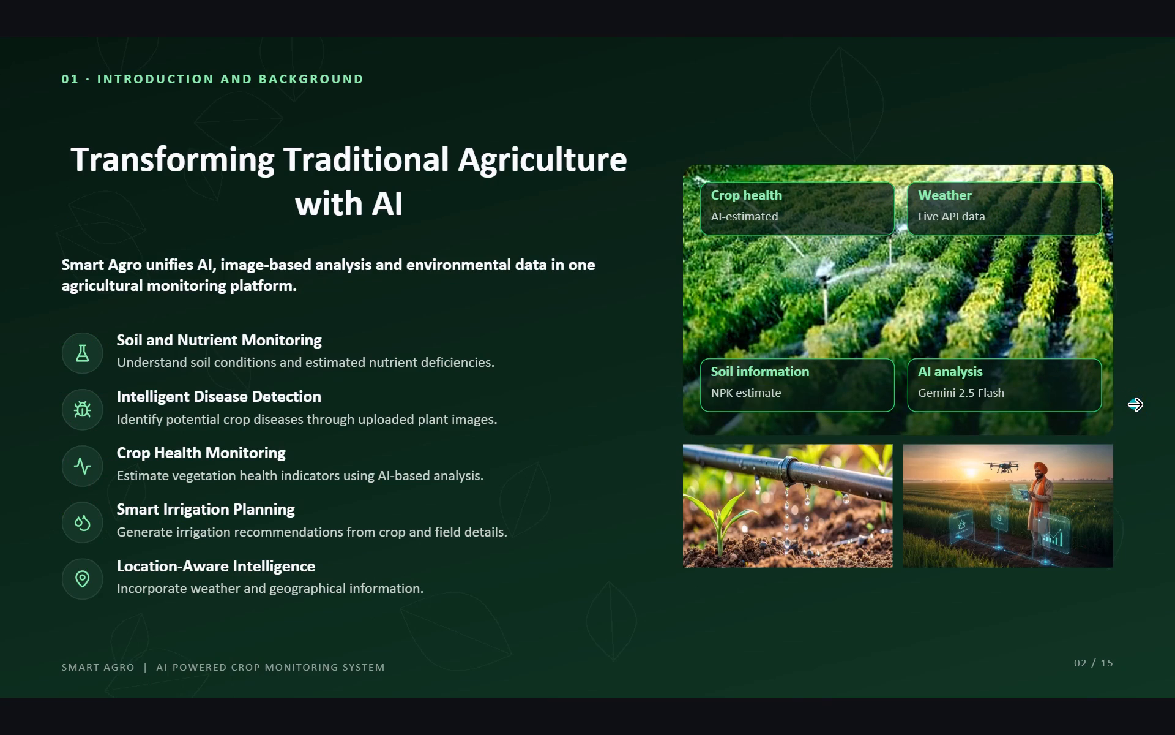
click(1135, 404)
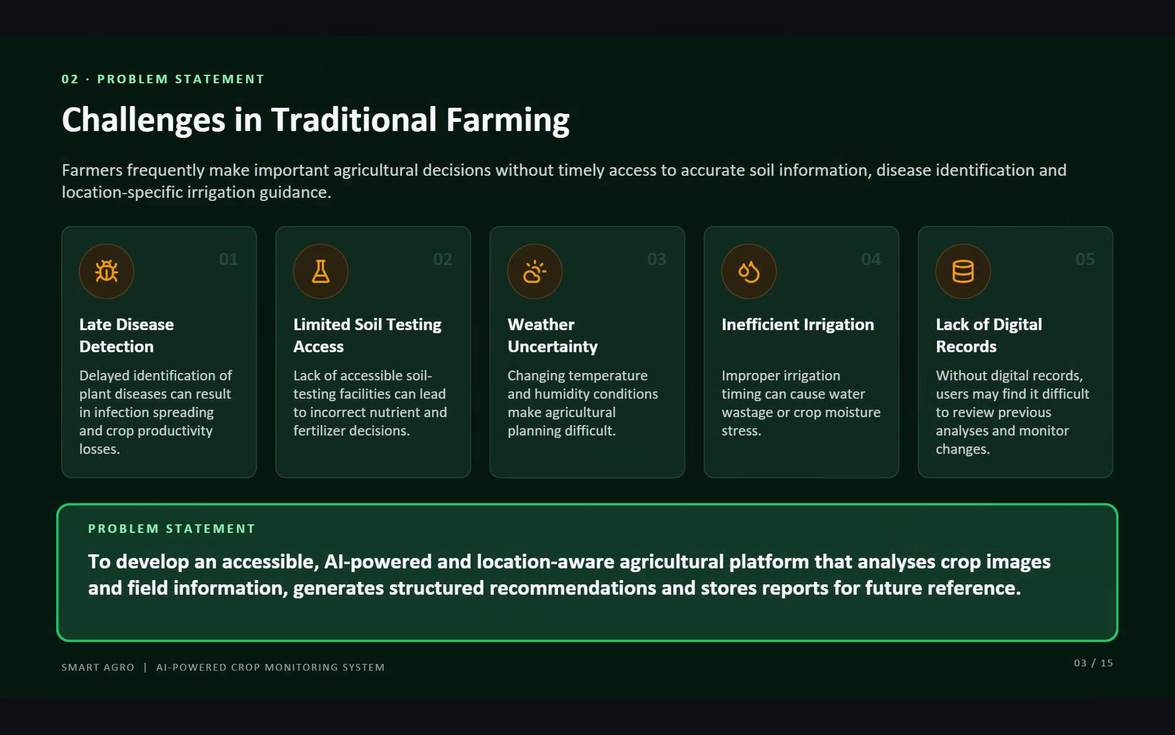
click(1135, 404)
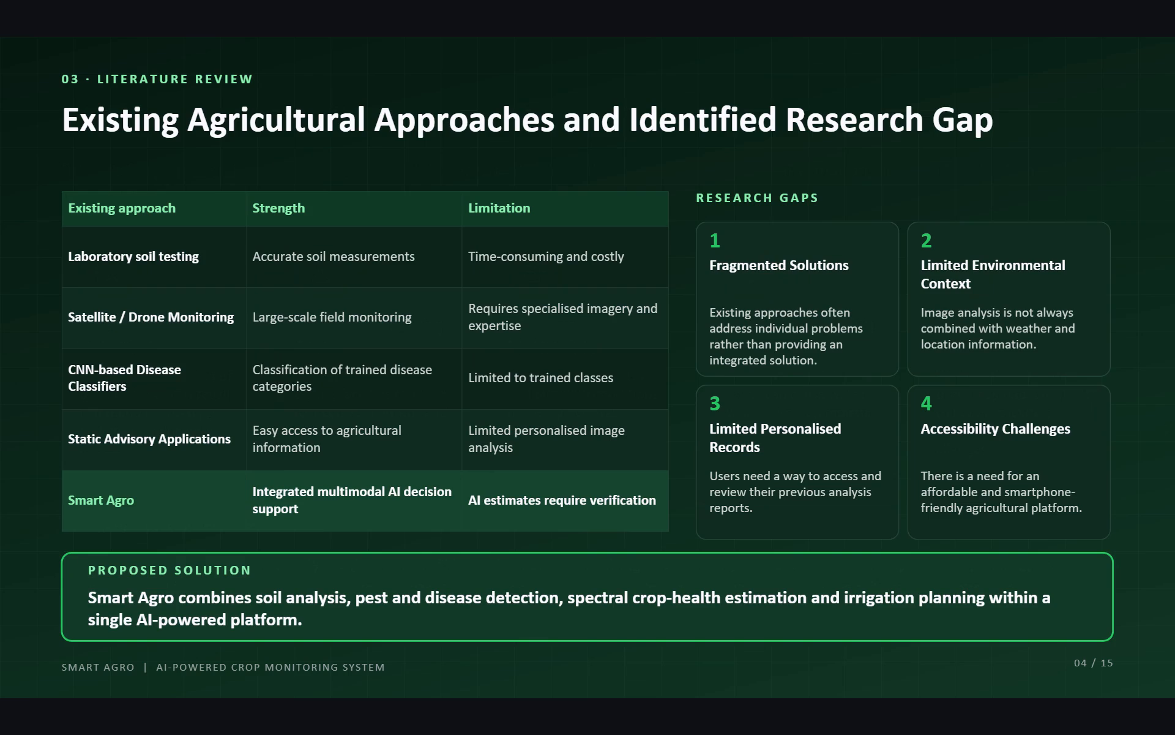
click(1135, 404)
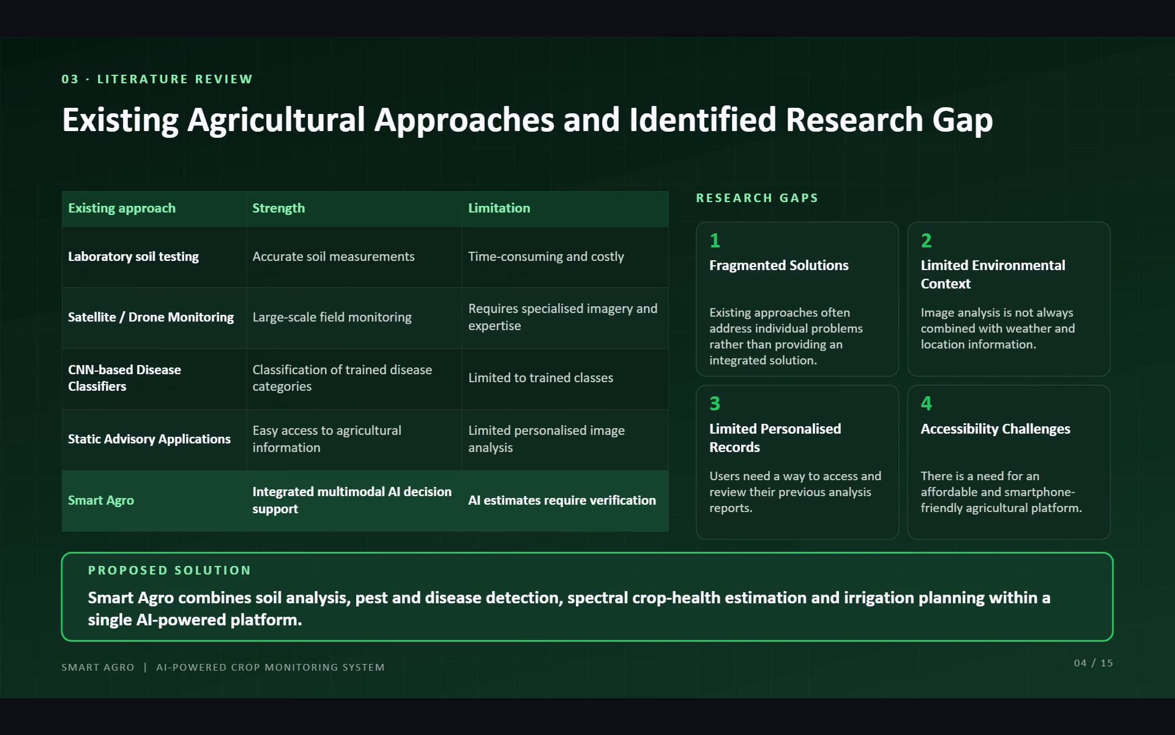
click(1135, 404)
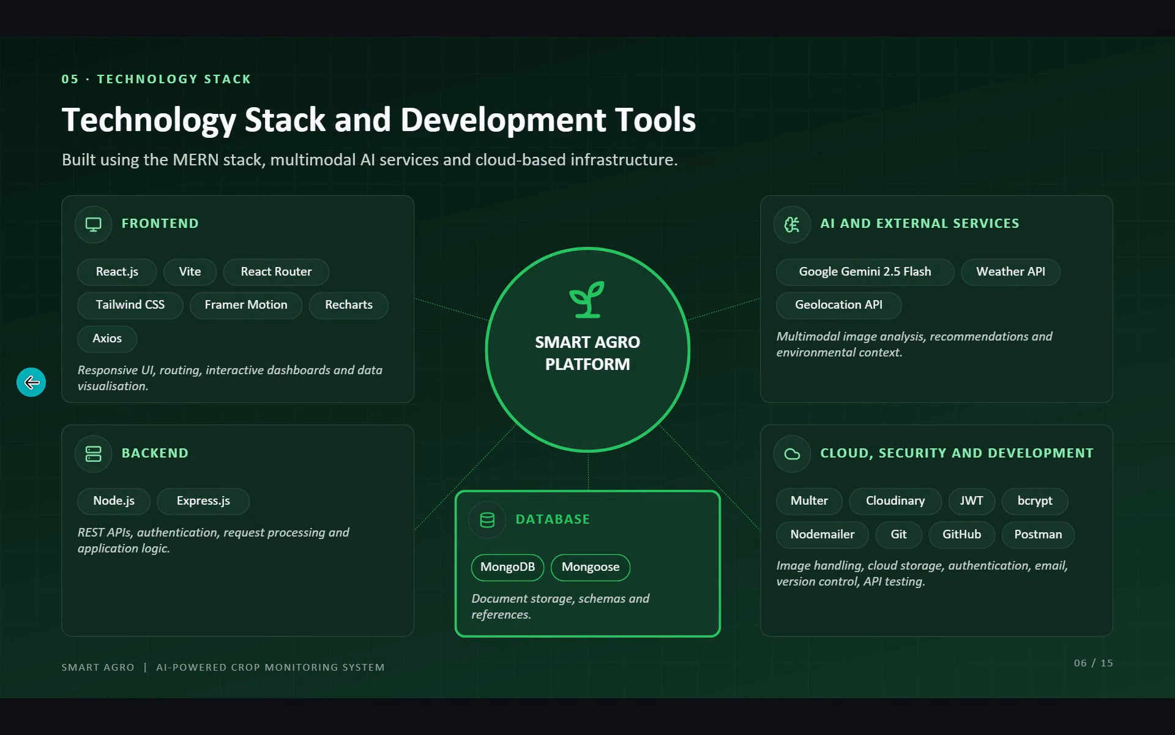
click(31, 382)
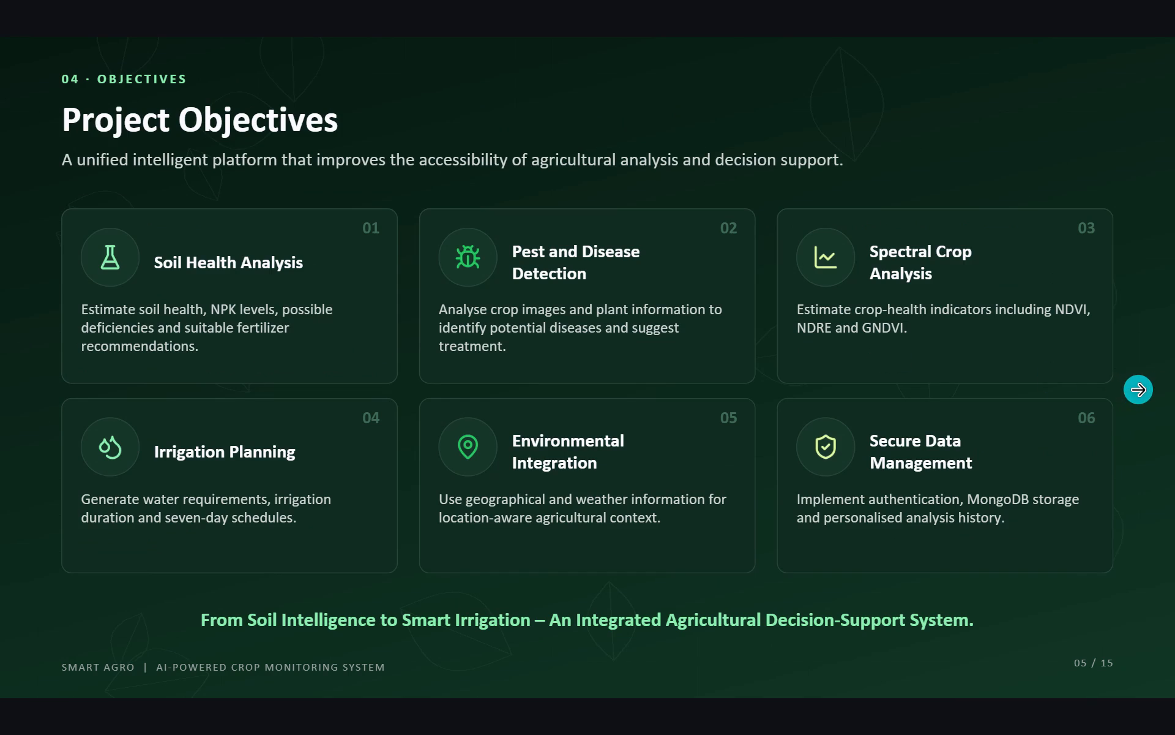
click(1138, 390)
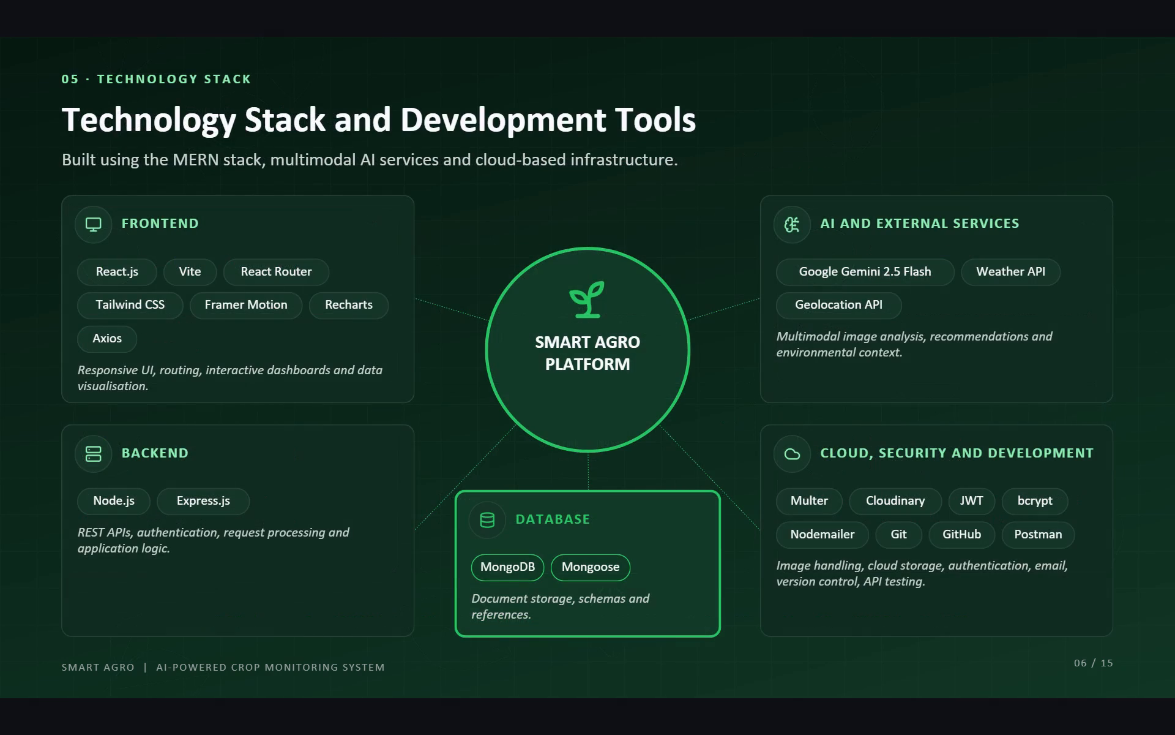
click(1138, 390)
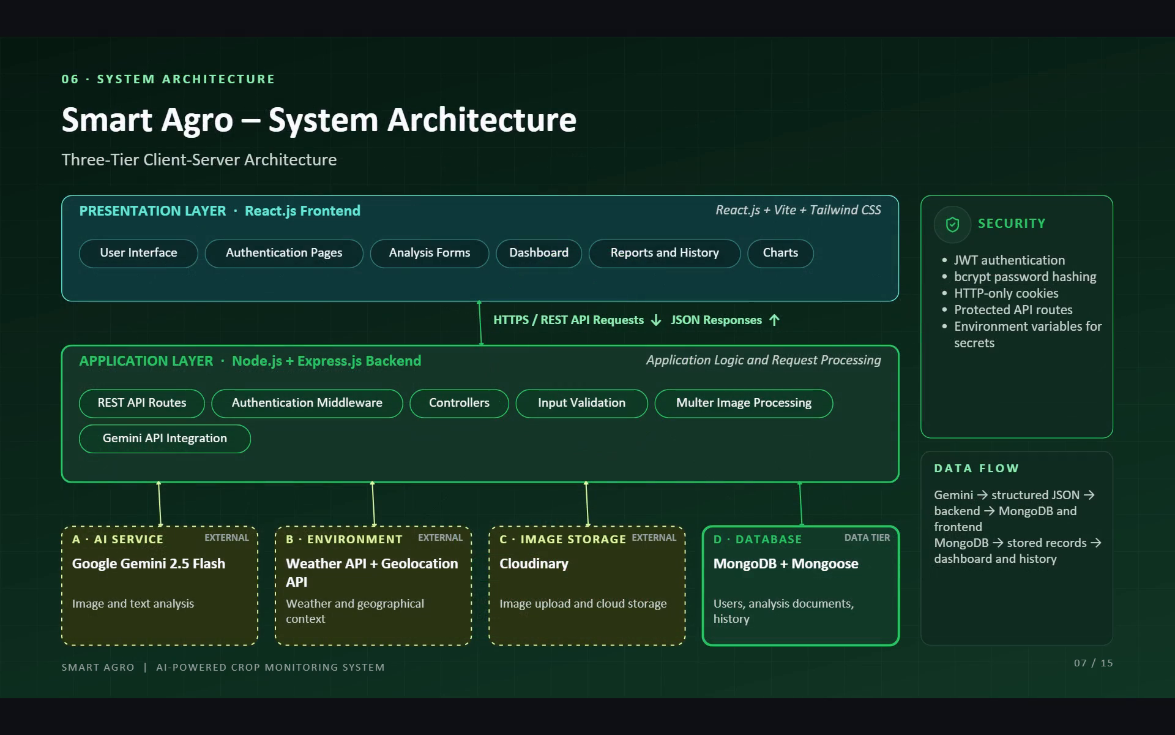
Examine the methodology, four module, results and conclusion slides in full screen, and exit the presentation.
click(1138, 390)
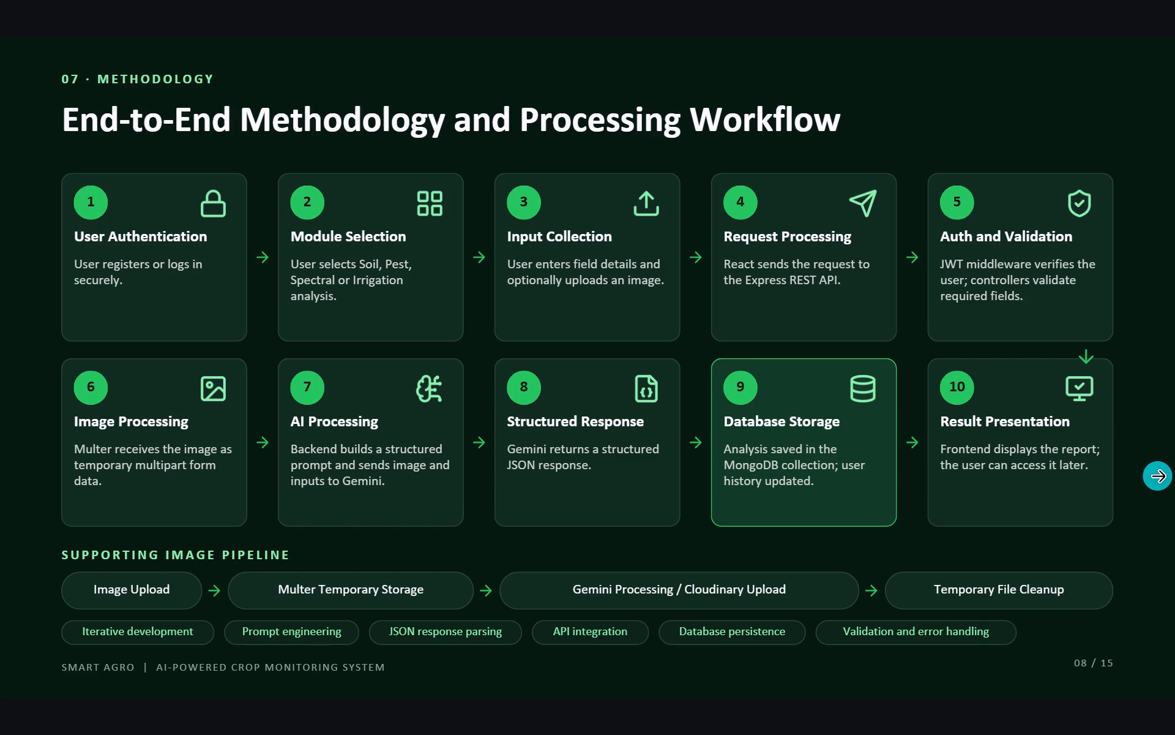
click(1158, 476)
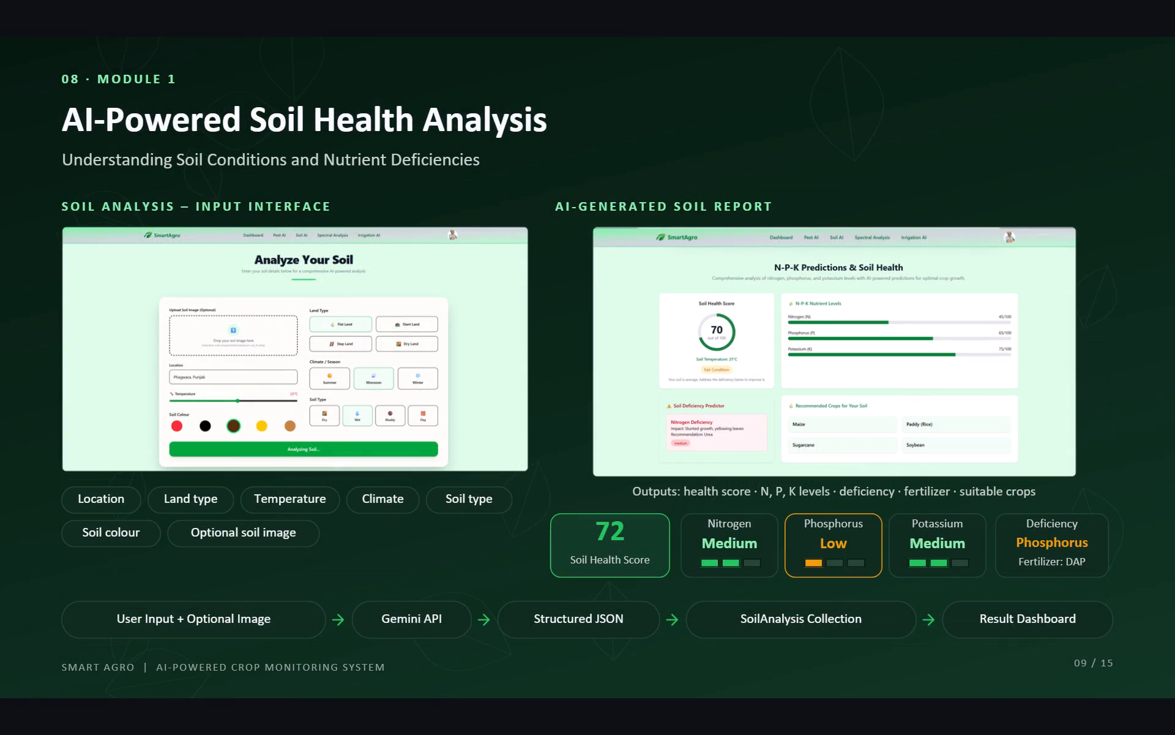
click(1158, 476)
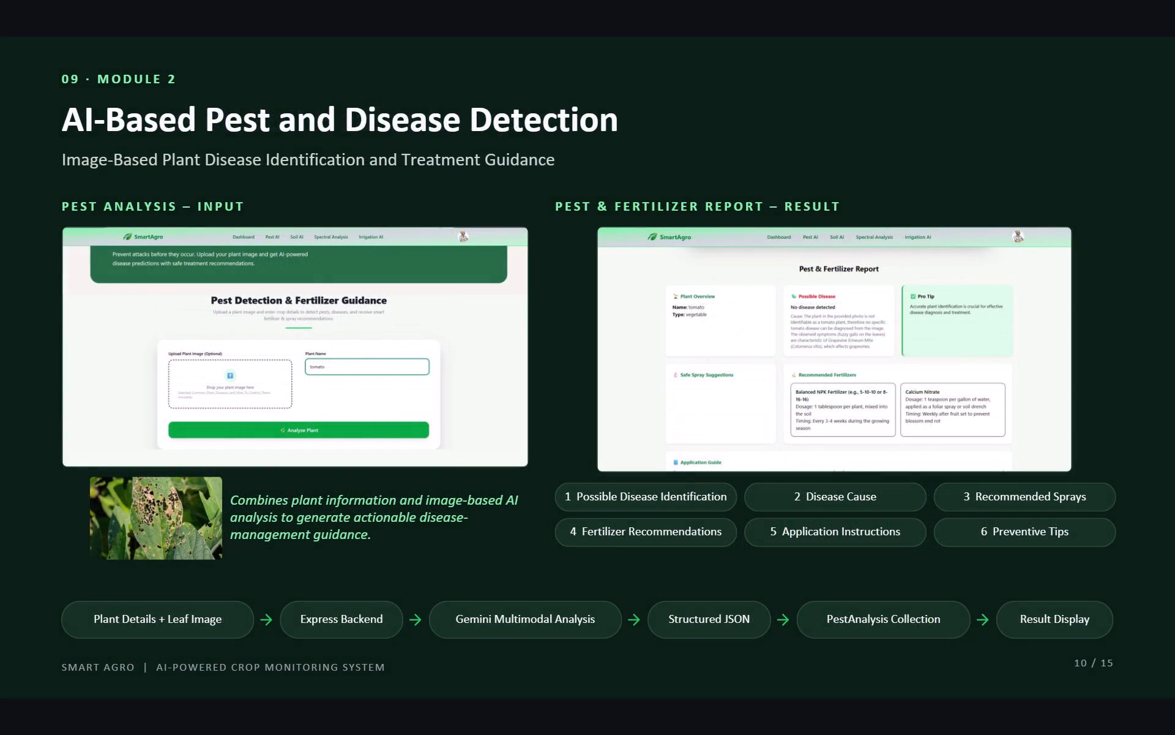
click(1158, 476)
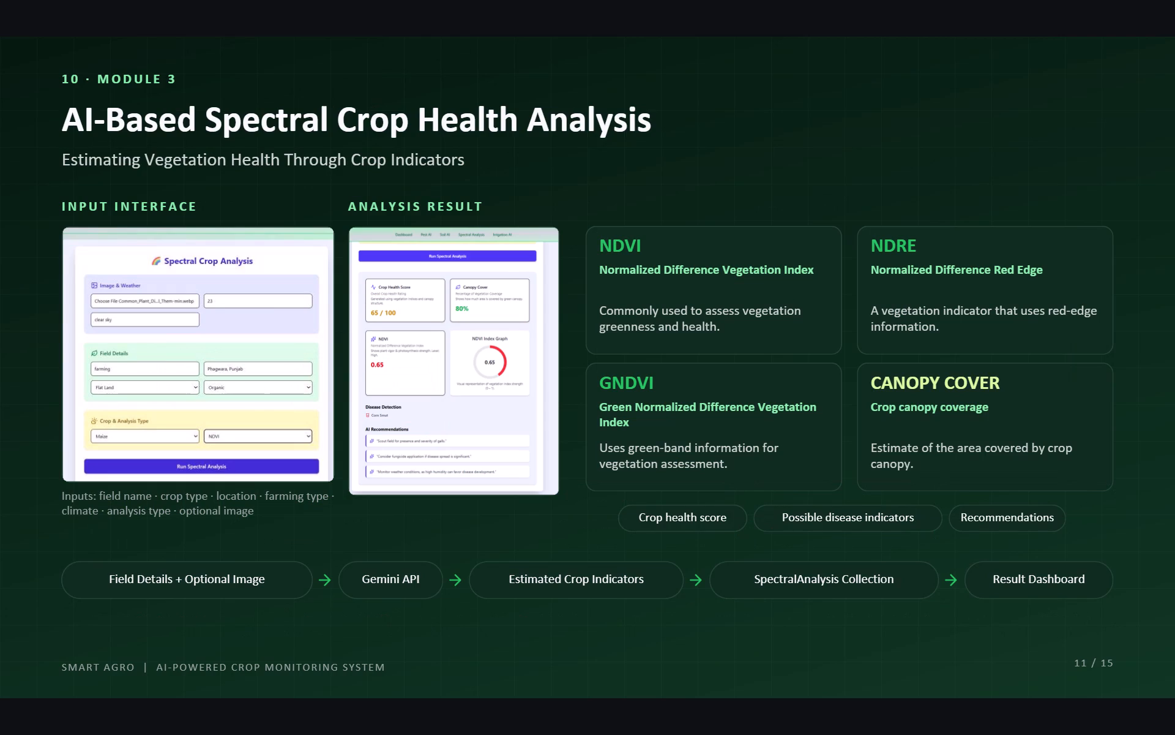
click(1158, 476)
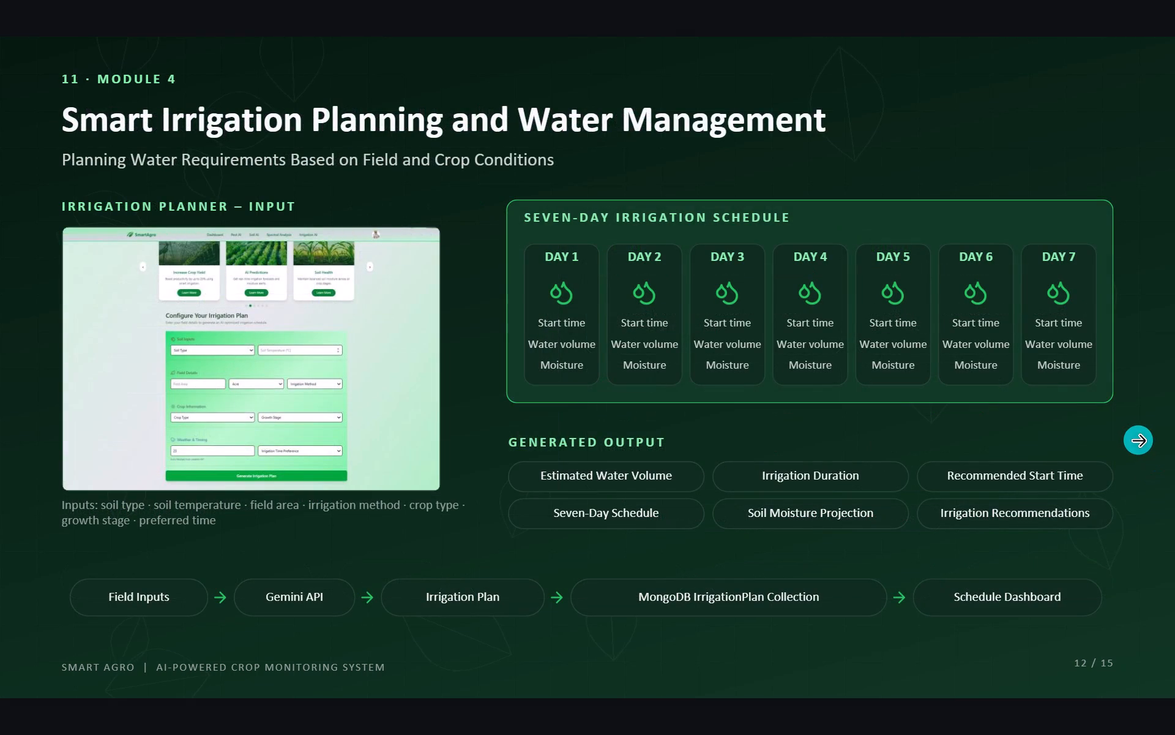
click(1138, 440)
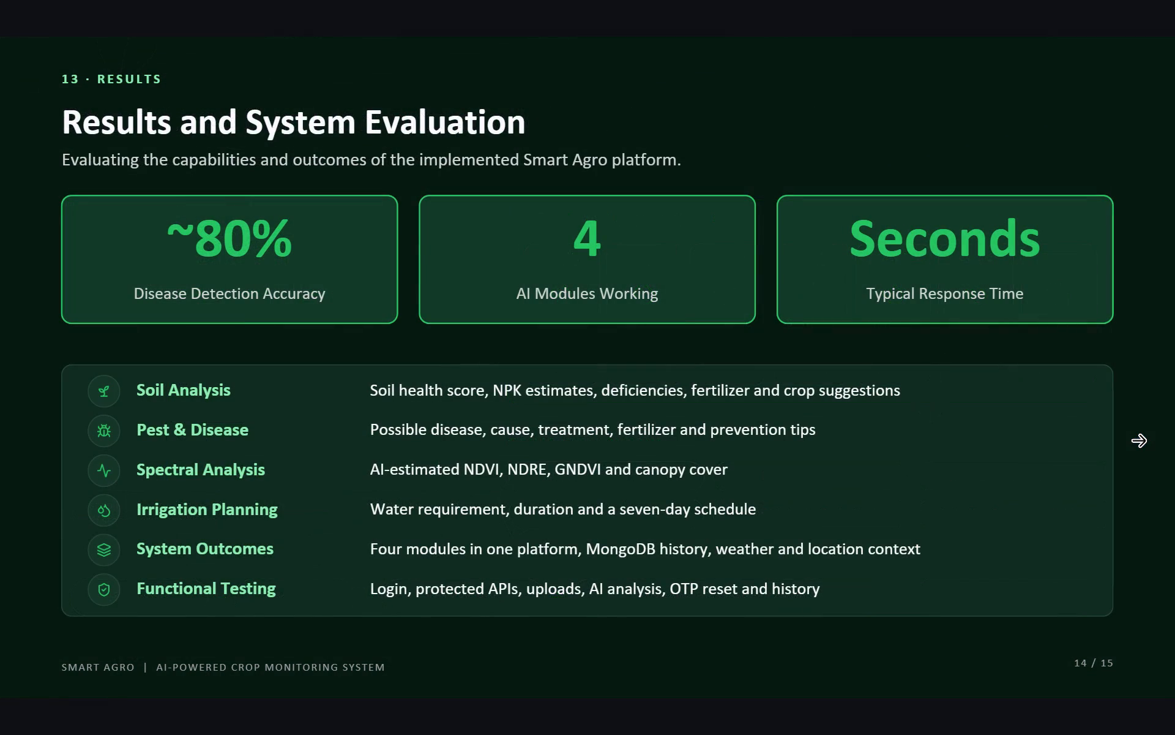
click(1138, 440)
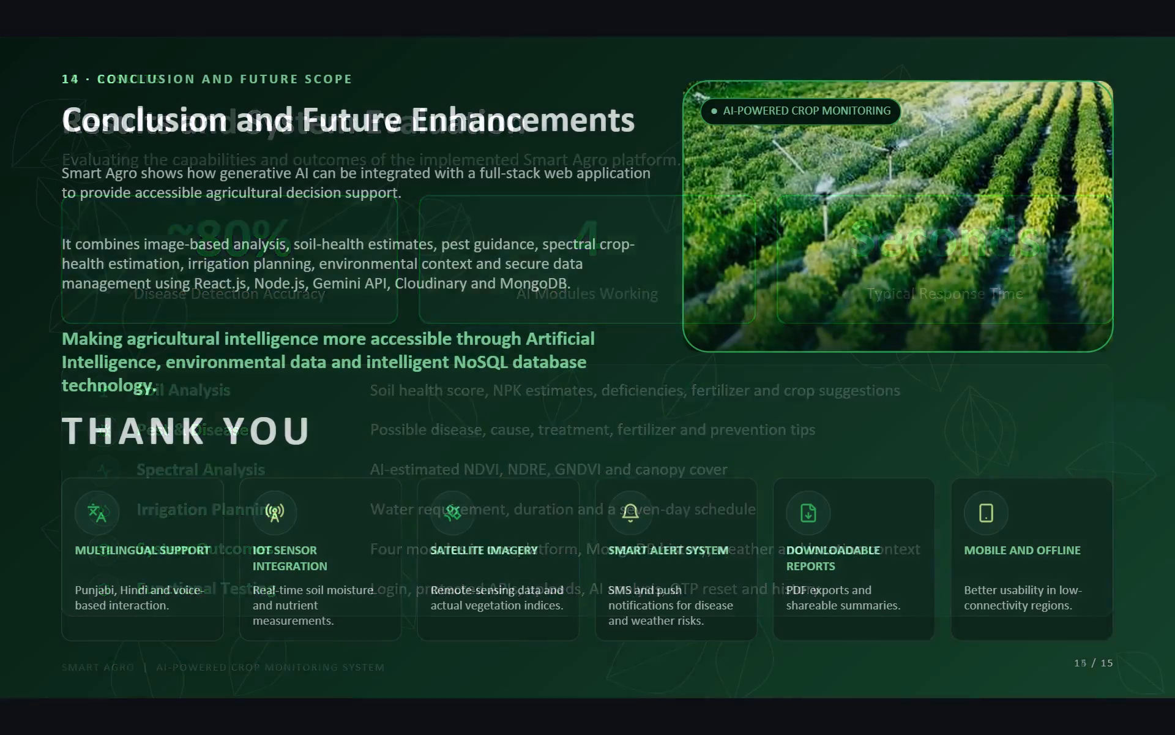
click(1138, 440)
key(Escape)
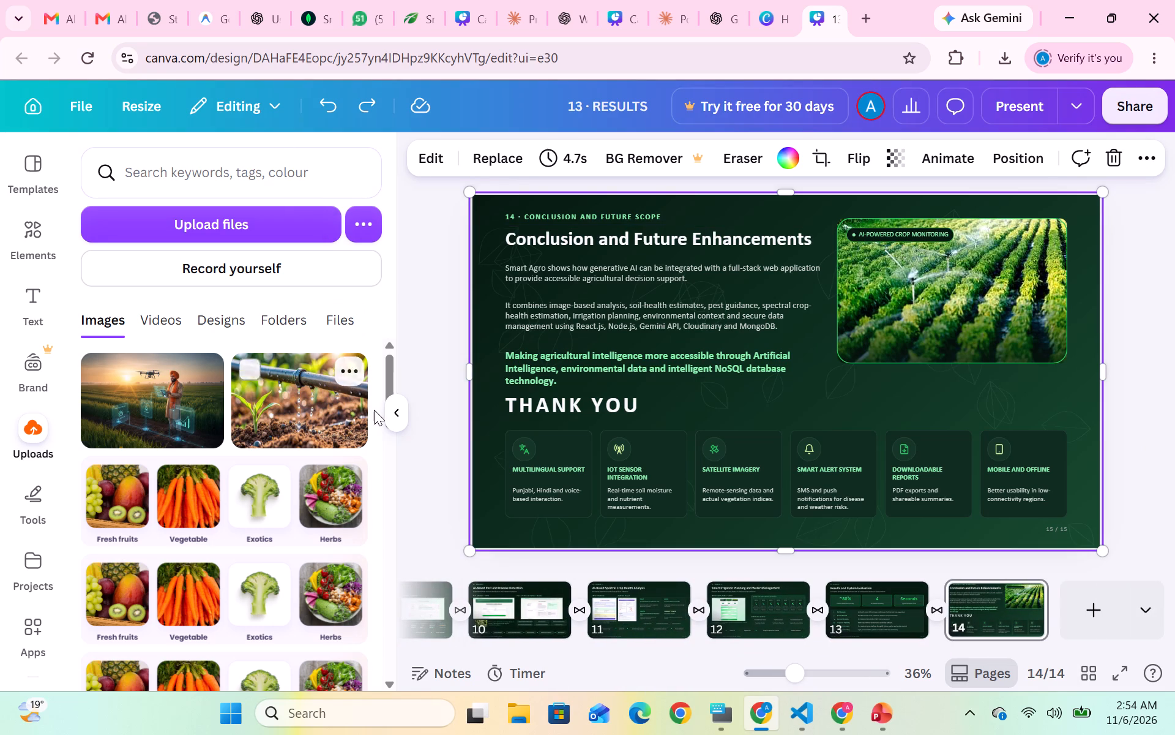
Download all pages of the presentation as a PDF with the Digital preset.
click(395, 413)
scroll(349, 598, right, 3)
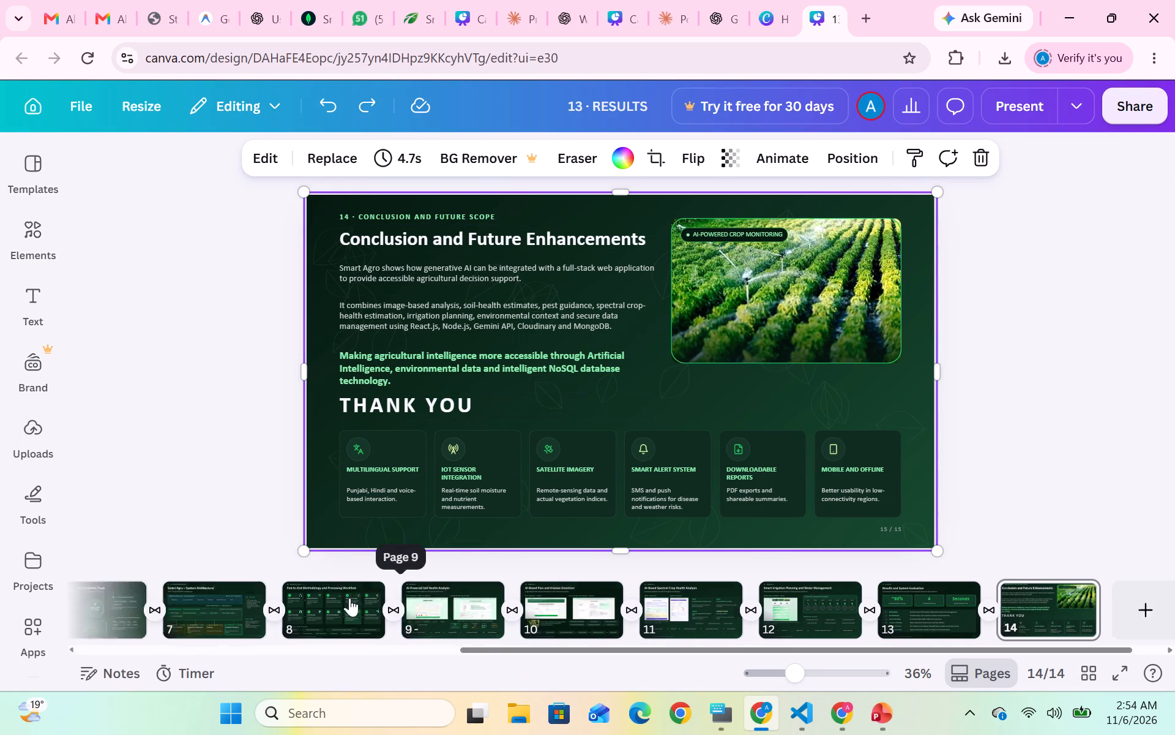
scroll(349, 598, right, 5)
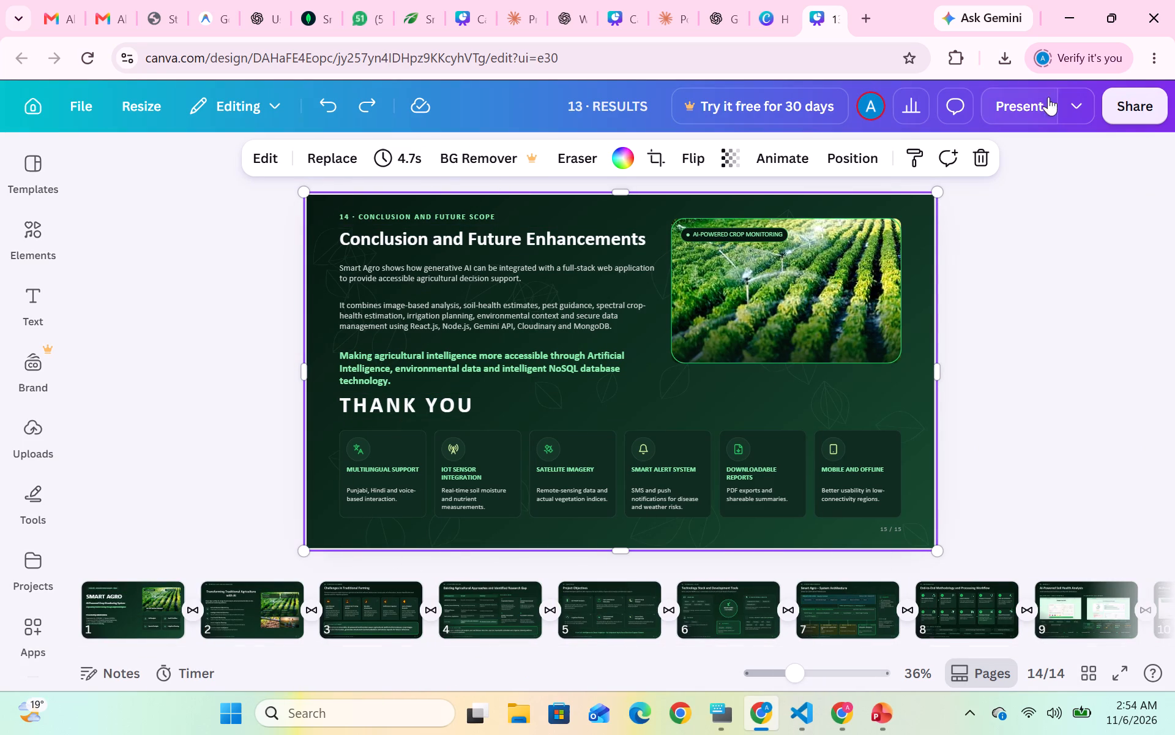
click(1086, 109)
click(1121, 110)
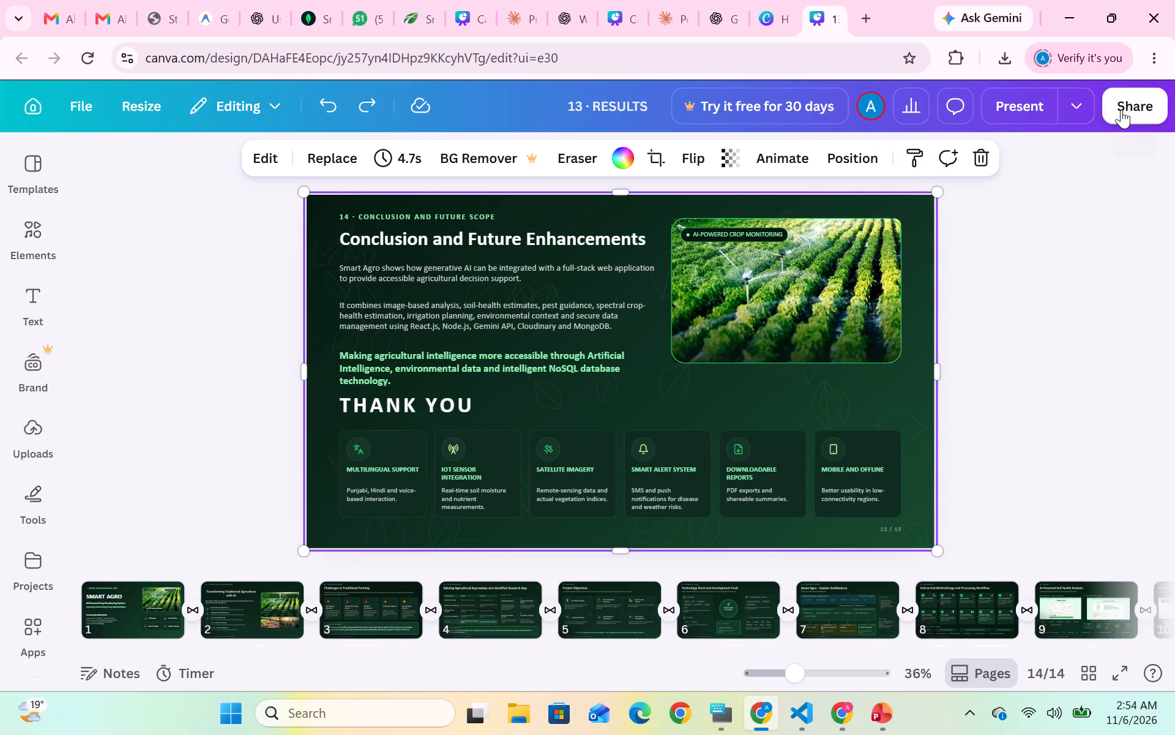
click(1121, 110)
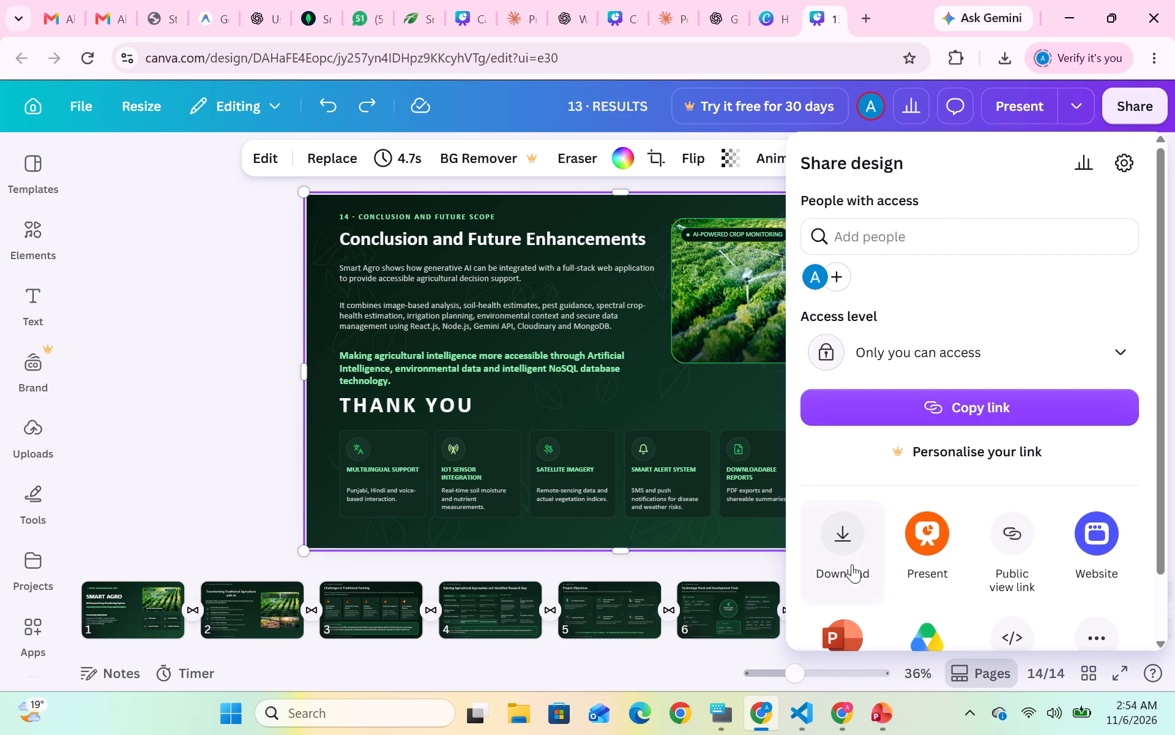
click(853, 564)
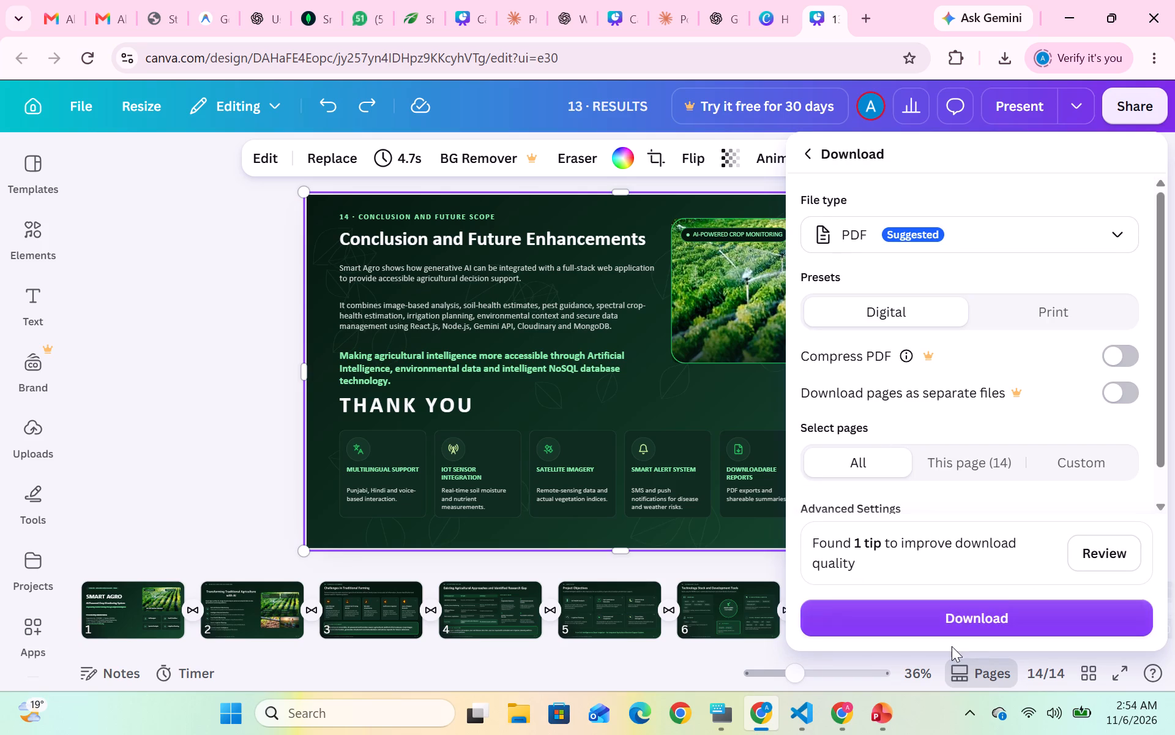
click(953, 612)
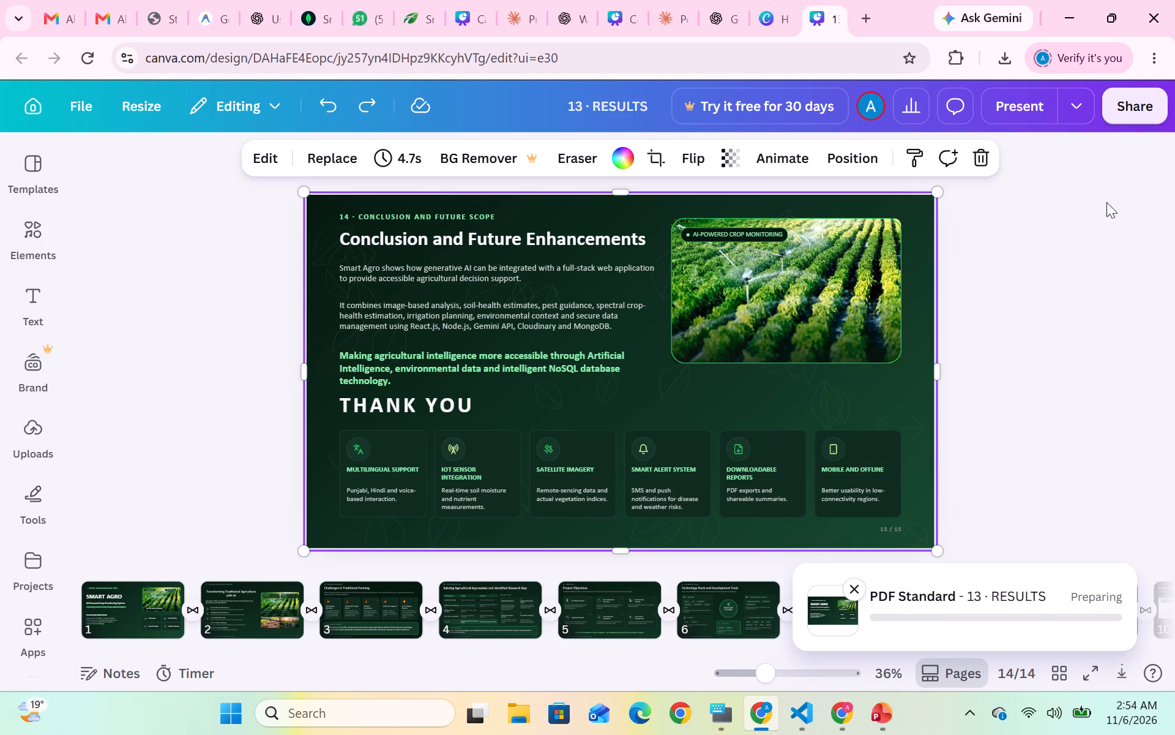
Download all pages of the presentation as a PPTX file.
click(1127, 113)
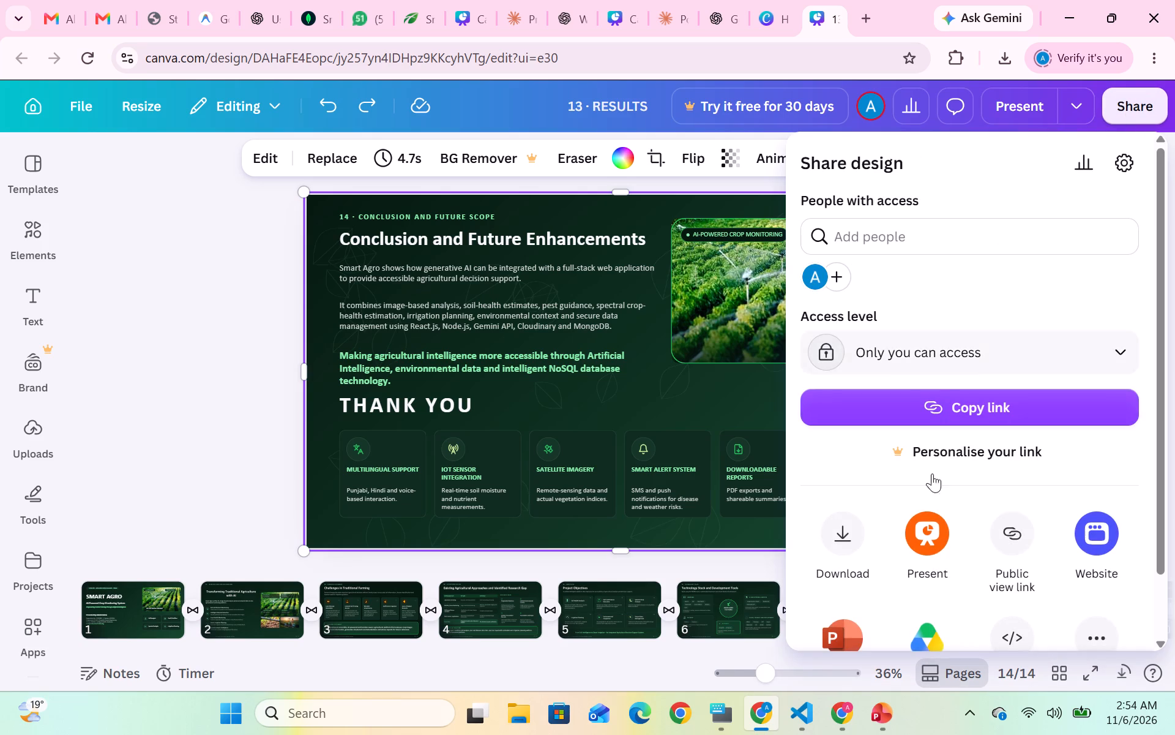
click(840, 548)
click(911, 245)
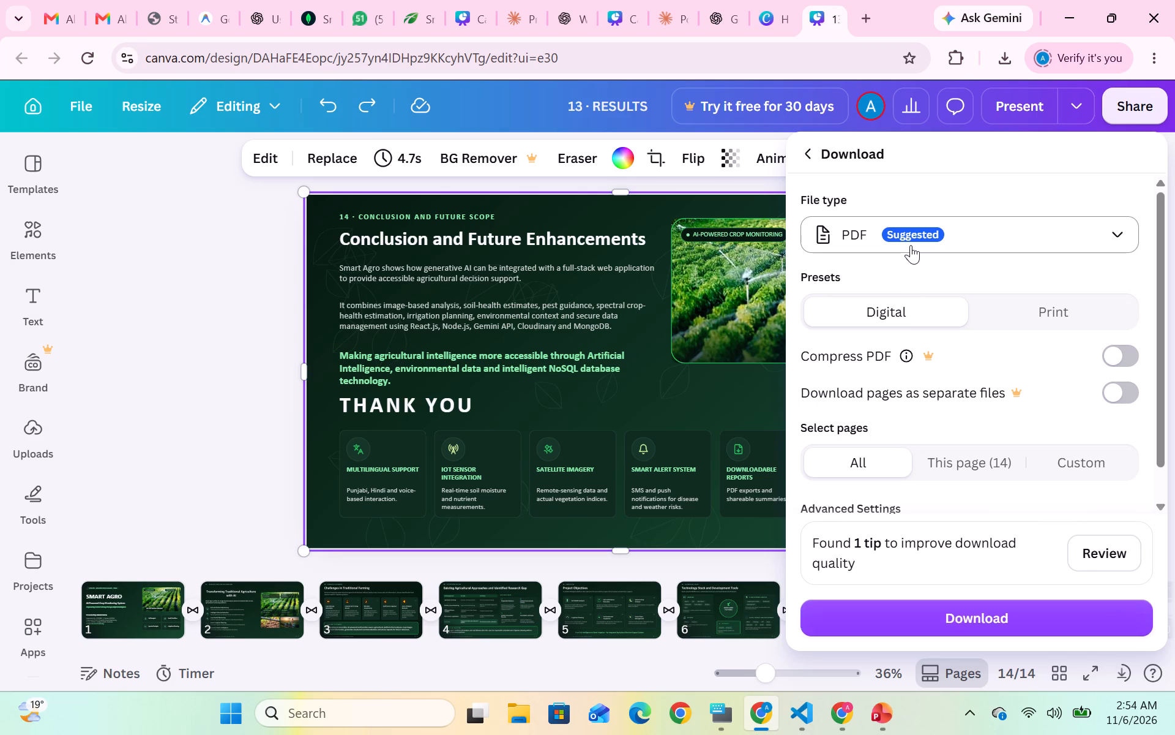
click(896, 368)
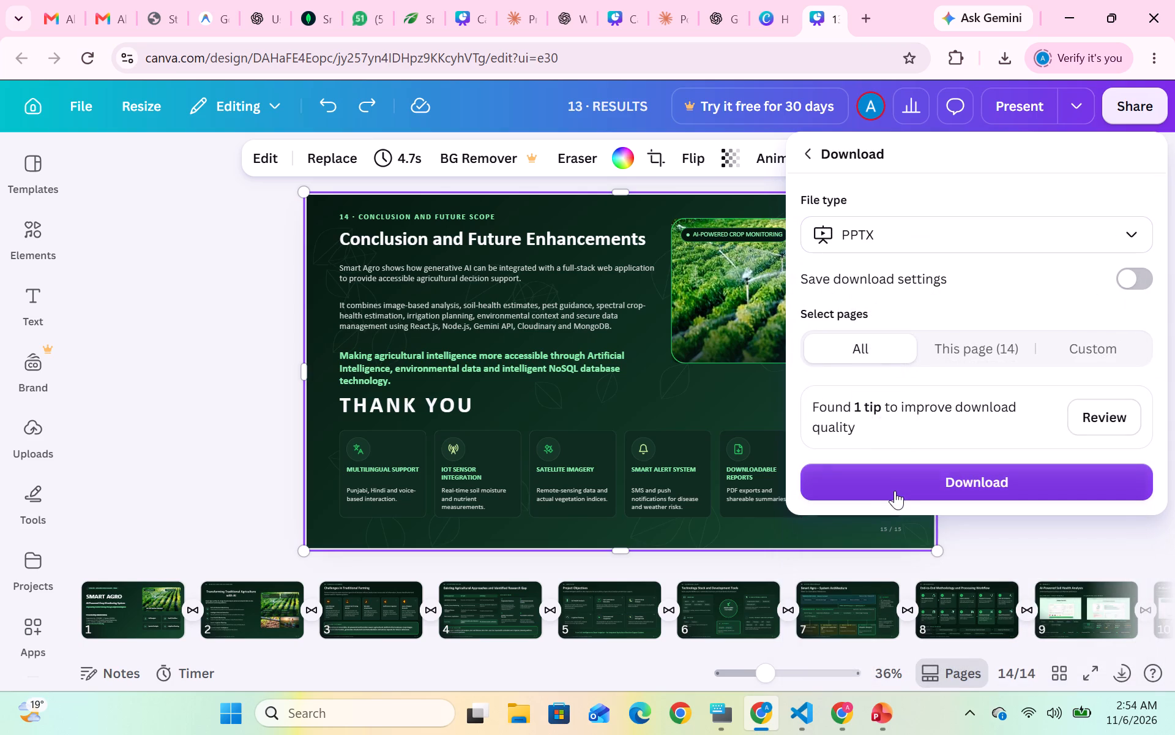
click(887, 491)
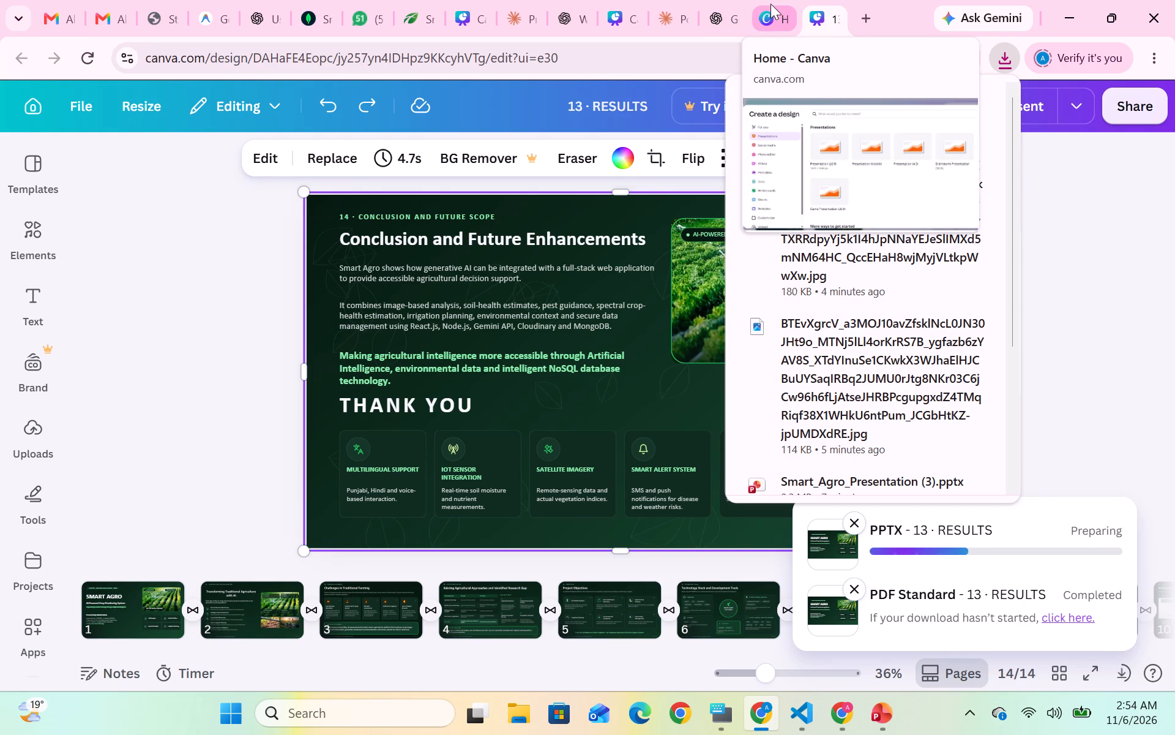
Close the spare Canva home page with the Create a design window.
click(770, 4)
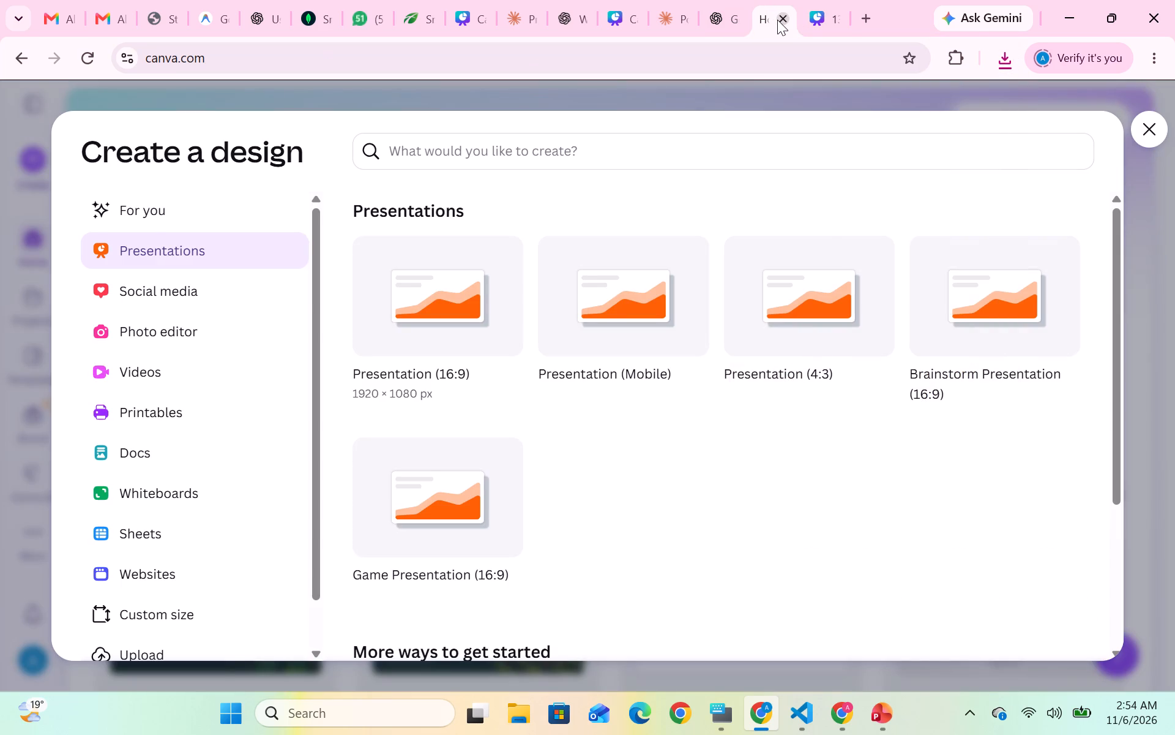
click(777, 20)
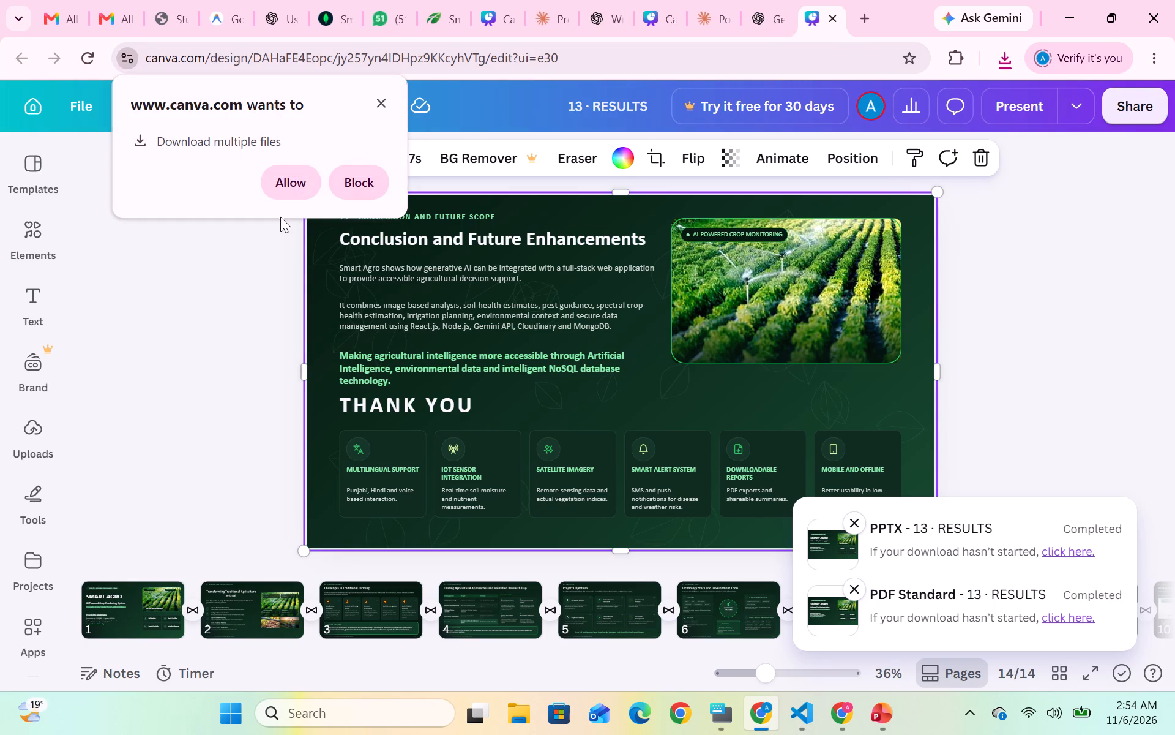
click(282, 183)
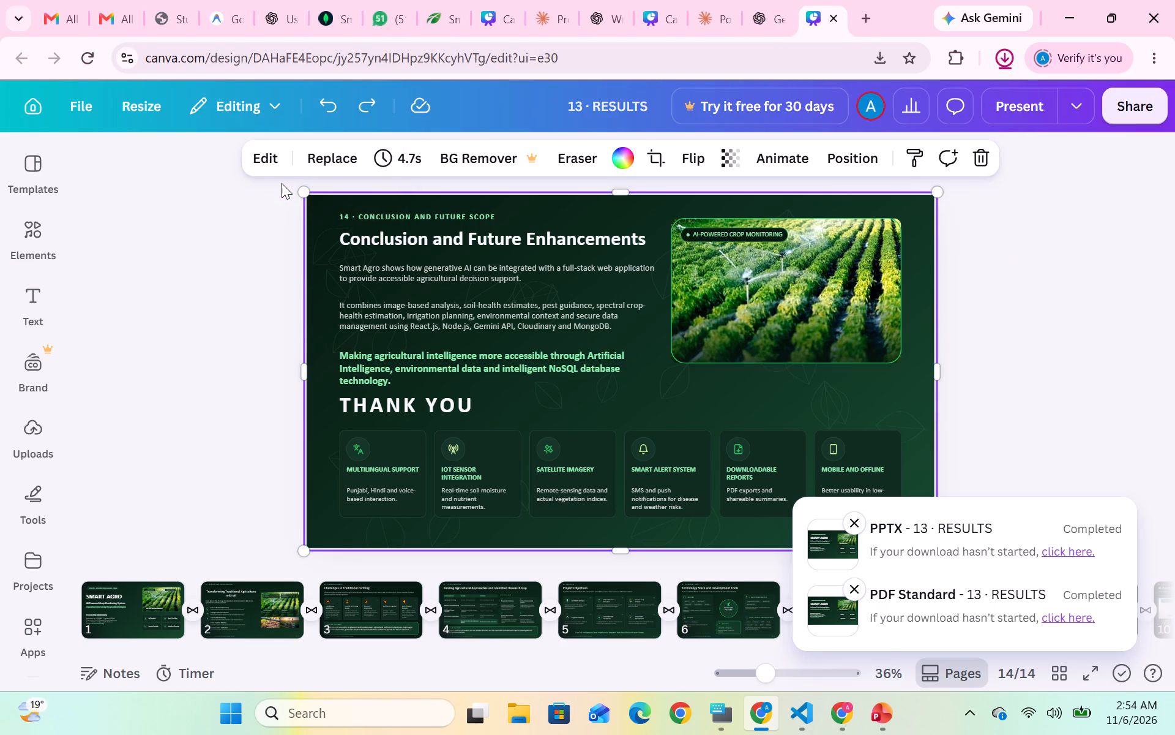
Open the downloaded 13 · RESULTS.pdf and examine its pages from the title to the results, returning to the title page.
click(1005, 50)
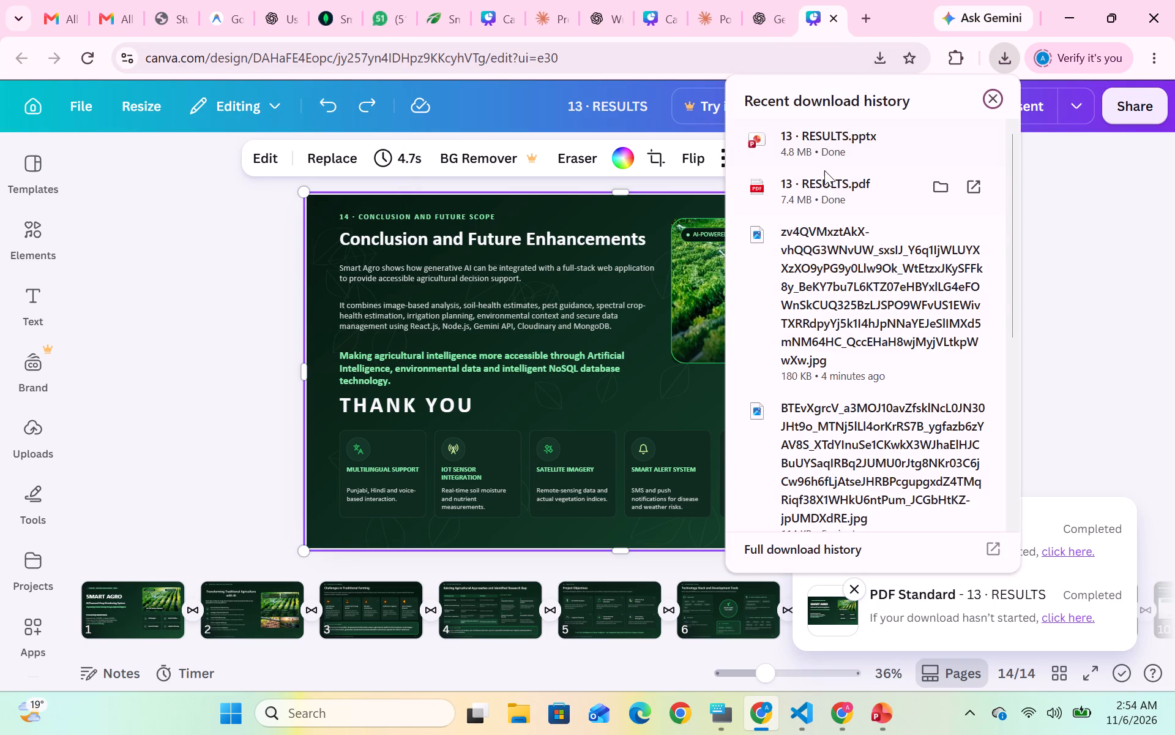
double_click(819, 184)
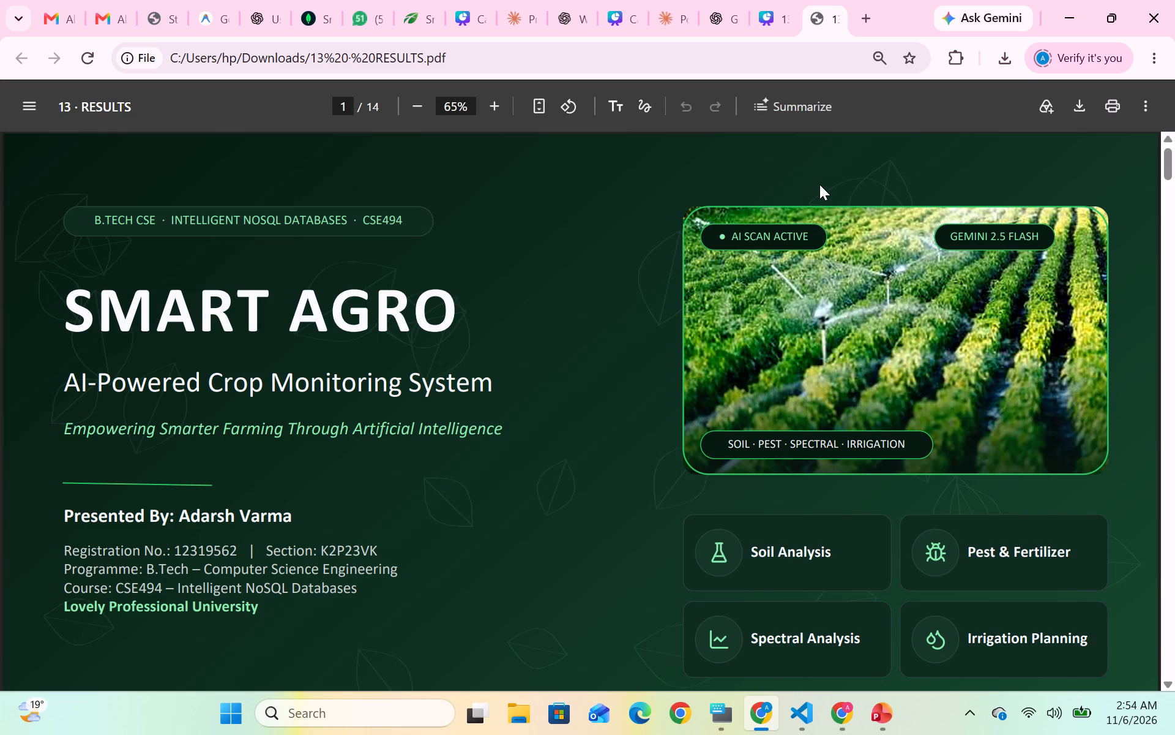
scroll(701, 323, down, 6)
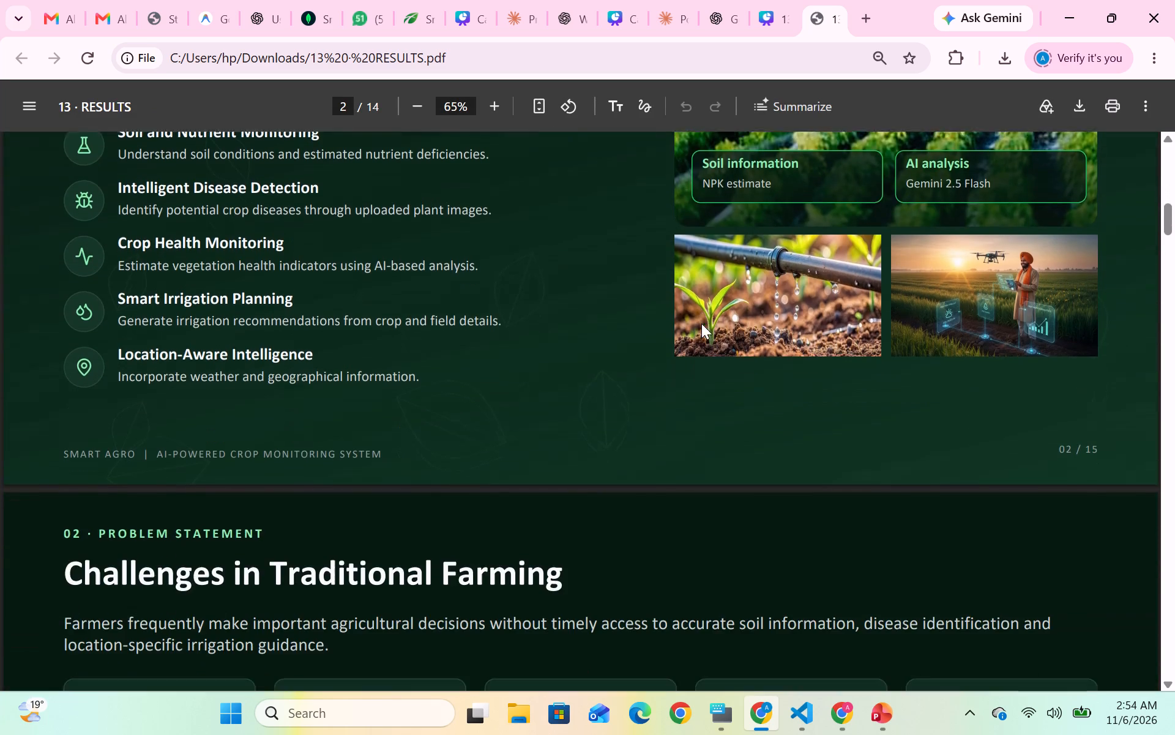
scroll(701, 323, down, 13)
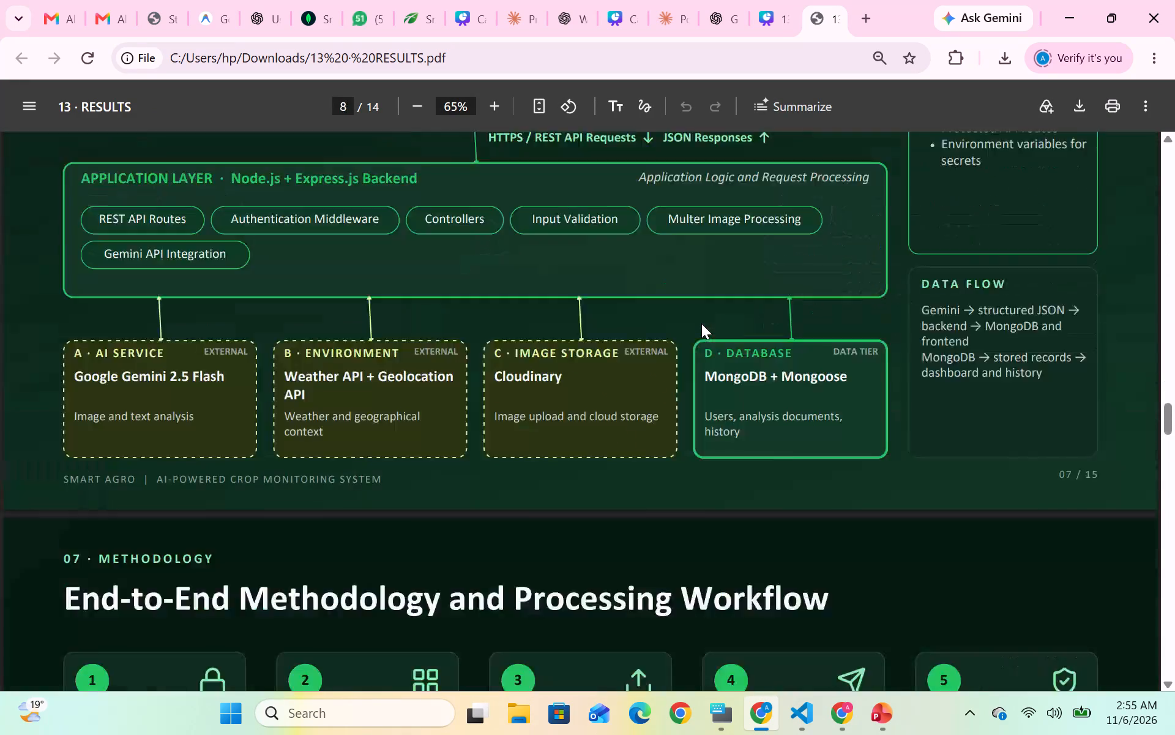
scroll(701, 323, down, 10)
scroll(701, 323, up, 6)
scroll(701, 323, down, 2)
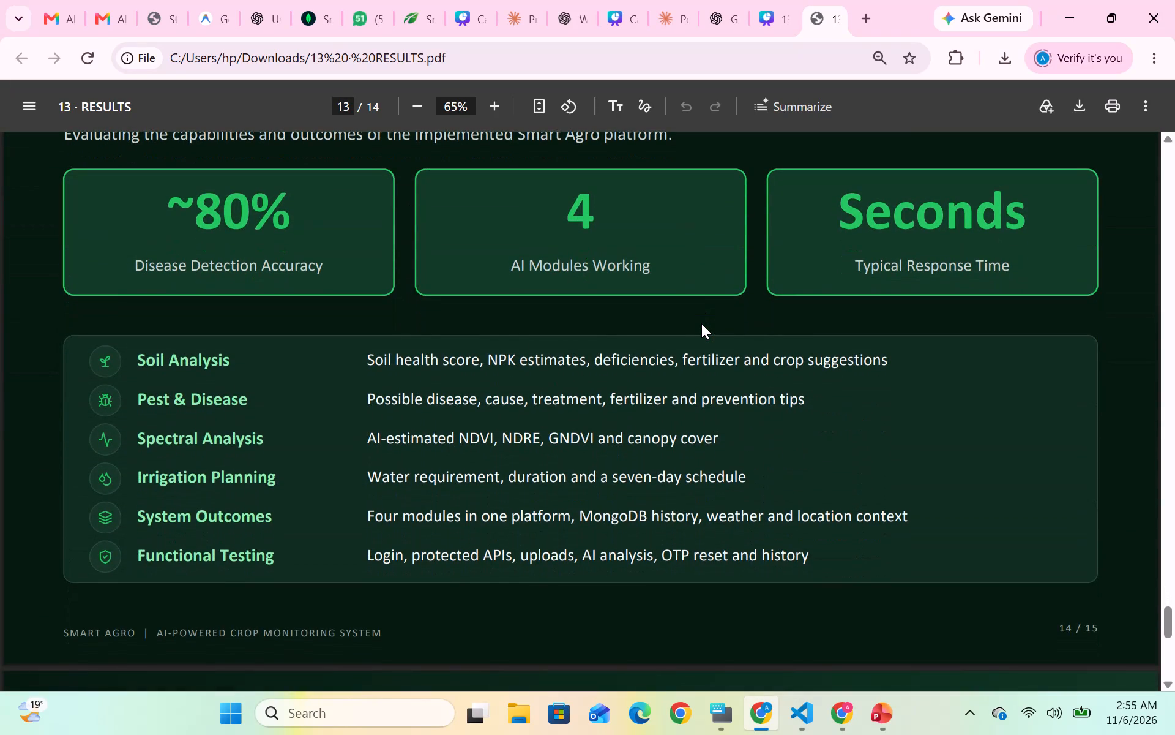
scroll(701, 323, up, 8)
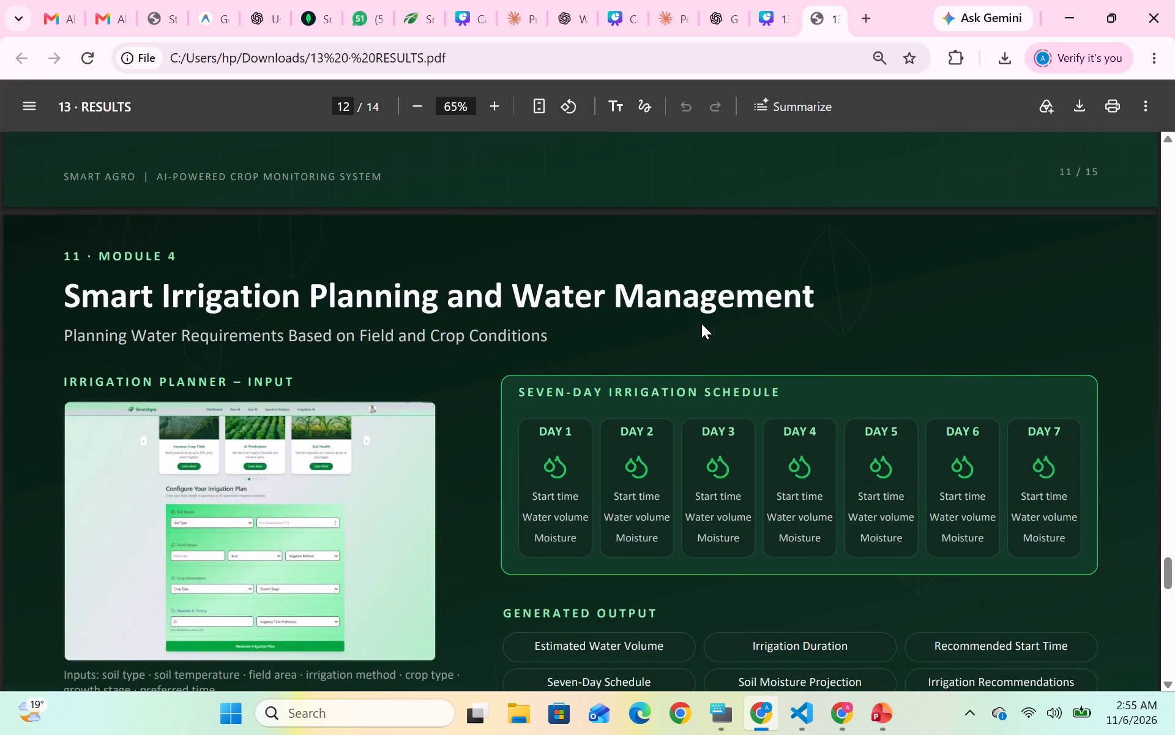
scroll(701, 323, up, 12)
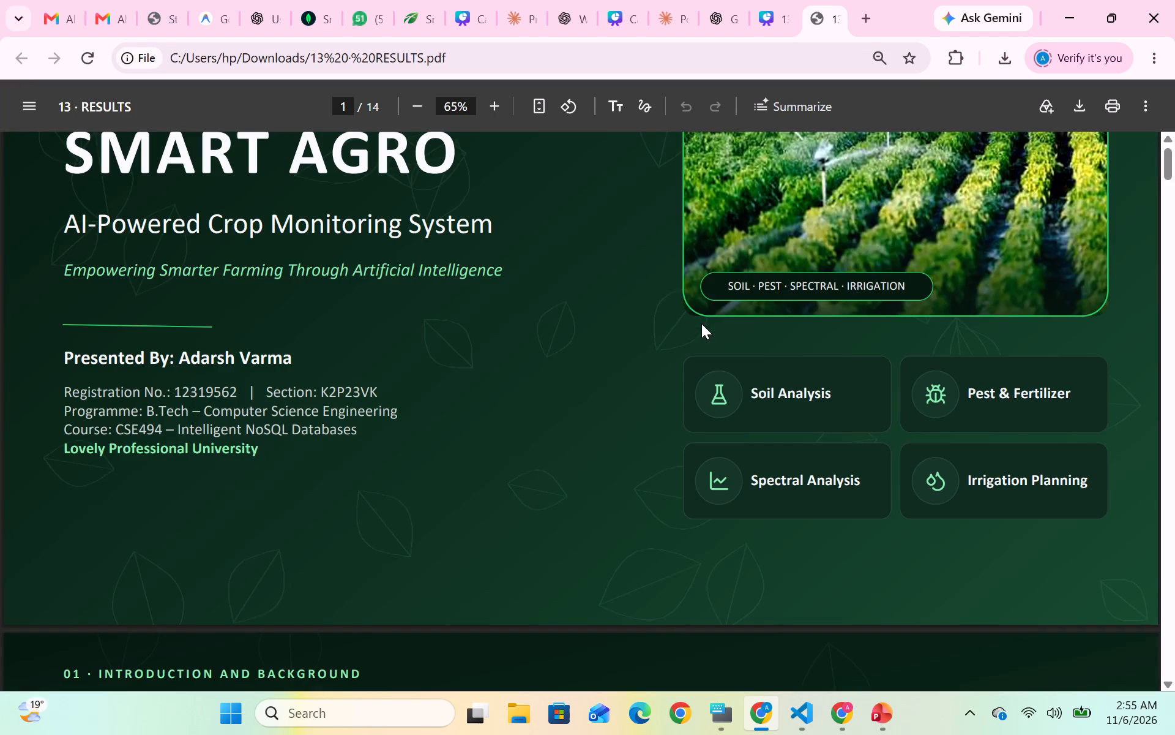
scroll(701, 323, up, 1)
Open the downloaded 13 · RESULTS.pptx in PowerPoint and examine its slide show from the title through the methodology workflow.
click(1007, 59)
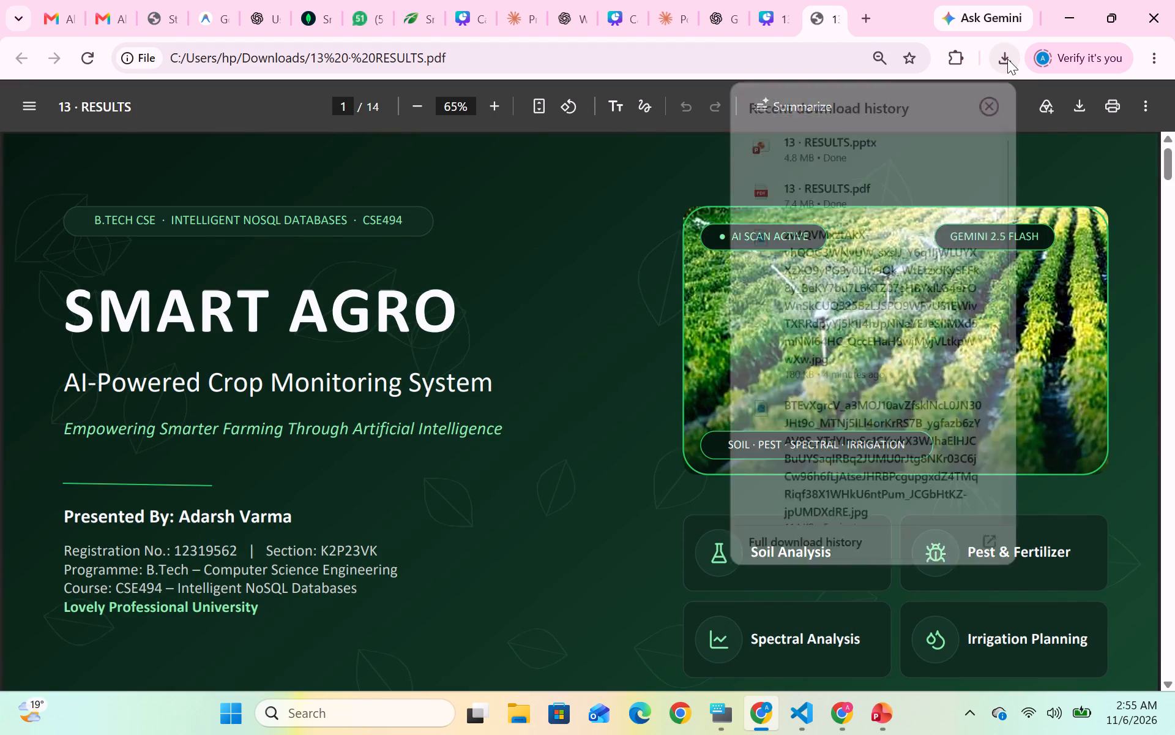
double_click(856, 136)
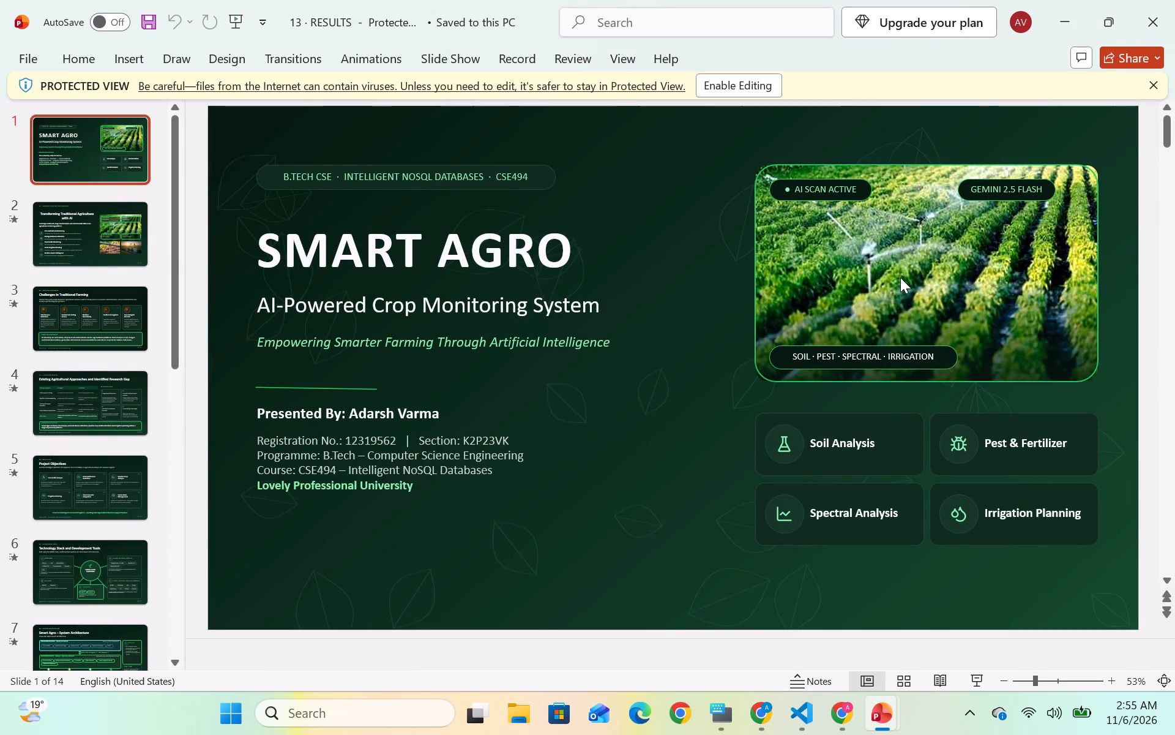
click(968, 684)
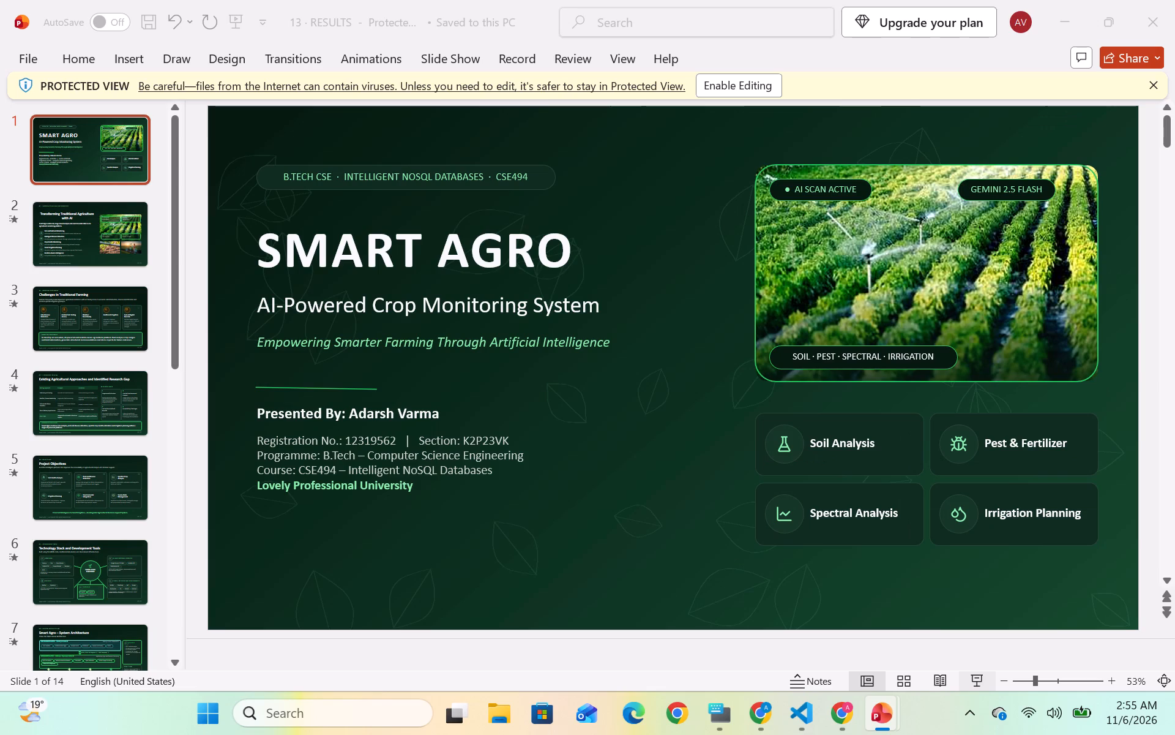
scroll(971, 532, down, 3)
scroll(971, 532, up, 5)
scroll(971, 532, down, 2)
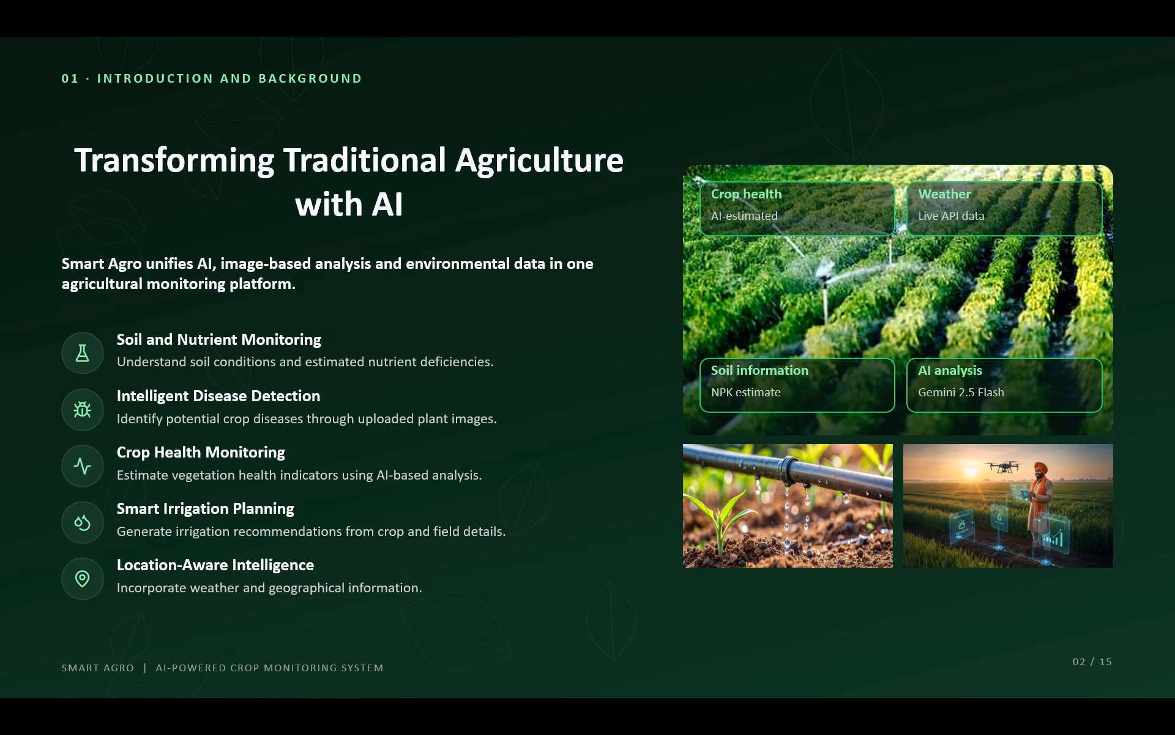
scroll(971, 532, down, 1)
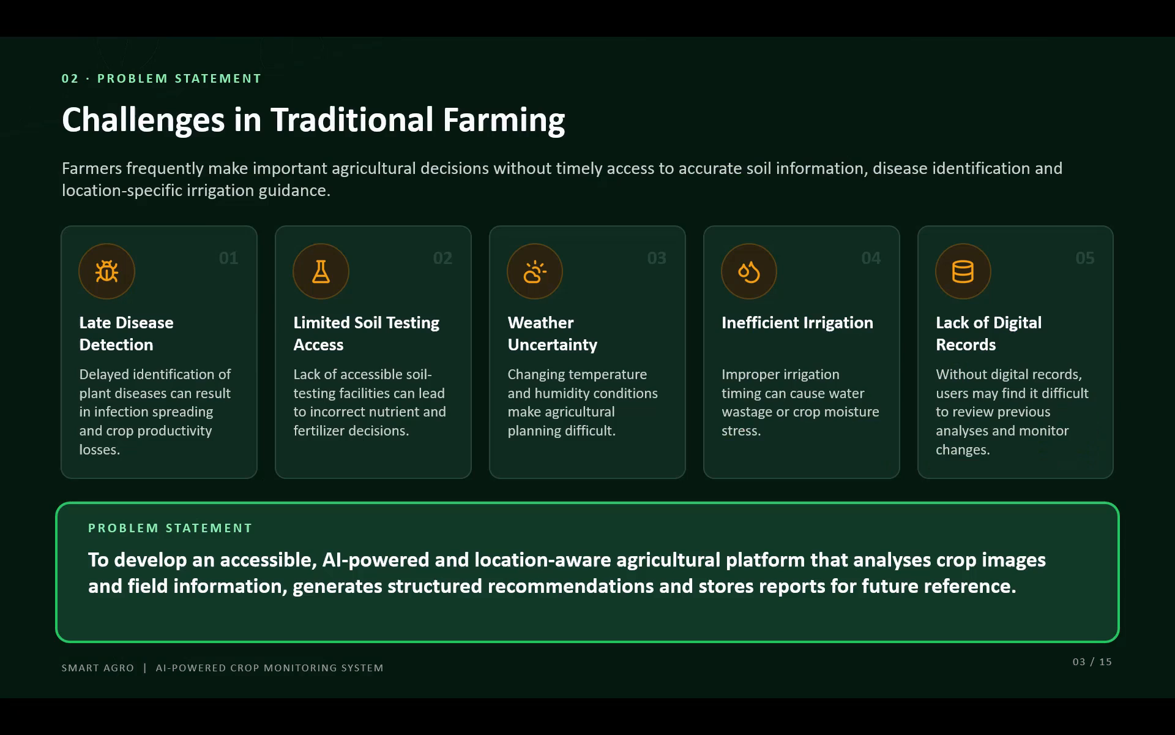
scroll(971, 532, down, 1)
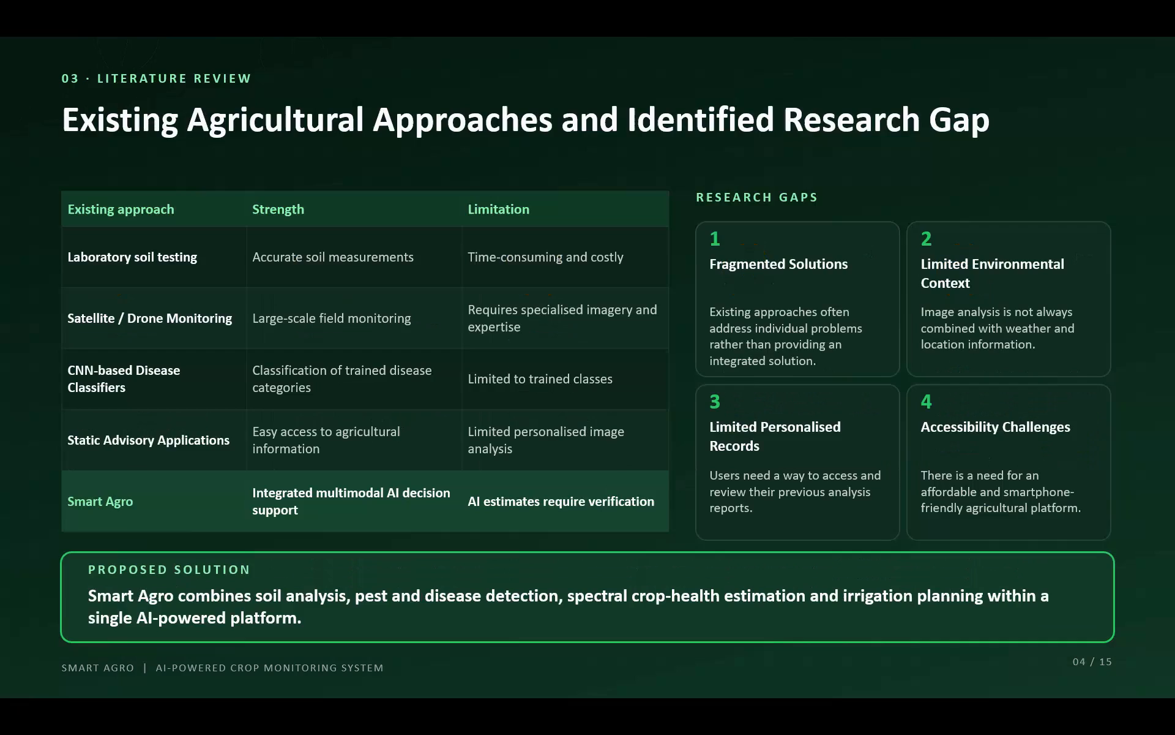
scroll(971, 532, down, 1)
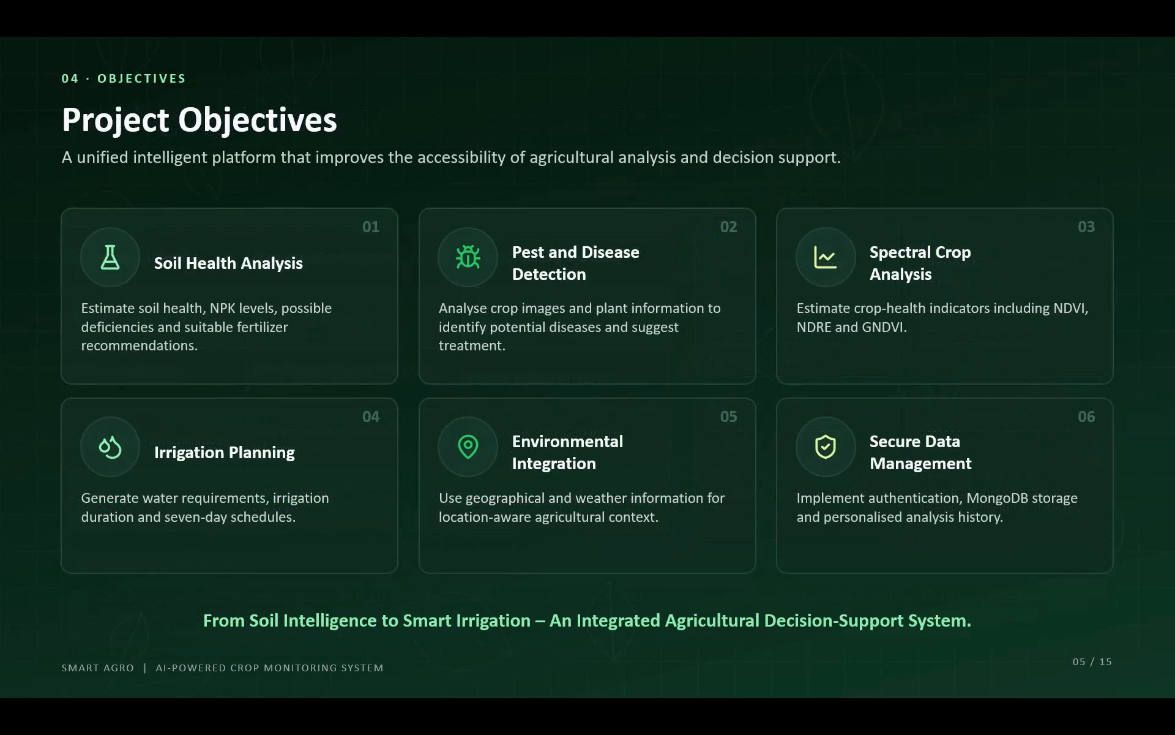
scroll(971, 532, down, 2)
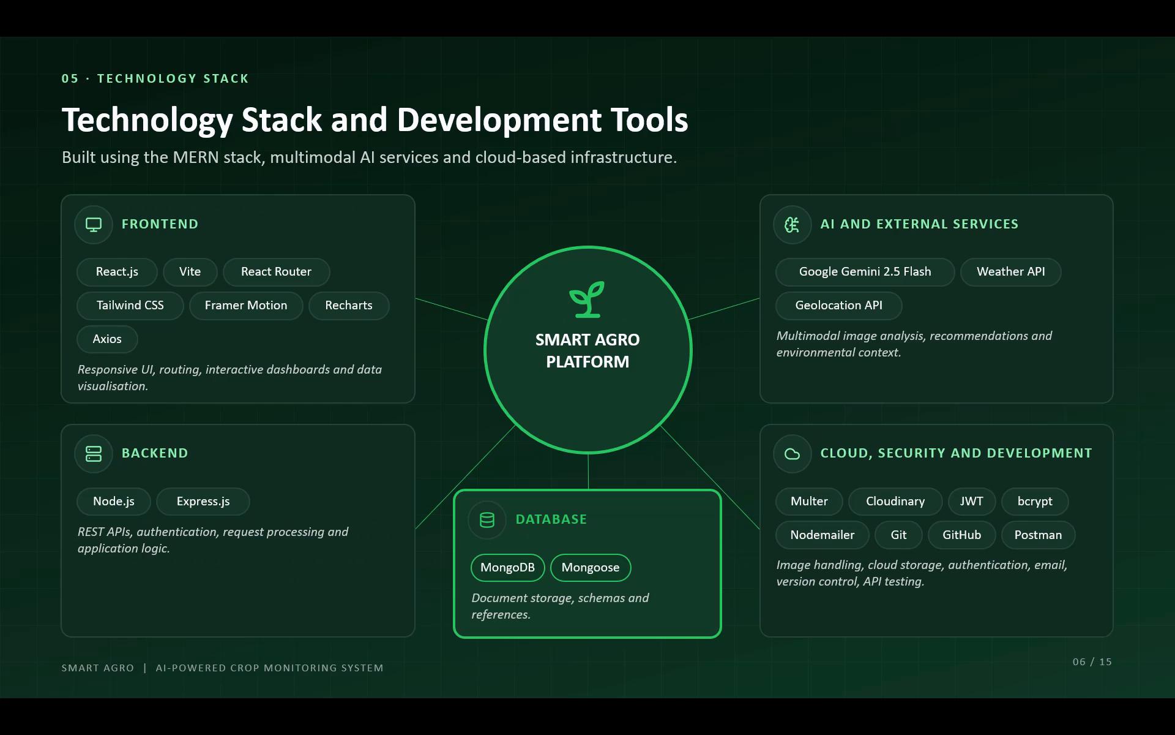
scroll(971, 532, down, 2)
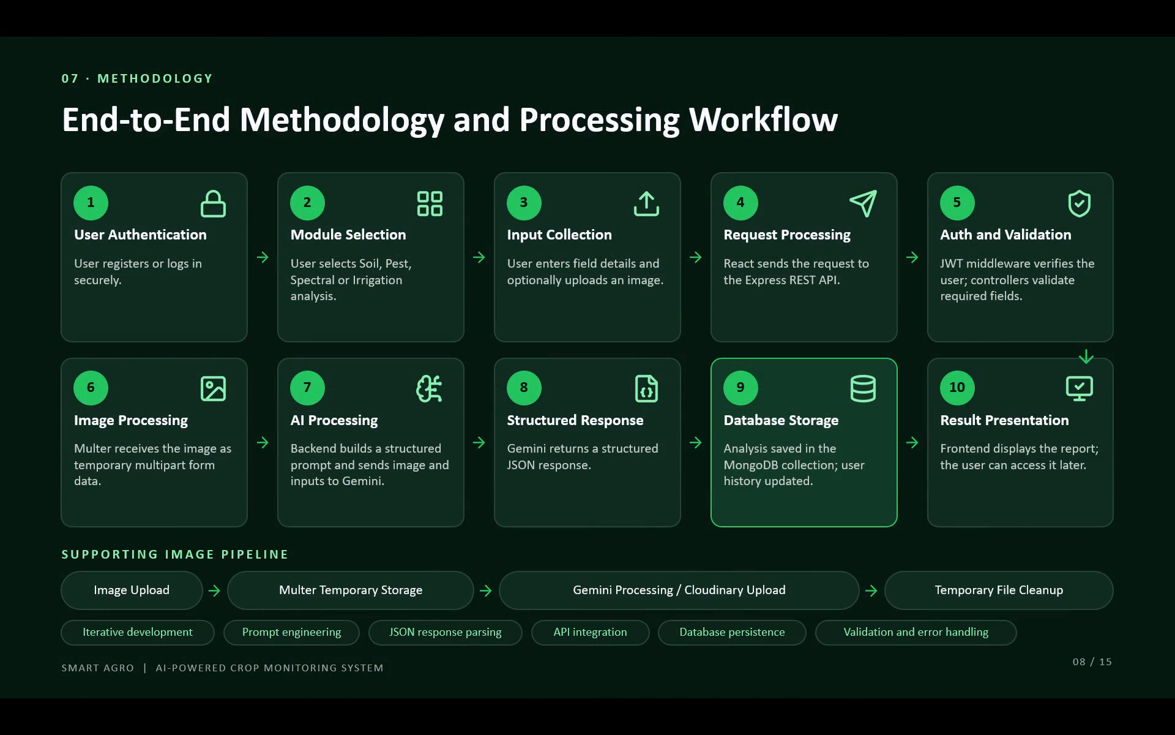
Examine the four module slides, the results and the conclusion in the slide show, and run it to its end.
scroll(971, 532, down, 2)
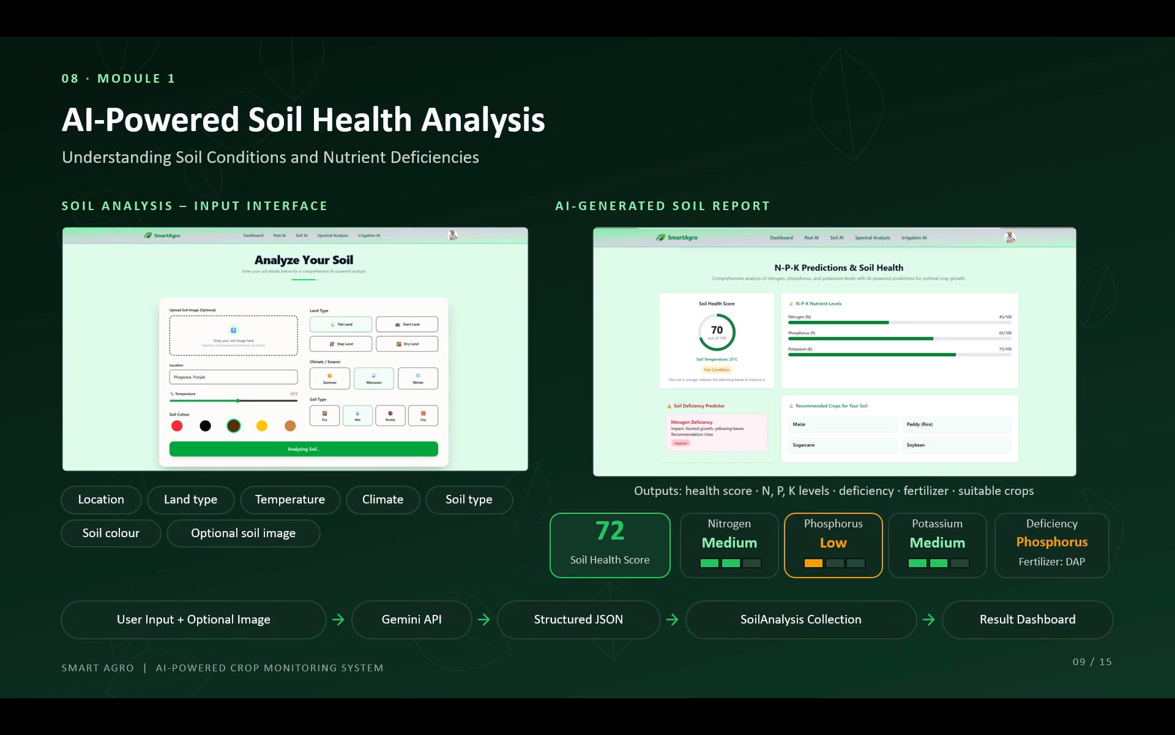
scroll(971, 532, down, 2)
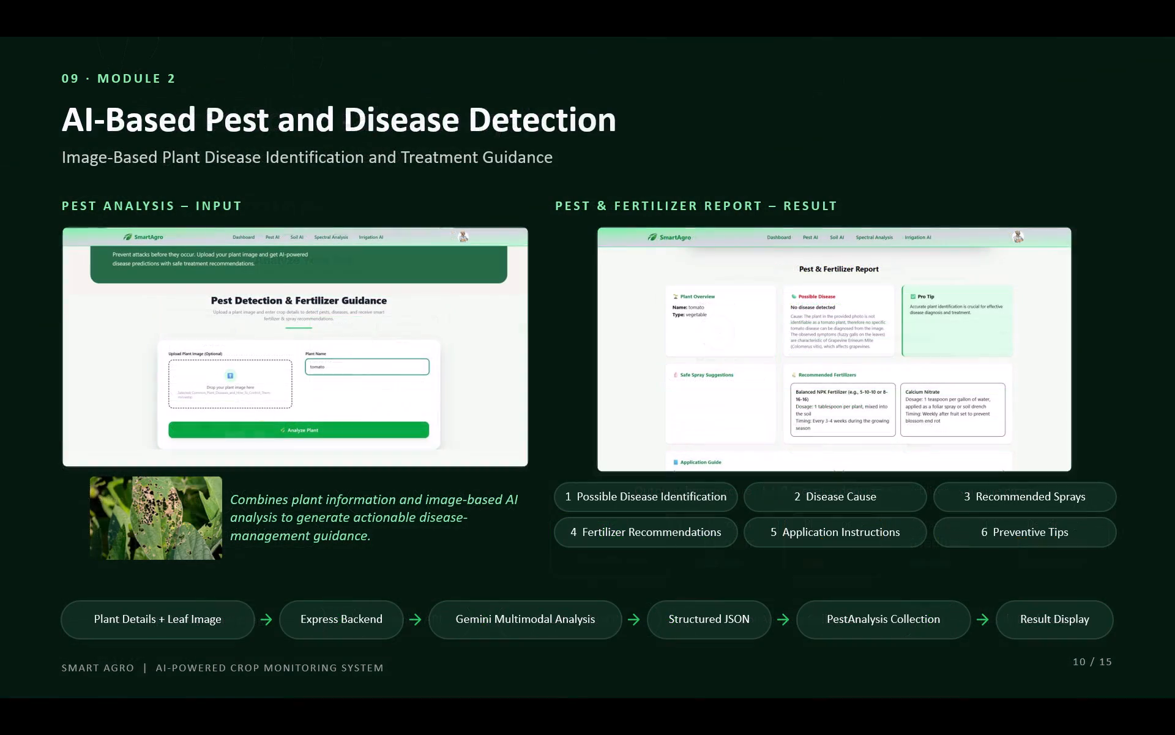
scroll(971, 532, down, 1)
scroll(971, 532, up, 2)
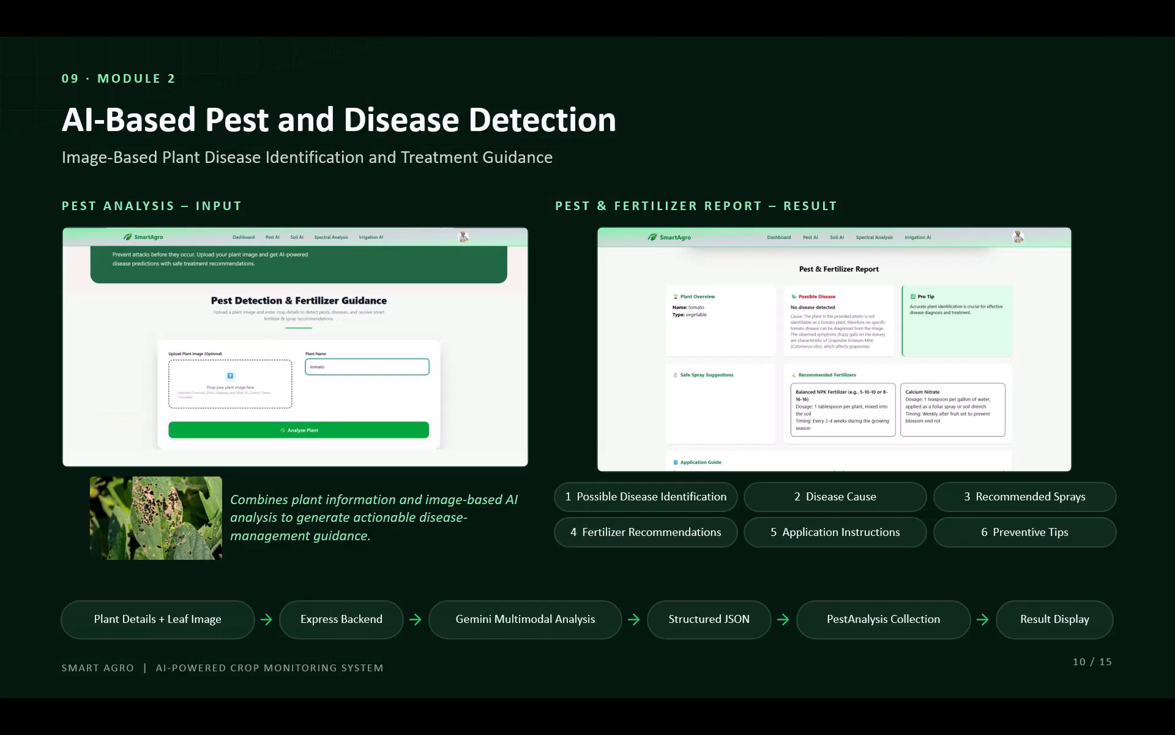
scroll(971, 532, up, 1)
scroll(971, 532, down, 2)
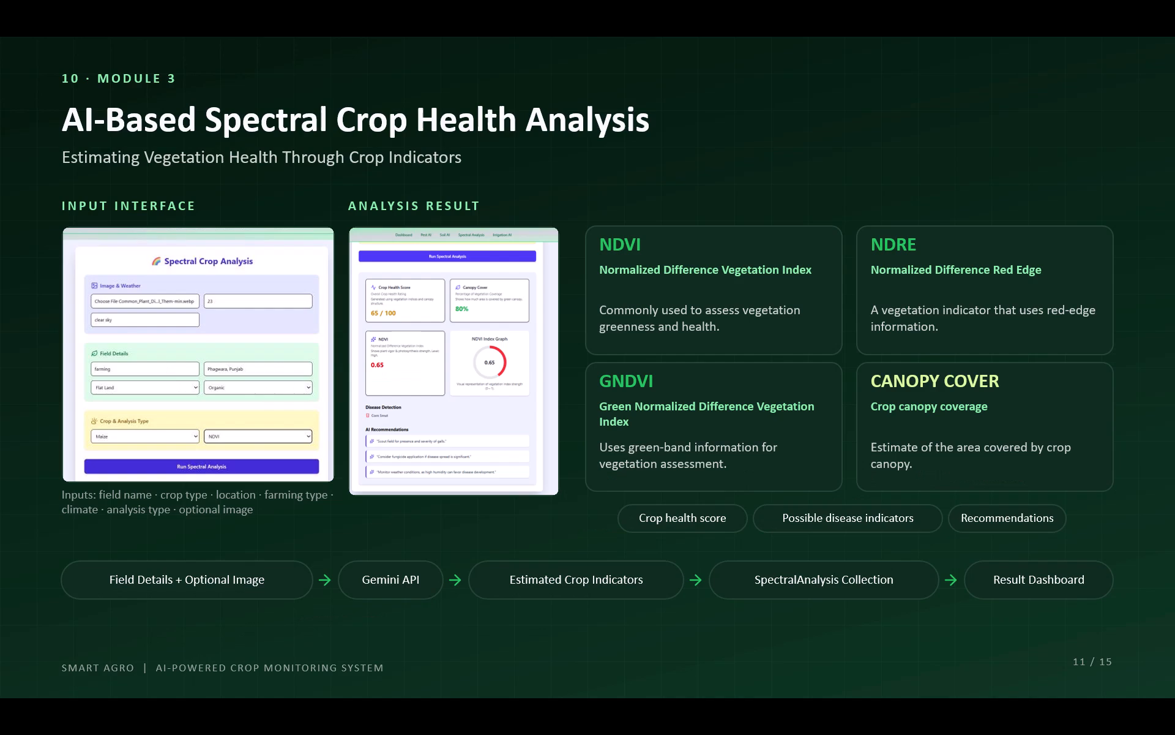
scroll(971, 532, down, 2)
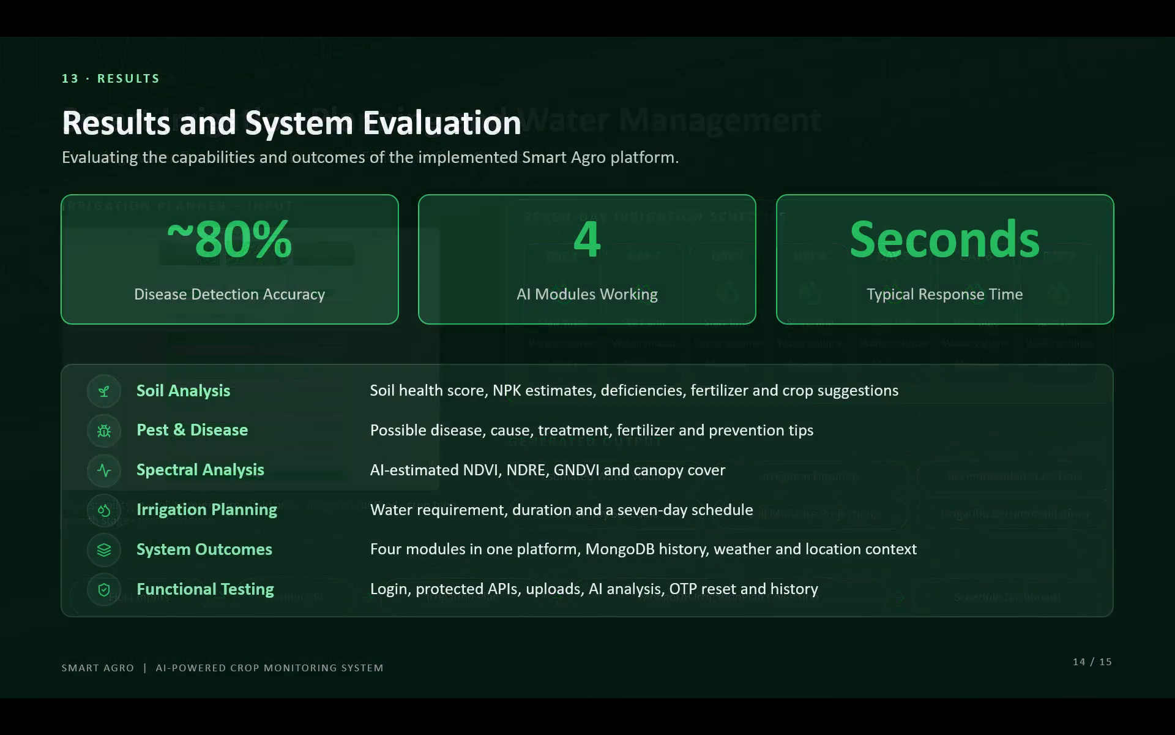
scroll(971, 532, down, 1)
scroll(971, 532, up, 1)
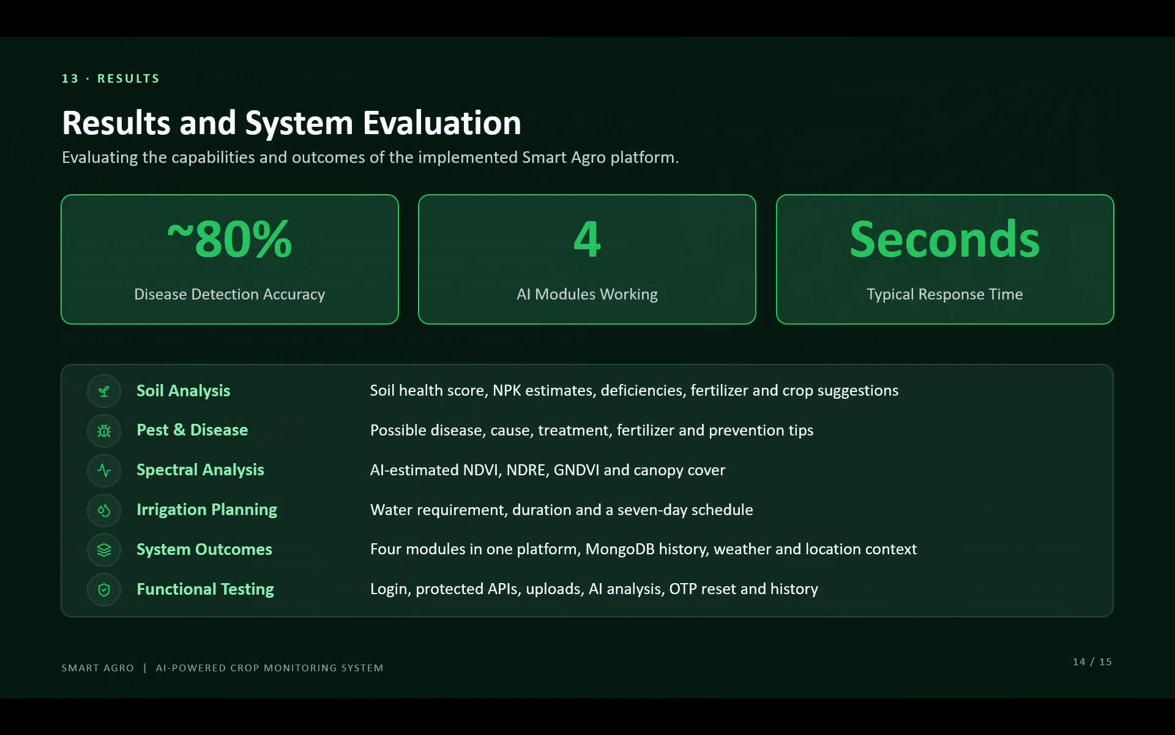
scroll(971, 532, down, 3)
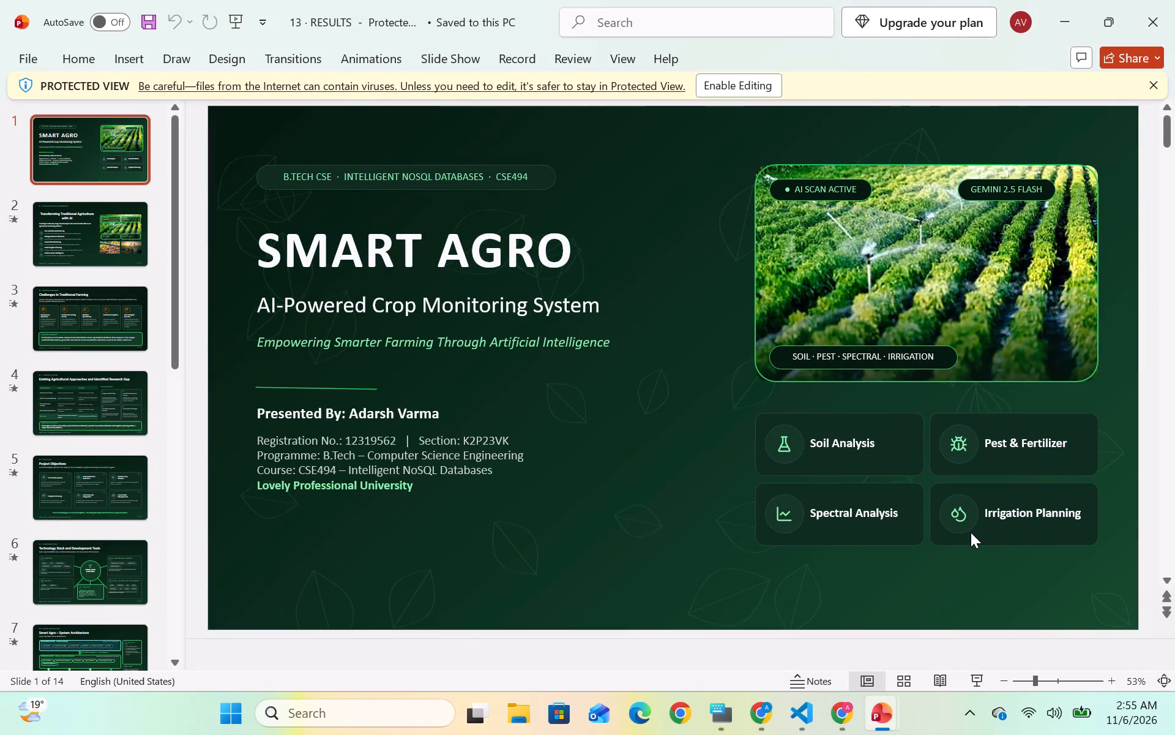
Close the downloaded 13 · RESULTS presentation and the older Smart_Agro_Presentation file in PowerPoint.
click(1155, 2)
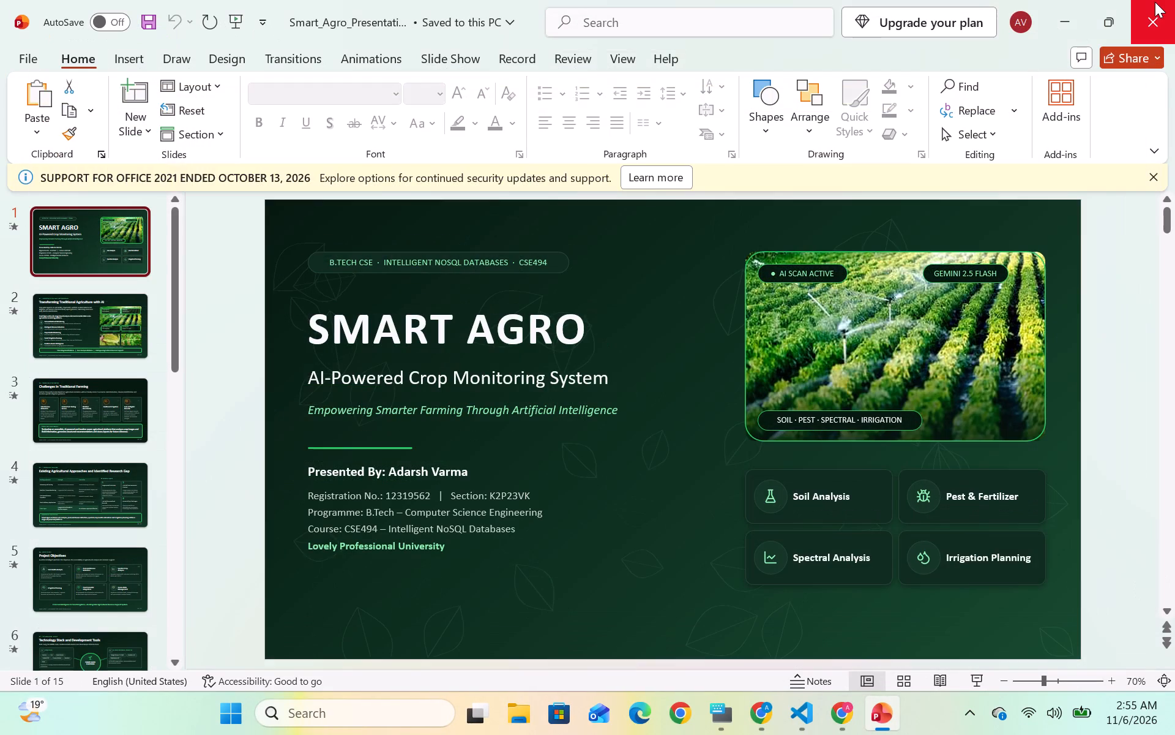
click(1155, 2)
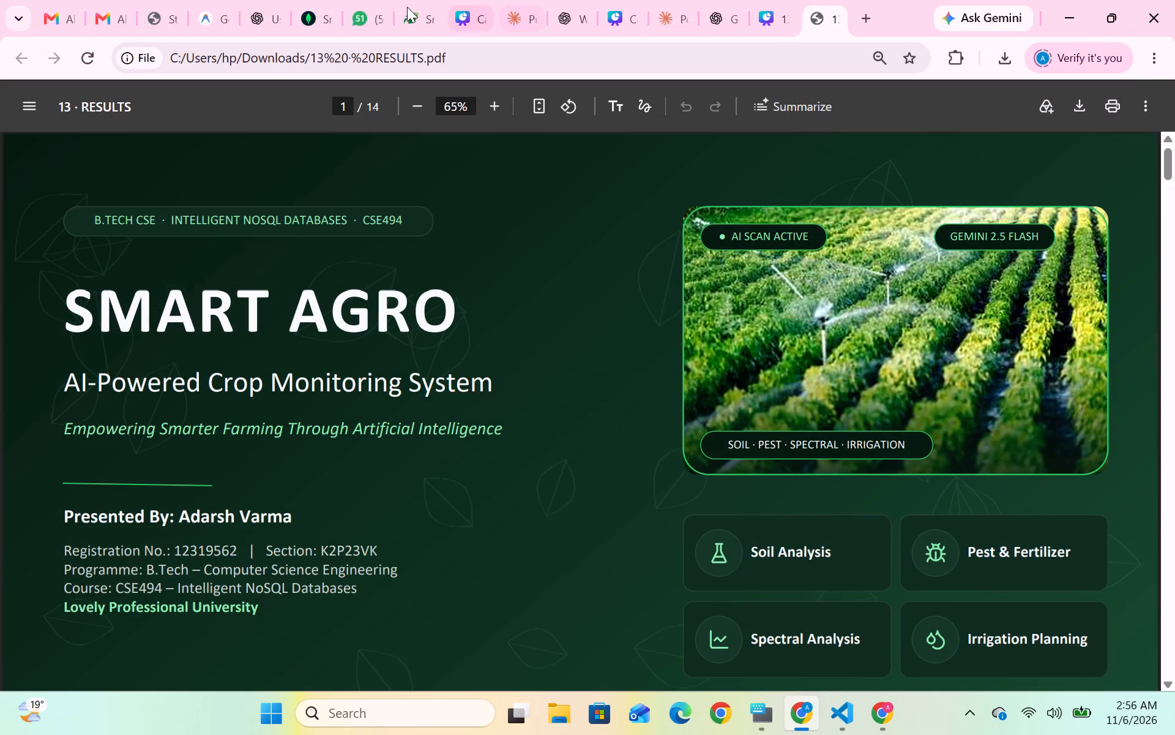
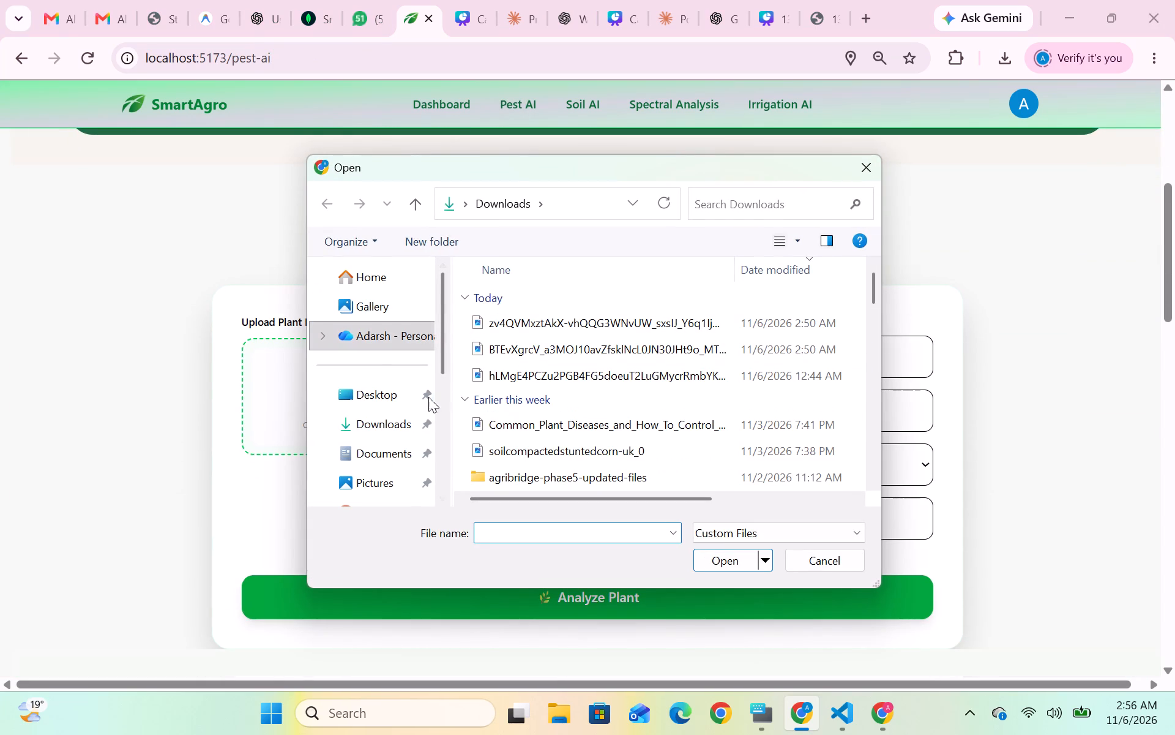
click(387, 304)
scroll(528, 367, down, 1)
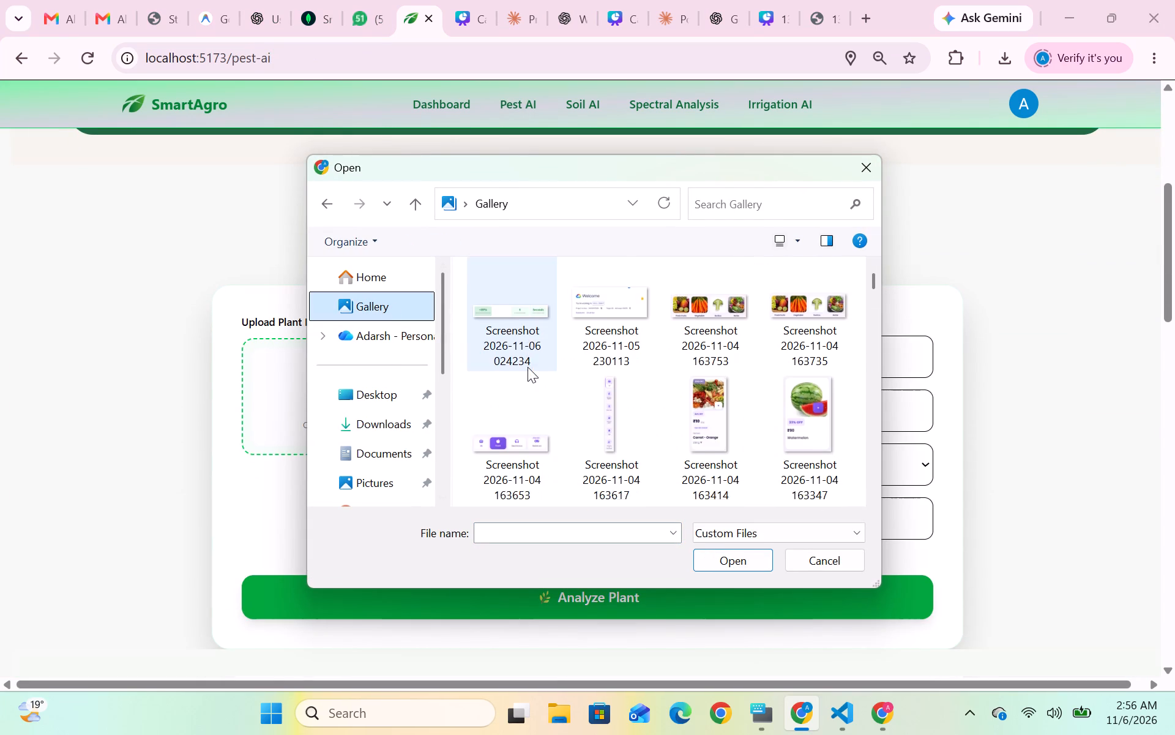
scroll(528, 367, down, 4)
scroll(639, 322, up, 1)
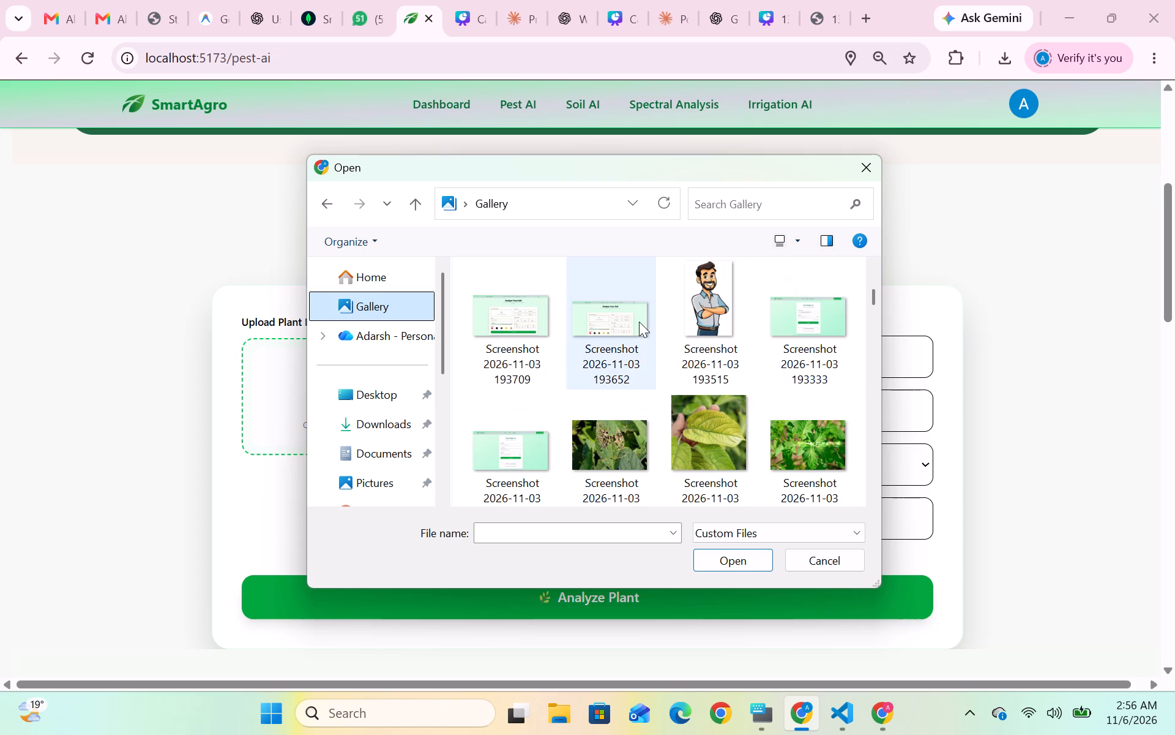